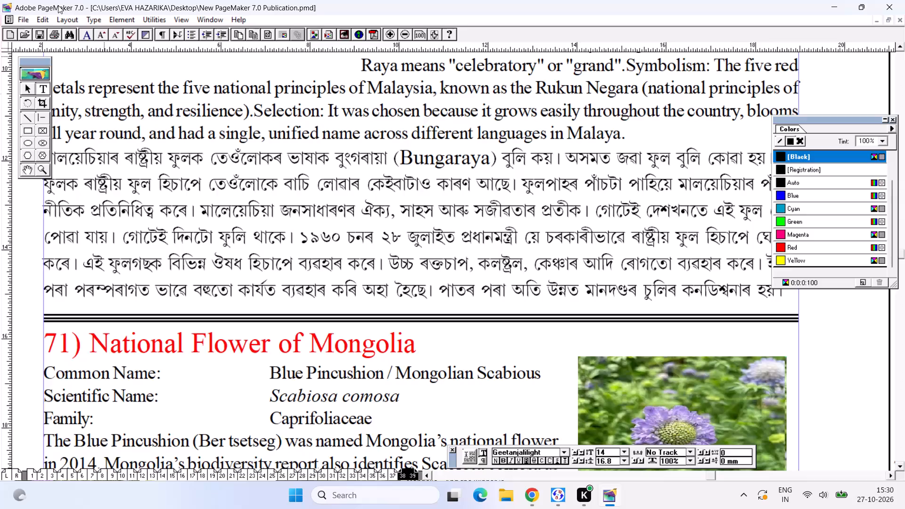
Save the national flowers publication.
{"action": "left_click", "coordinate": [58, 5]}
{"action": "left_click", "coordinate": [44, 33]}
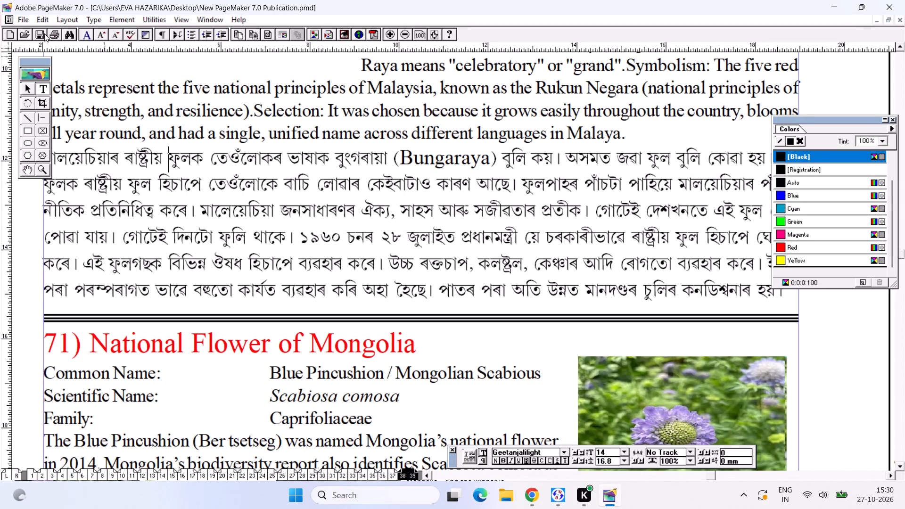
Minimise PageMaker to switch to the browser's image search results for the national flower of Mongolia.
{"action": "left_click", "coordinate": [118, 197]}
{"action": "key", "text": "ctrl+0"}
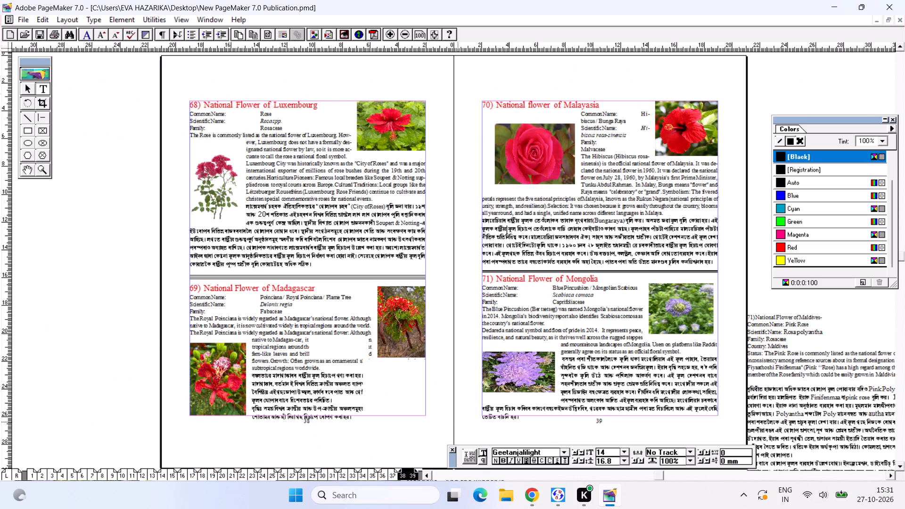
{"action": "left_click", "coordinate": [841, 0]}
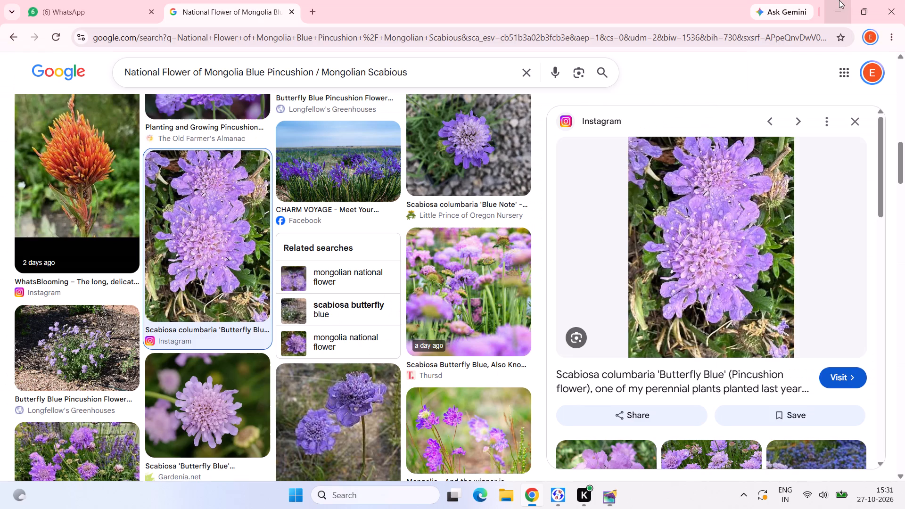
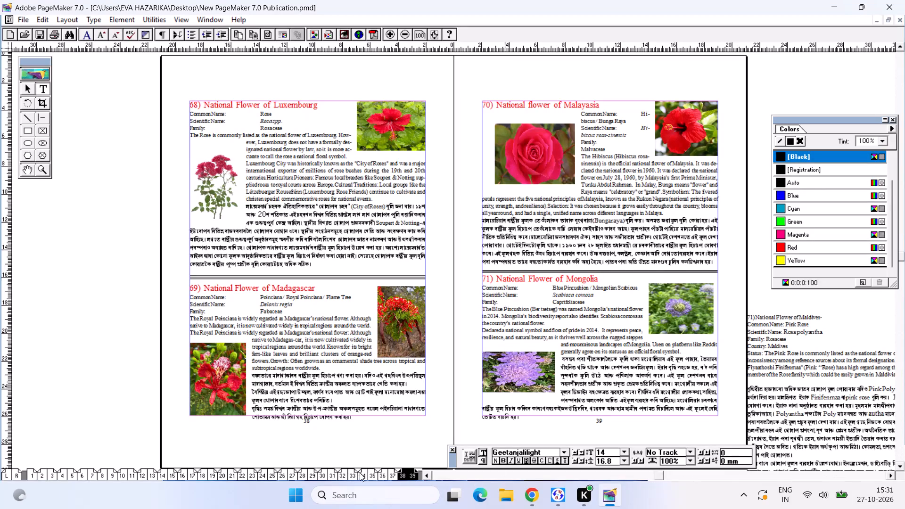
Insert two new pages after page 39 of the publication.
{"action": "right_click", "coordinate": [405, 472]}
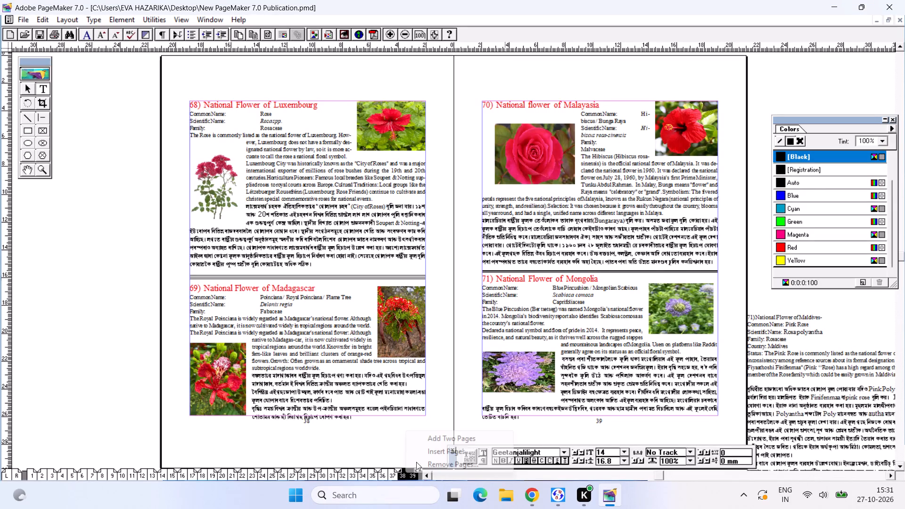
{"action": "left_click", "coordinate": [439, 448]}
{"action": "key", "text": "Return"}
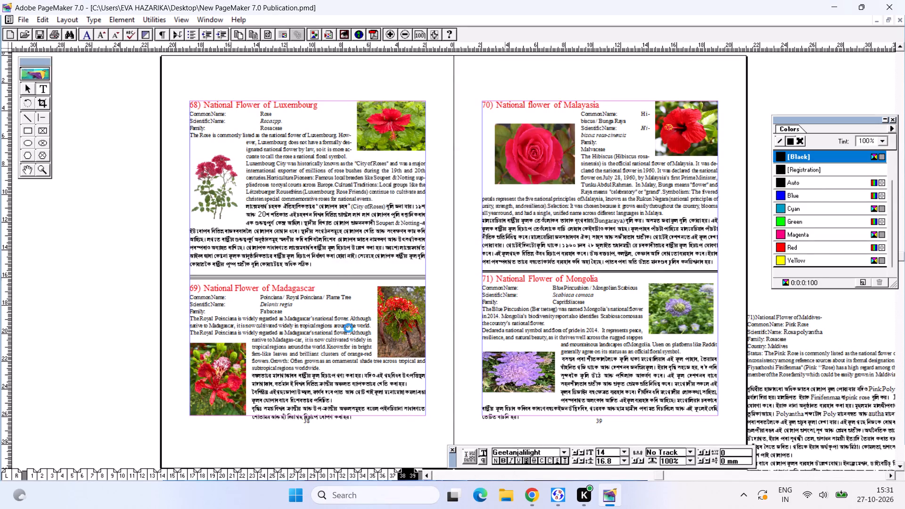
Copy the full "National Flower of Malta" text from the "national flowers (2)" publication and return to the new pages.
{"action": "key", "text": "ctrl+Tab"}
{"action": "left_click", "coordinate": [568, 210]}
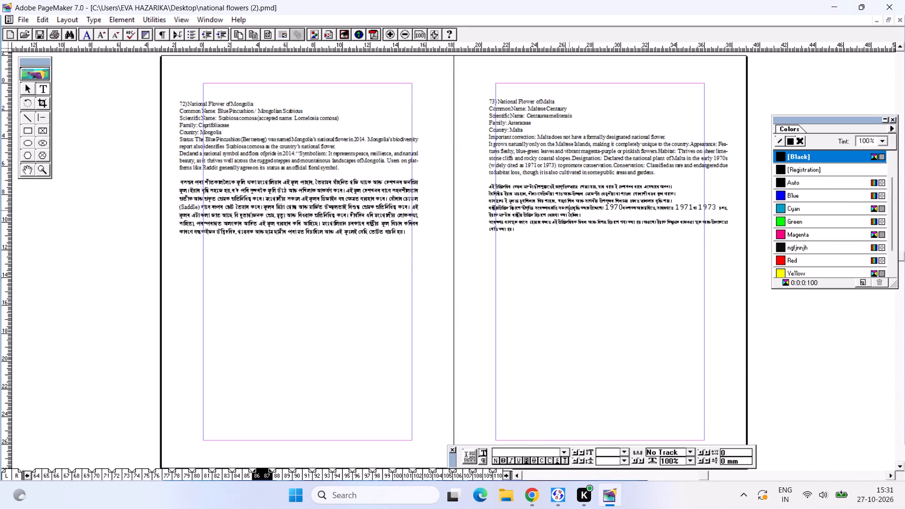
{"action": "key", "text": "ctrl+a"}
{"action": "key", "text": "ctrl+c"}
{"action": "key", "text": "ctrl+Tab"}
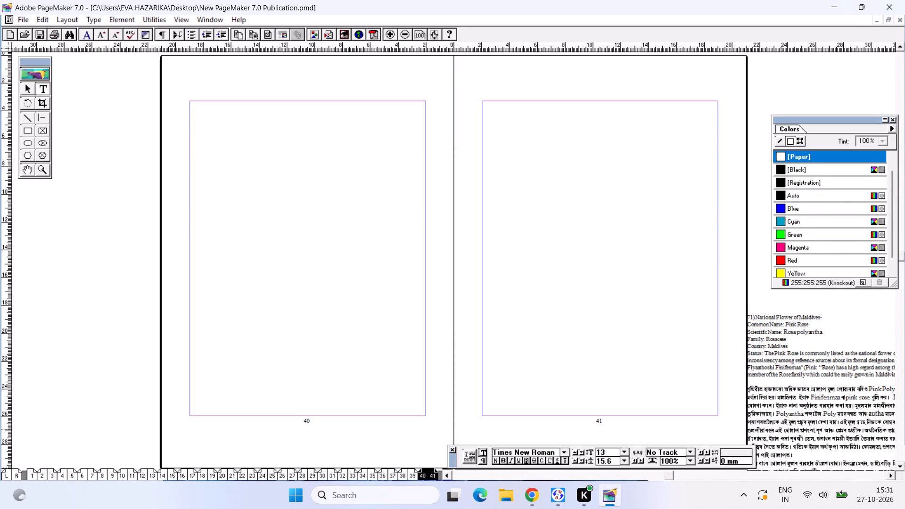
Move the Maldives text block from the pasteboard onto page 40, aligned with the top and side margins.
{"action": "left_click", "coordinate": [406, 476]}
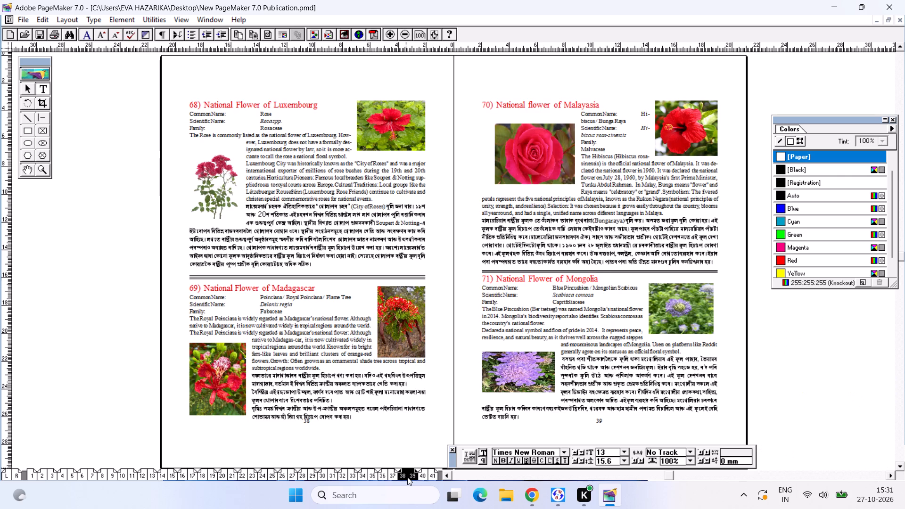
{"action": "left_click", "coordinate": [431, 478]}
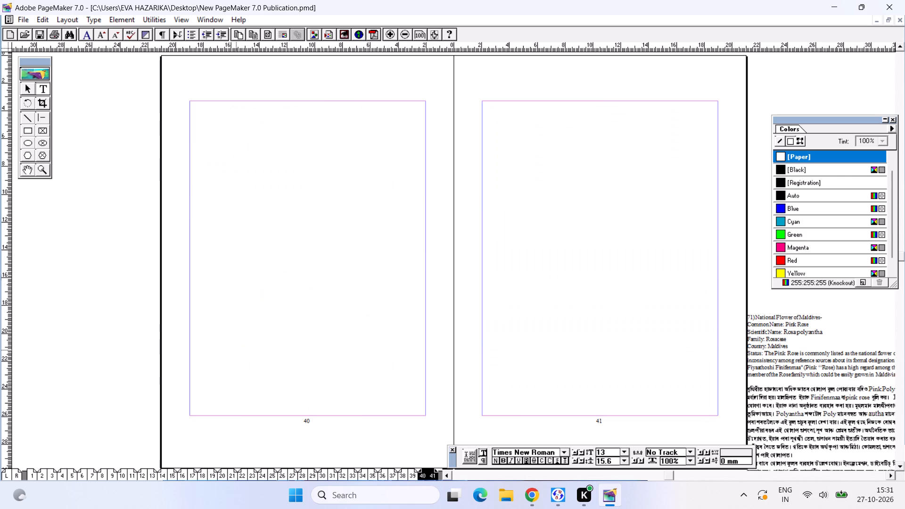
{"action": "left_click_drag", "start_coordinate": [28, 91], "coordinate": [33, 91]}
{"action": "left_click_drag", "start_coordinate": [834, 396], "coordinate": [277, 182]}
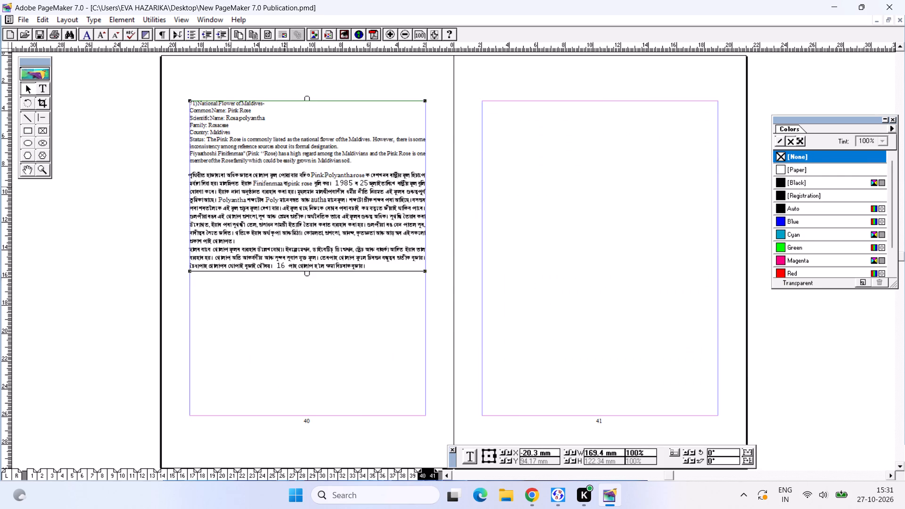
Delete the trailing hyphen from the "71) National Flower of Maldives-" heading.
{"action": "key", "text": "ctrl+2"}
{"action": "left_click_drag", "start_coordinate": [339, 199], "coordinate": [319, 449], "text": "alt"}
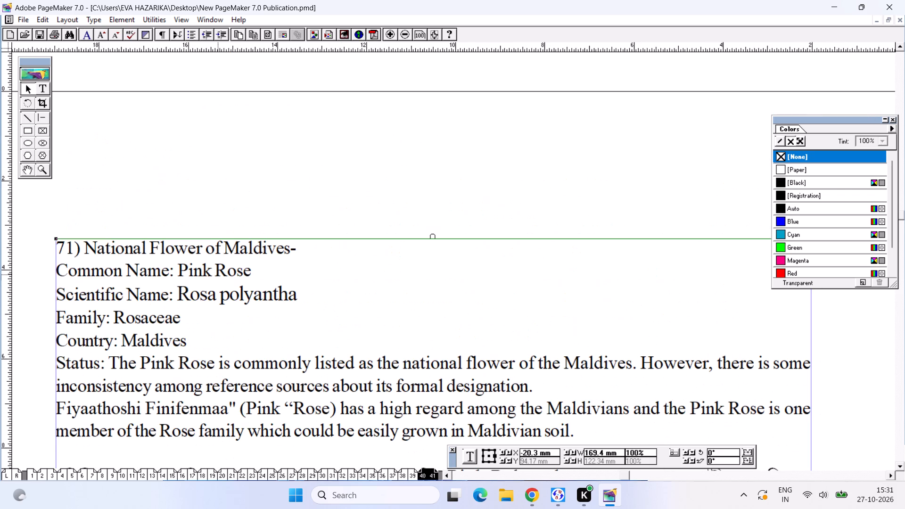
{"action": "left_click", "coordinate": [49, 85]}
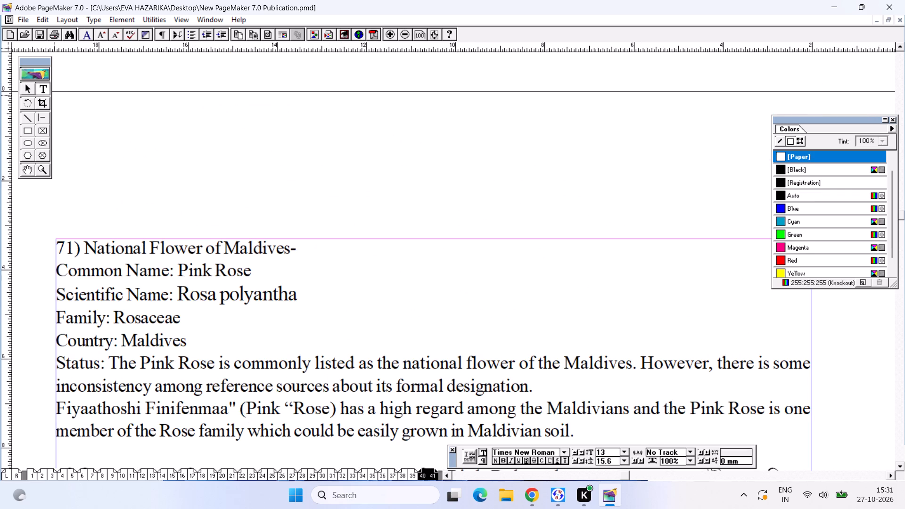
{"action": "left_click", "coordinate": [301, 251]}
{"action": "key", "text": "BackSpace"}
Format the "National Flower of Maldives" heading at 18 points and colour it Red.
{"action": "left_click_drag", "start_coordinate": [295, 247], "coordinate": [229, 231]}
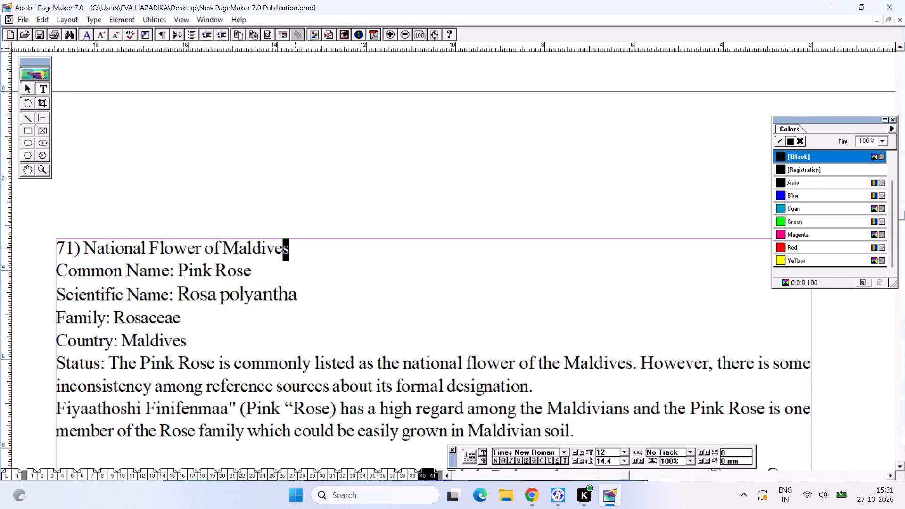
{"action": "left_click_drag", "start_coordinate": [229, 231], "coordinate": [220, 228]}
{"action": "key", "text": "ctrl+shift+period"}
{"action": "key", "text": "ctrl+shift+period"}
{"action": "key", "text": "ctrl+shift+period"}
{"action": "key", "text": "ctrl+shift+period"}
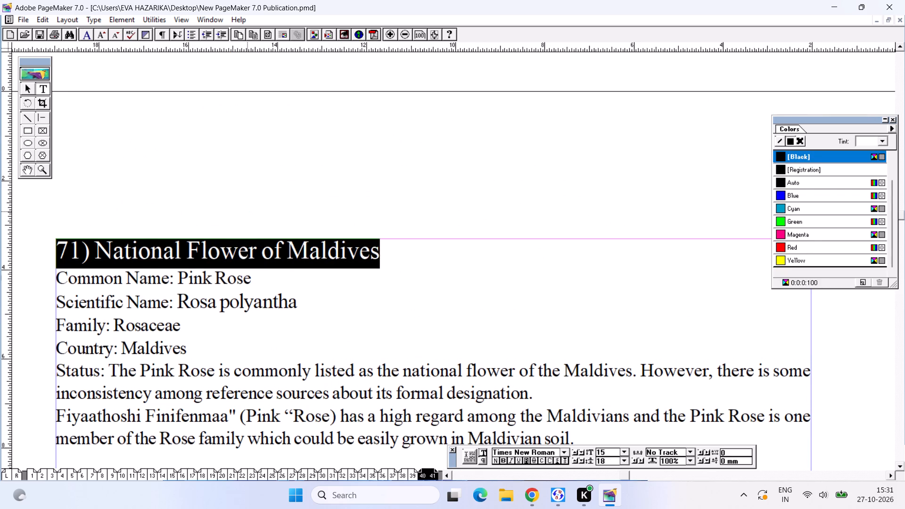
{"action": "key", "text": "ctrl+shift+period"}
{"action": "key", "text": "ctrl+period"}
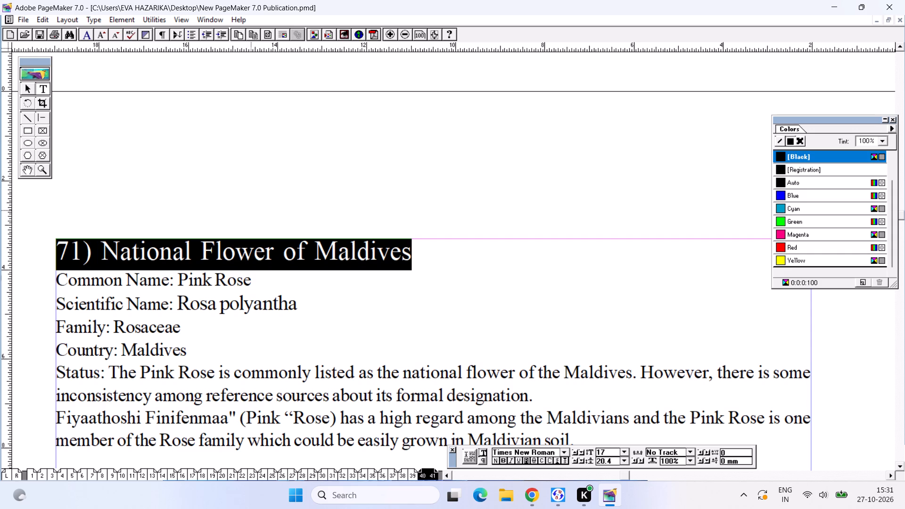
{"action": "key", "text": "ctrl+shift+period"}
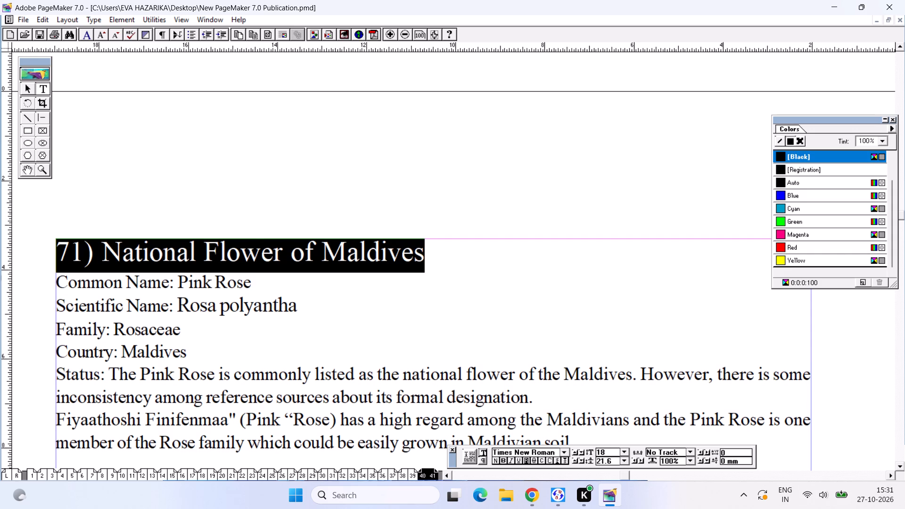
{"action": "left_click", "coordinate": [794, 249]}
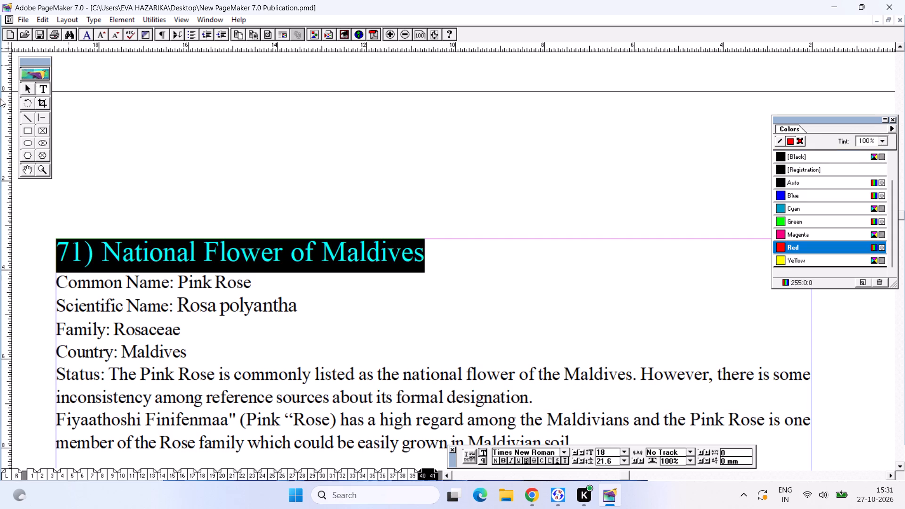
Tab the values "Pink Rose" and "Rosa polyantha" into an aligned column after their Common Name and Scientific Name labels.
{"action": "left_click", "coordinate": [183, 282]}
{"action": "left_click", "coordinate": [183, 281]}
{"action": "left_click", "coordinate": [178, 278]}
{"action": "key", "text": "Tab"}
{"action": "key", "text": "Tab"}
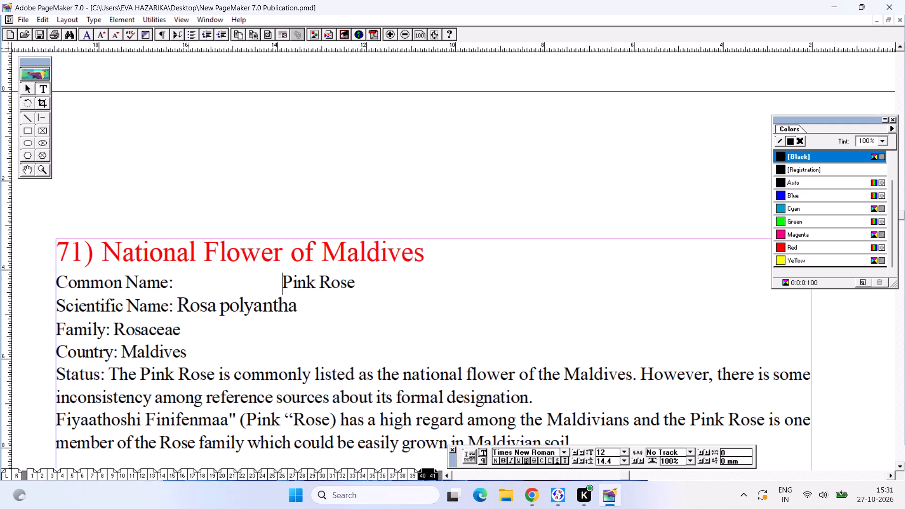
{"action": "left_click", "coordinate": [182, 299]}
{"action": "key", "text": "Tab"}
{"action": "key", "text": "Tab"}
Italicise the scientific name "Rosa polyantha" and save the publication.
{"action": "left_click_drag", "start_coordinate": [254, 302], "coordinate": [271, 304]}
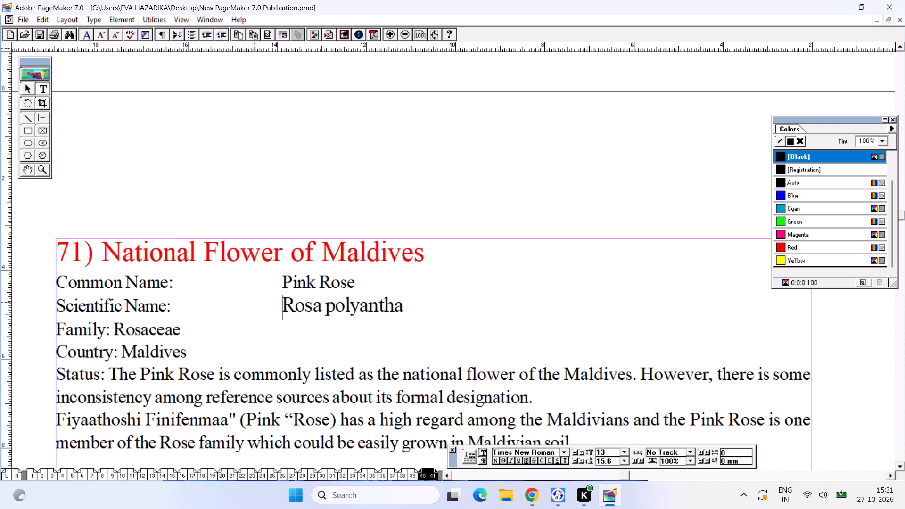
{"action": "left_click_drag", "start_coordinate": [271, 304], "coordinate": [424, 314]}
{"action": "key", "text": "ctrl+shift+i"}
{"action": "key", "text": "ctrl+s"}
{"action": "key", "text": "ctrl+s"}
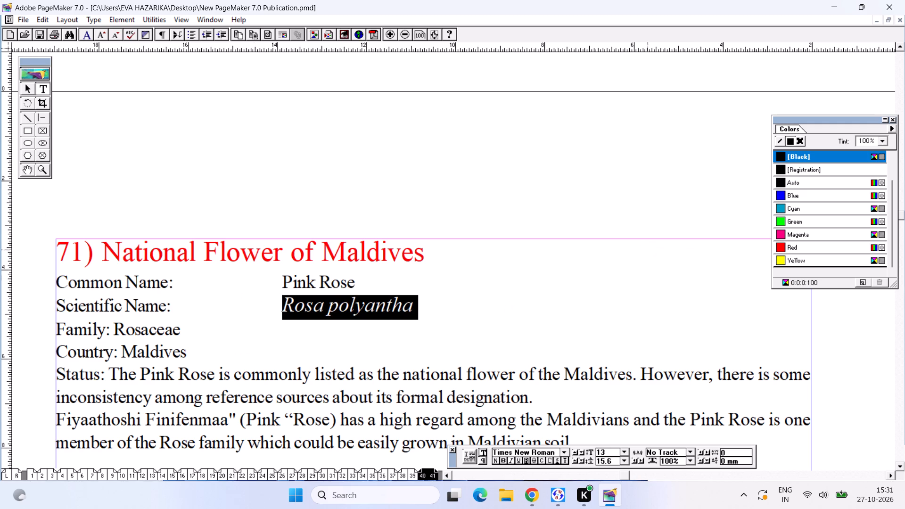
Tab the Family value "Rosaceae" into line with the common and scientific name values above it.
{"action": "left_click", "coordinate": [110, 329]}
{"action": "left_click", "coordinate": [116, 332]}
{"action": "key", "text": "Tab"}
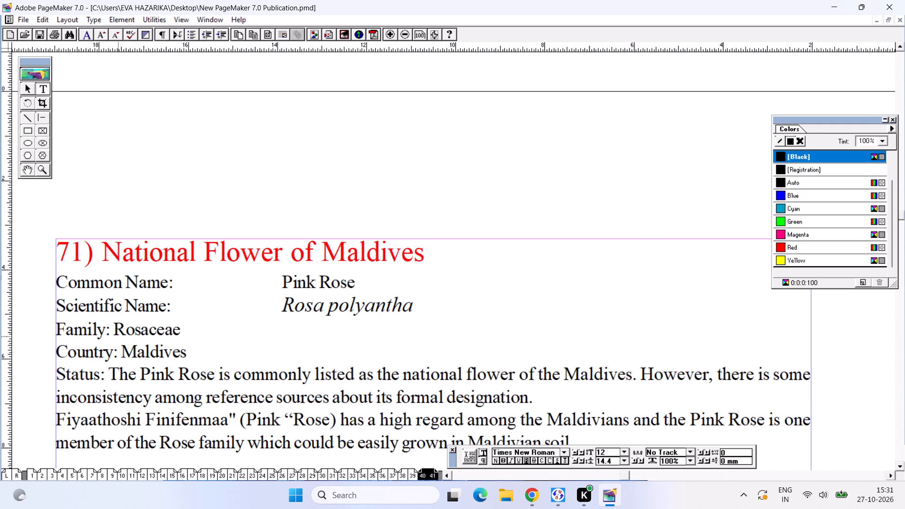
{"action": "key", "text": "Tab"}
{"action": "key", "text": "Tab"}
{"action": "key", "text": "Tab"}
Delete the "Country: Maldives" line and the "Status:" label from the Maldives entry, and save the publication.
{"action": "left_click_drag", "start_coordinate": [198, 357], "coordinate": [47, 352]}
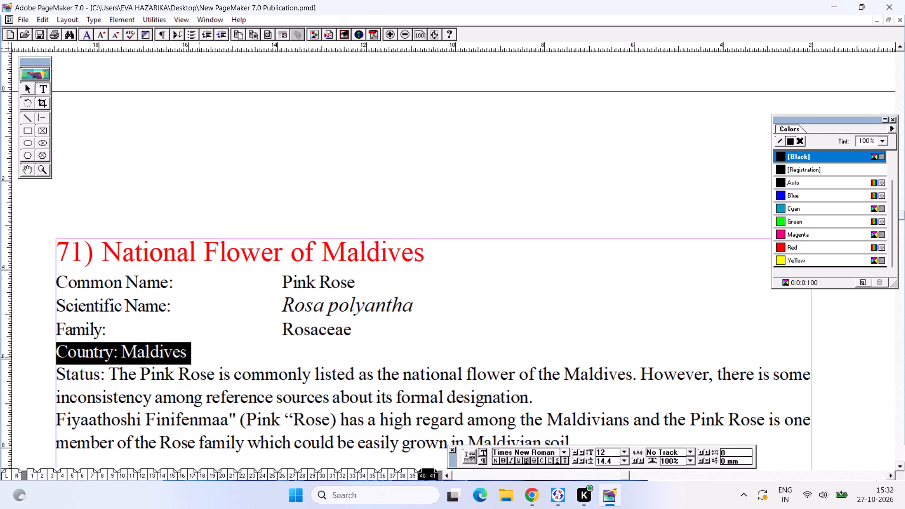
{"action": "left_click_drag", "start_coordinate": [47, 352], "coordinate": [47, 352]}
{"action": "key", "text": "BackSpace"}
{"action": "key", "text": "BackSpace"}
{"action": "left_click_drag", "start_coordinate": [111, 358], "coordinate": [36, 358]}
{"action": "key", "text": "BackSpace"}
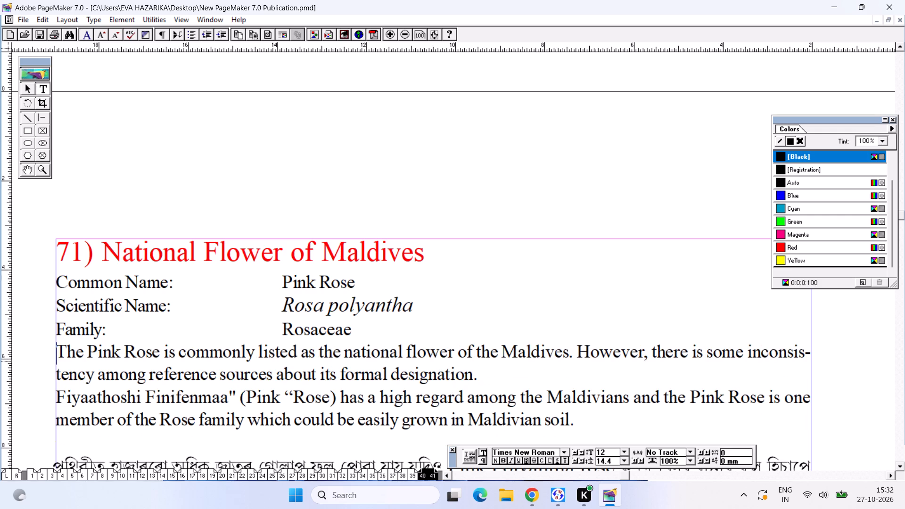
{"action": "key", "text": "ctrl+s"}
Remove the blank line between the Maldives entry's English and Assamese paragraphs, and save the publication.
{"action": "left_click_drag", "start_coordinate": [184, 396], "coordinate": [179, 286], "text": "alt"}
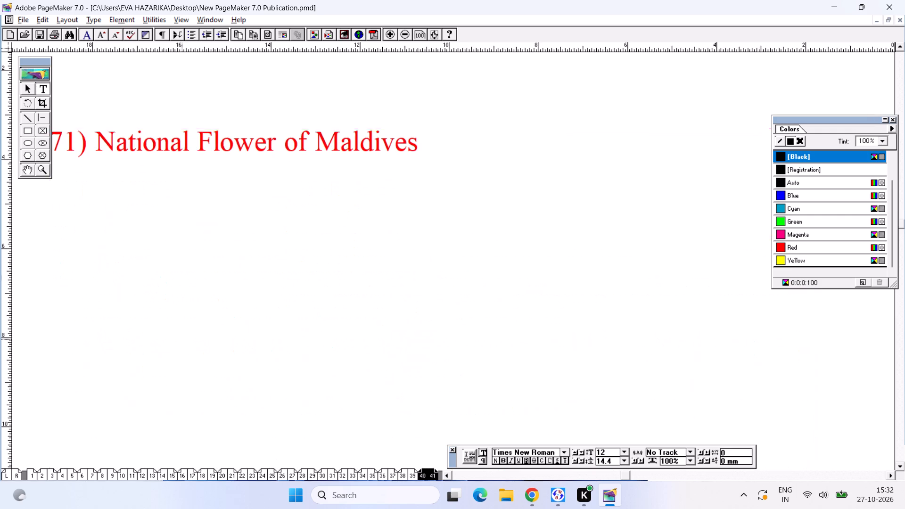
{"action": "left_click_drag", "start_coordinate": [181, 340], "coordinate": [176, 273], "text": "alt"}
{"action": "left_click_drag", "start_coordinate": [174, 338], "coordinate": [175, 313], "text": "alt"}
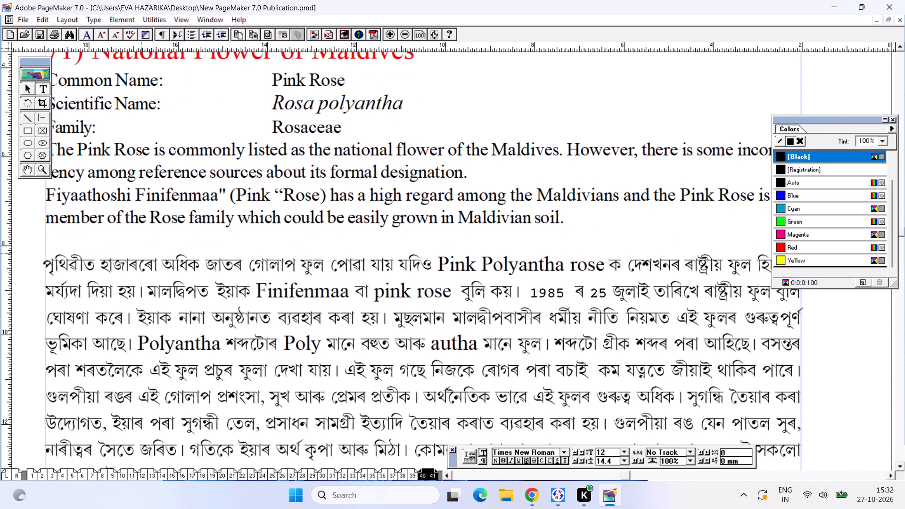
{"action": "left_click", "coordinate": [141, 253]}
{"action": "key", "text": "BackSpace"}
{"action": "left_click", "coordinate": [57, 246]}
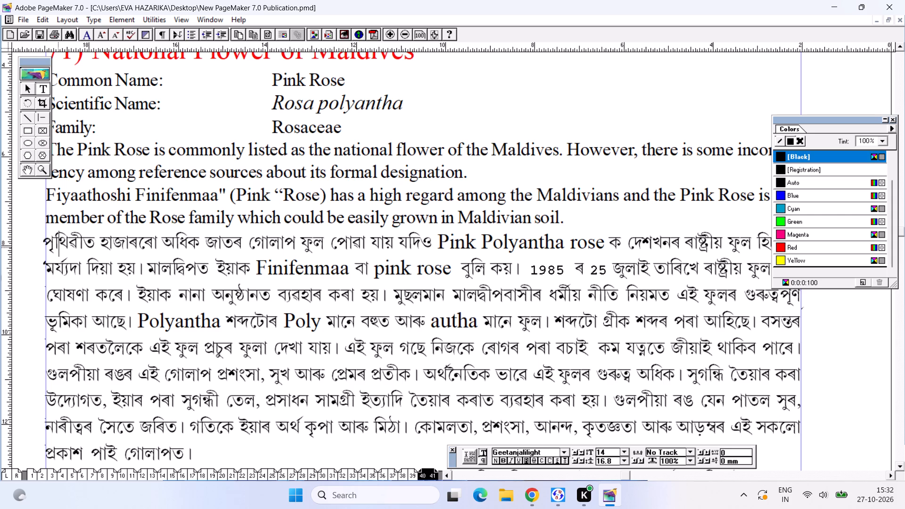
{"action": "key", "text": "ctrl+s"}
{"action": "key", "text": "ctrl+s"}
{"action": "key", "text": "ctrl+0"}
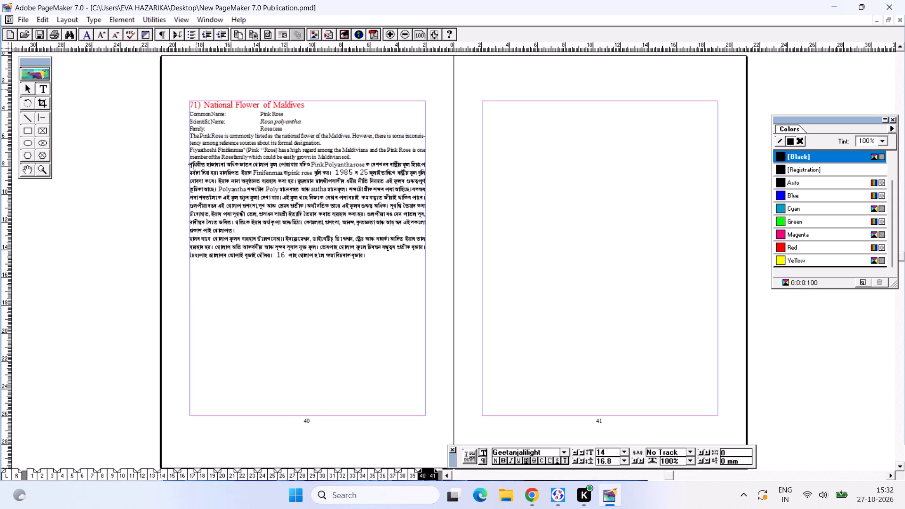
Renumber the Maldives heading as 72, check it against the preceding spread's numbering, and save the publication.
{"action": "left_click", "coordinate": [199, 104]}
{"action": "left_click", "coordinate": [197, 103]}
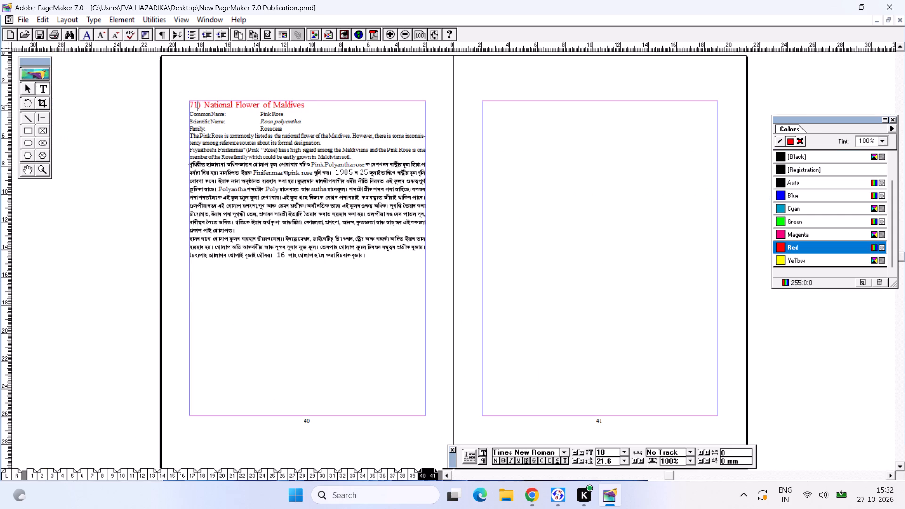
{"action": "key", "text": "BackSpace"}
{"action": "key", "text": "2"}
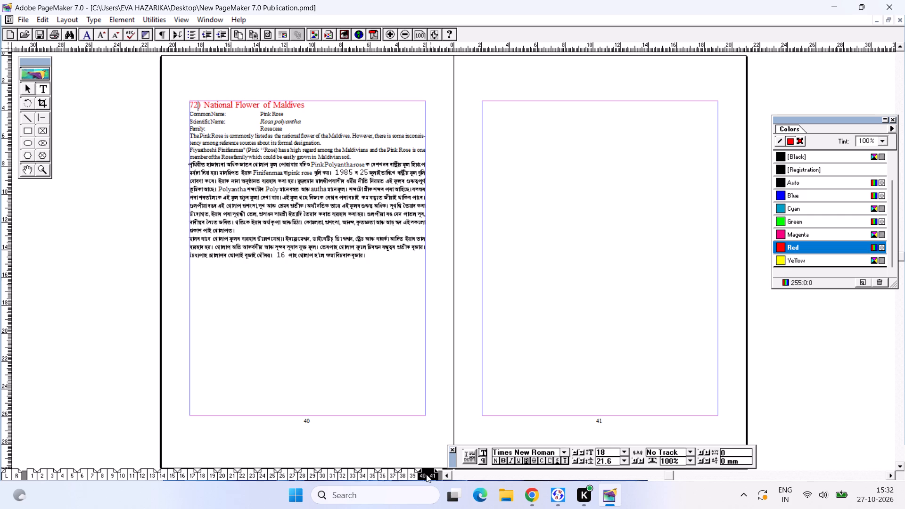
{"action": "left_click", "coordinate": [415, 476]}
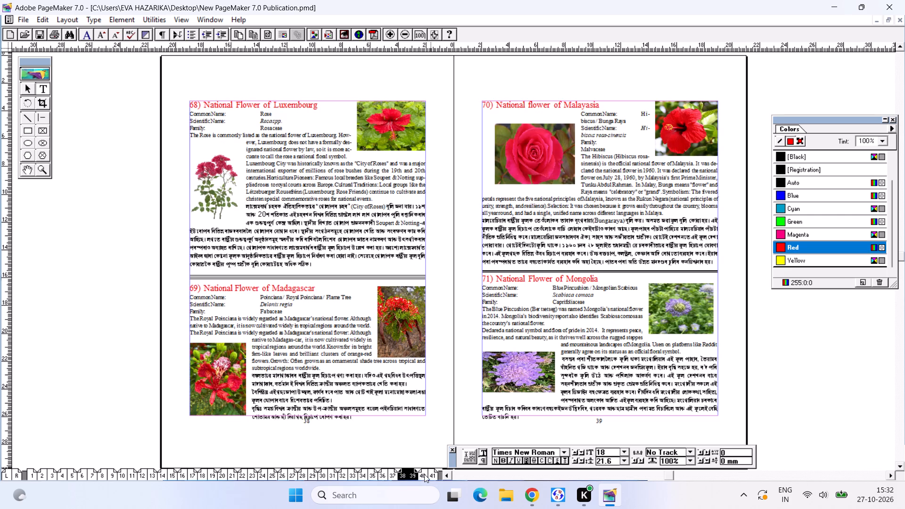
{"action": "left_click", "coordinate": [424, 474]}
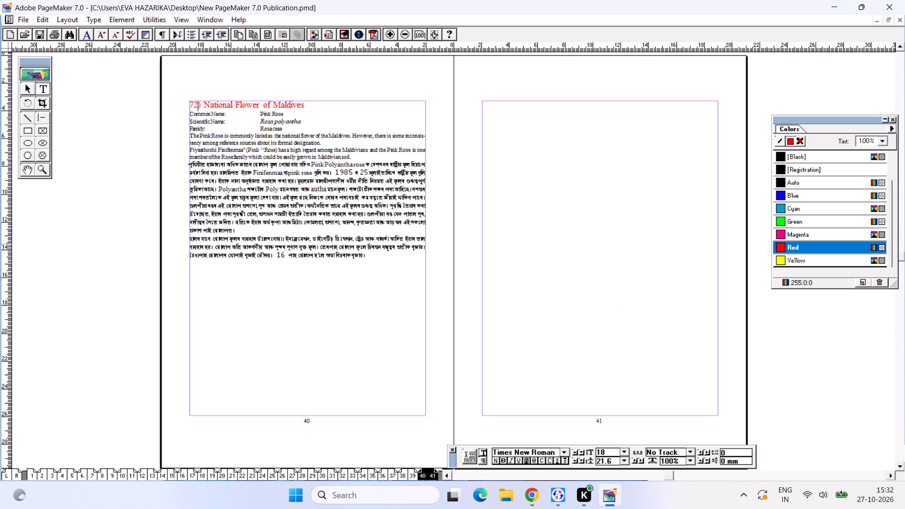
{"action": "key", "text": "ctrl+s"}
Copy the heading "72) National Flower of Maldives" from page 40.
{"action": "left_click", "coordinate": [42, 91]}
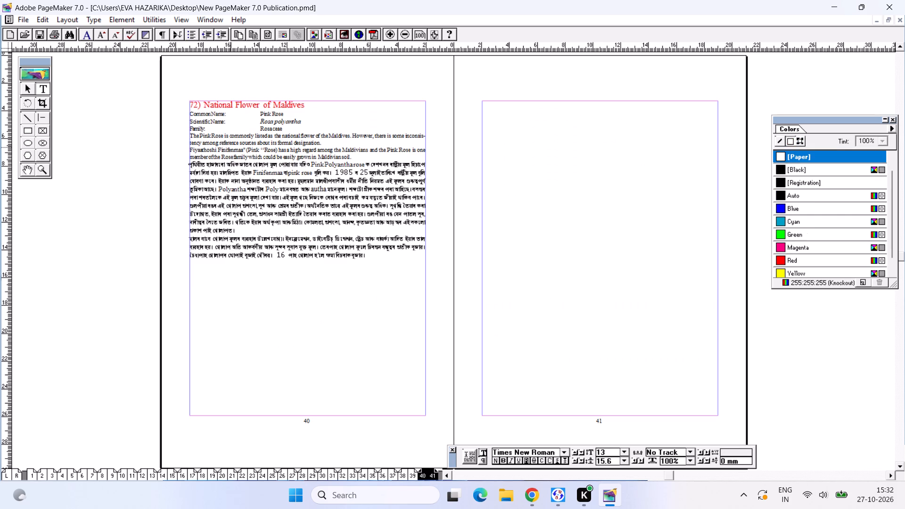
{"action": "left_click_drag", "start_coordinate": [316, 107], "coordinate": [169, 102]}
{"action": "key", "text": "ctrl+c"}
{"action": "key", "text": "ctrl+Tab"}
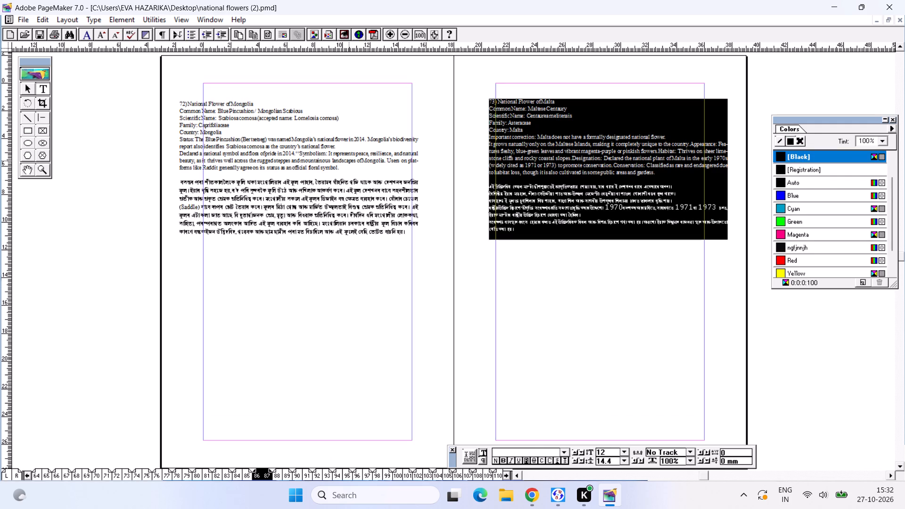
{"action": "key", "text": "ctrl+Tab"}
{"action": "key", "text": "ctrl+c"}
{"action": "key", "text": "ctrl+c"}
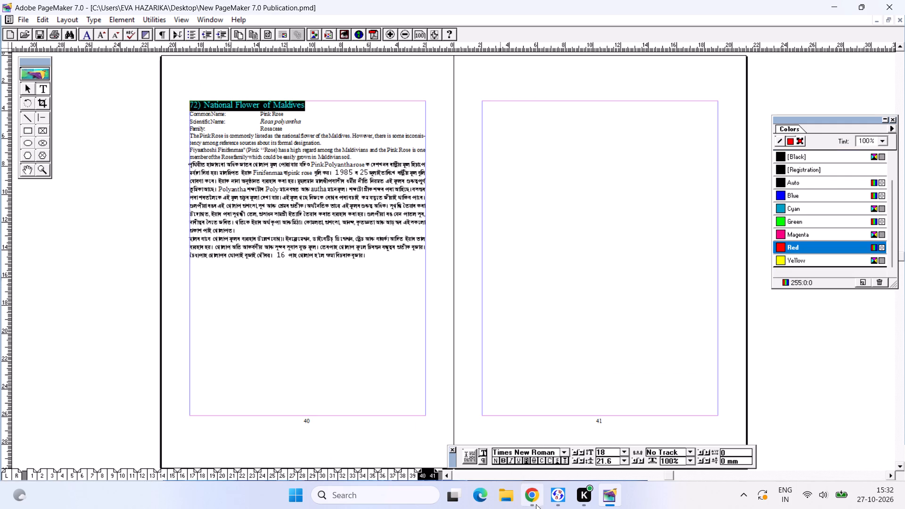
Switch to the browser and replace the image search query with the heading "72) National Flower of Maldives".
{"action": "left_click", "coordinate": [527, 495]}
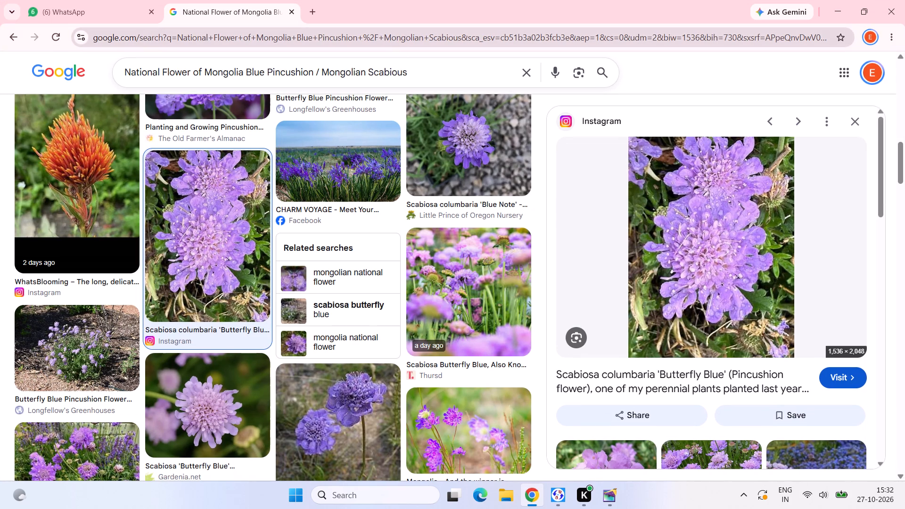
{"action": "left_click_drag", "start_coordinate": [408, 73], "coordinate": [0, 65]}
{"action": "key", "text": "ctrl+v"}
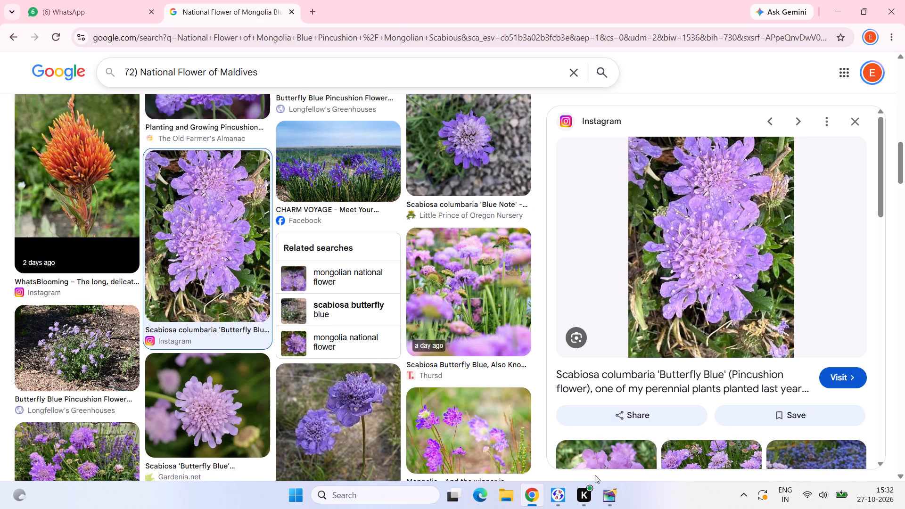
Switch back to the Maldives entry in PageMaker.
{"action": "left_click", "coordinate": [617, 495]}
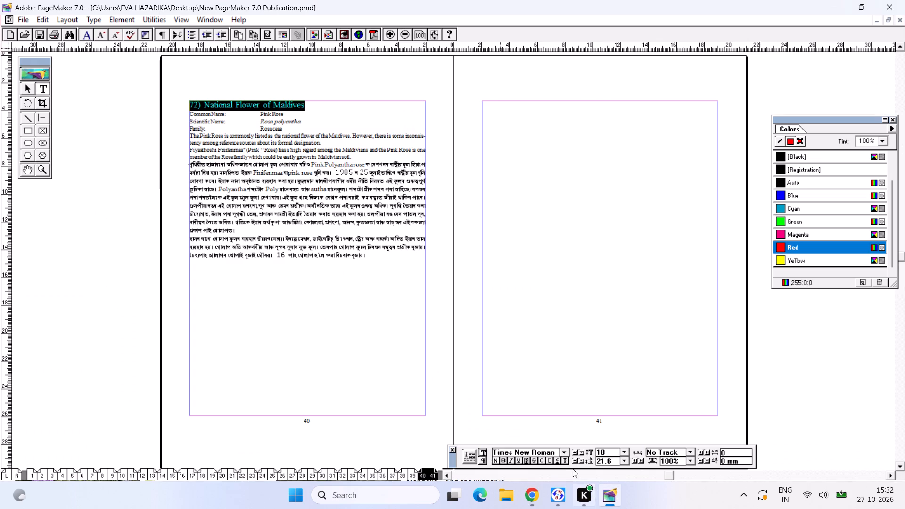
Copy the heading "72) National Flower of Maldives" and run a browser image search for it.
{"action": "key", "text": "ctrl+c"}
{"action": "key", "text": "ctrl+c"}
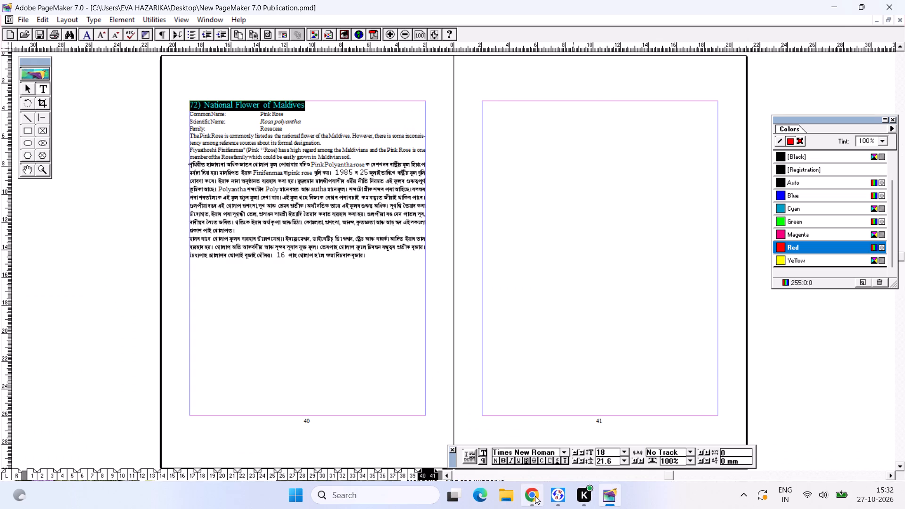
{"action": "left_click", "coordinate": [535, 496]}
{"action": "left_click_drag", "start_coordinate": [280, 70], "coordinate": [38, 49]}
{"action": "key", "text": "ctrl+v"}
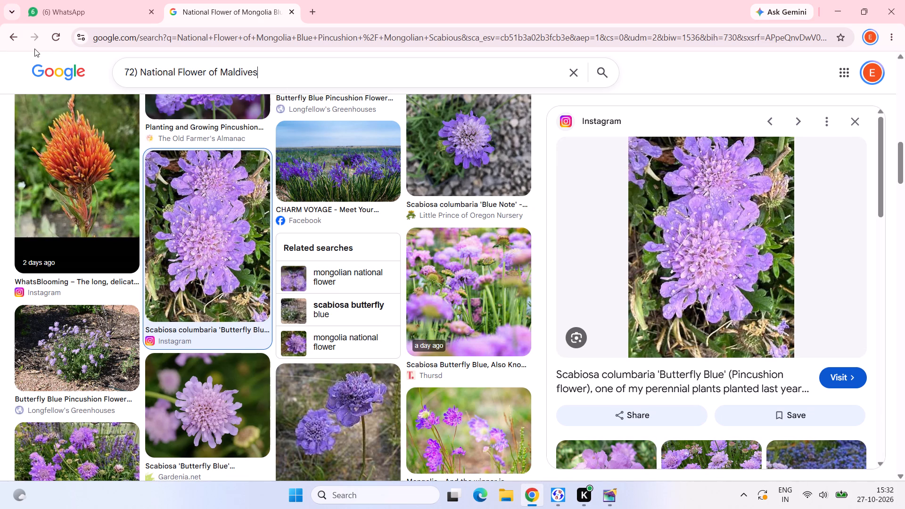
{"action": "key", "text": "Return"}
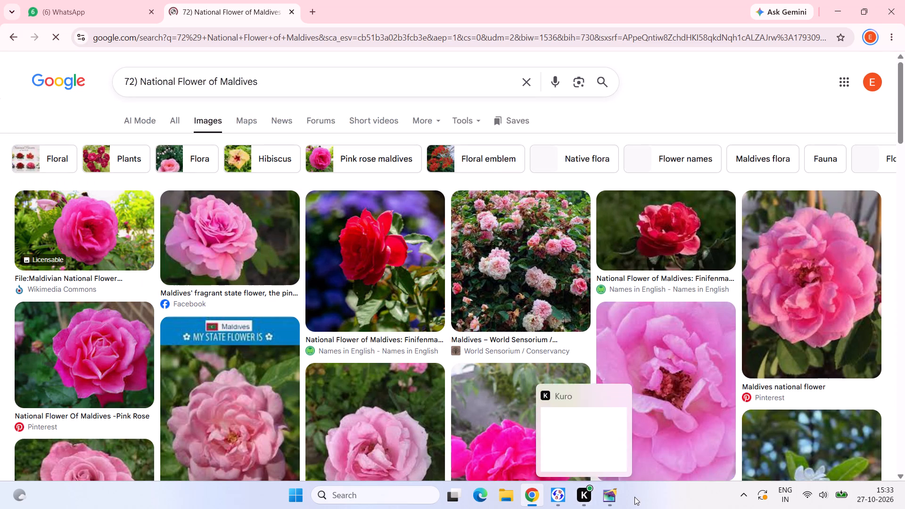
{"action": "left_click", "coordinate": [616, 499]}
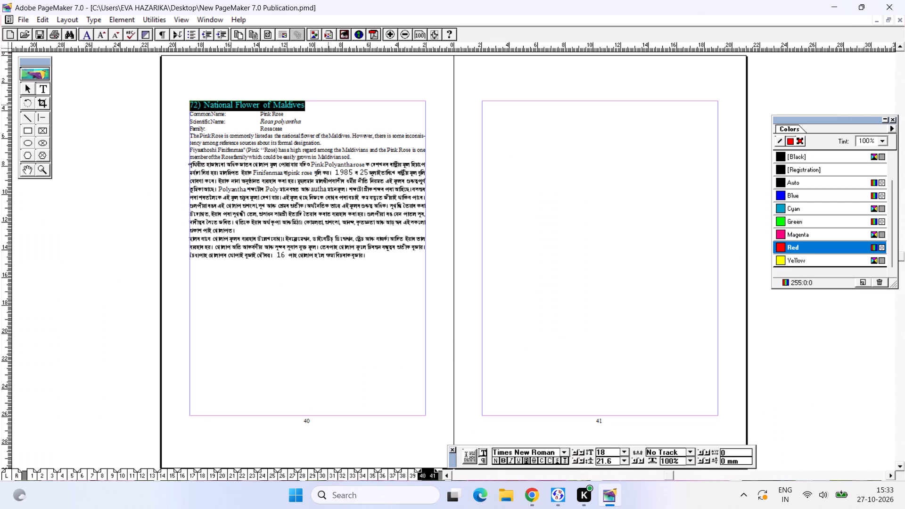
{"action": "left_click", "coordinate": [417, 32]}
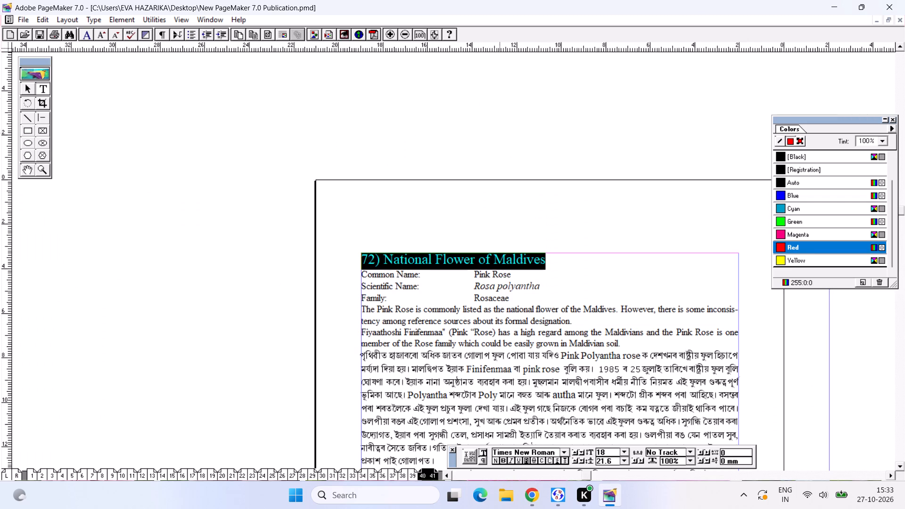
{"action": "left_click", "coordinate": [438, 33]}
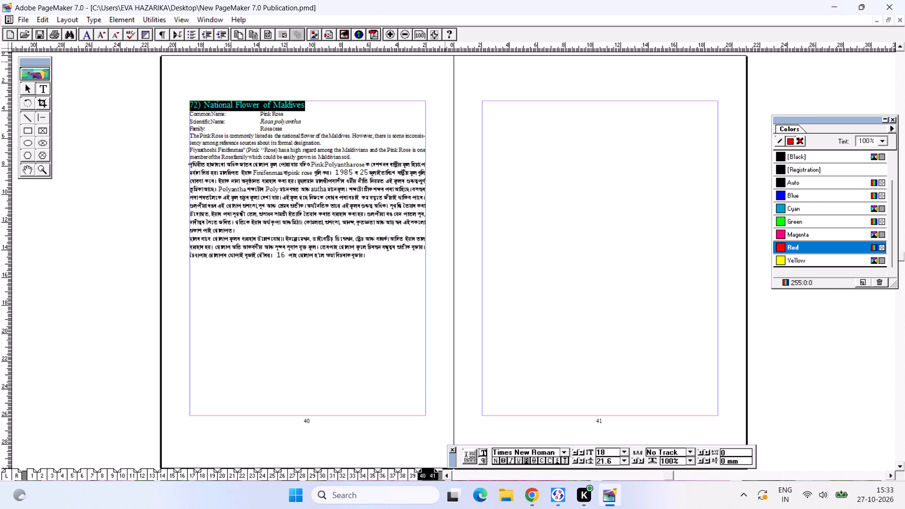
Switch to the browser and copy the pink rose image from the Facebook result "Maldives' fragrant state flower, the pink rose finifenmaa".
{"action": "left_click", "coordinate": [608, 491]}
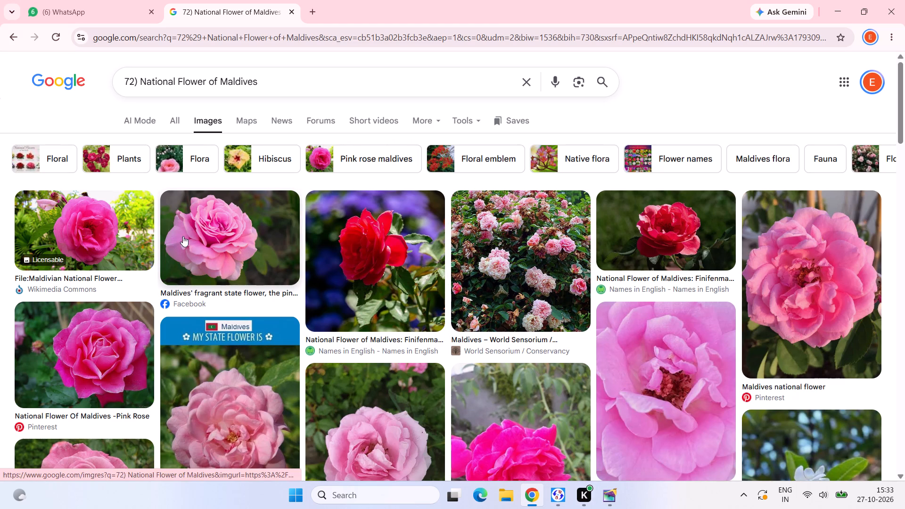
{"action": "left_click", "coordinate": [189, 234]}
{"action": "right_click", "coordinate": [648, 262]}
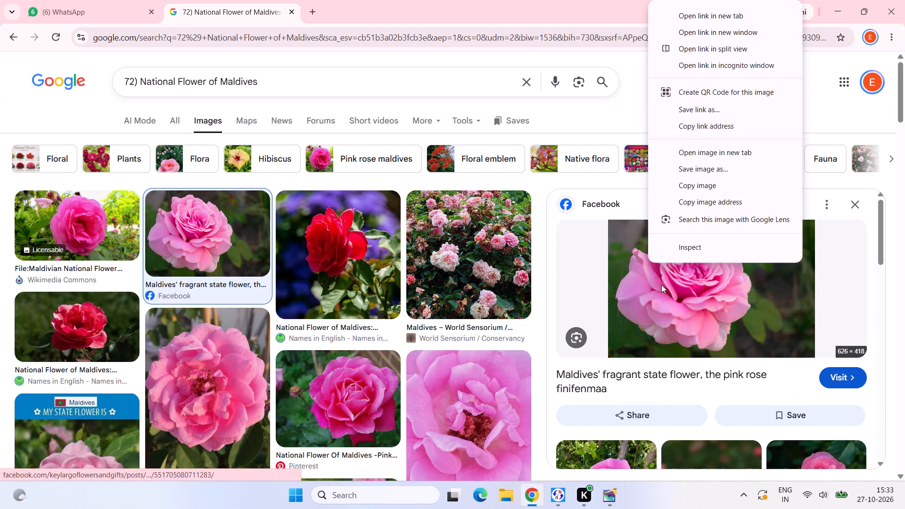
{"action": "left_click", "coordinate": [679, 183]}
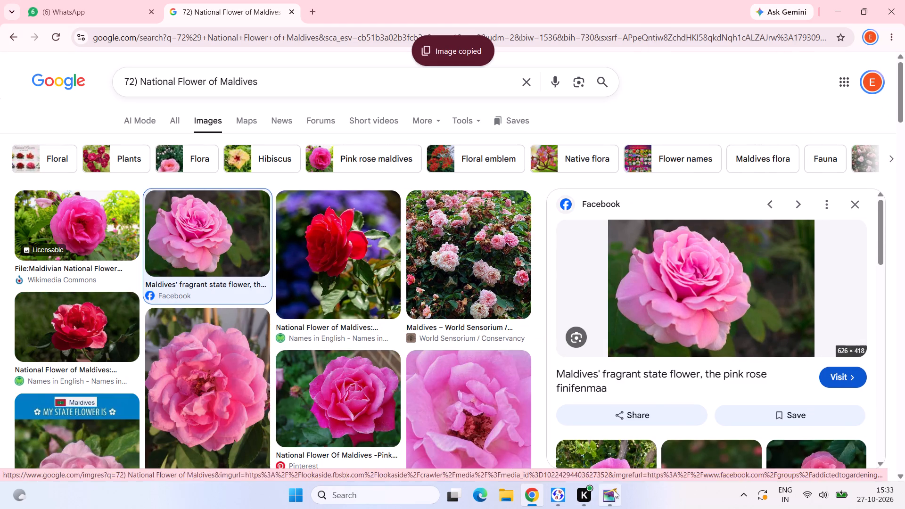
Switch to PageMaker and paste the copied pink rose image onto the page 40–41 spread.
{"action": "left_click", "coordinate": [612, 493]}
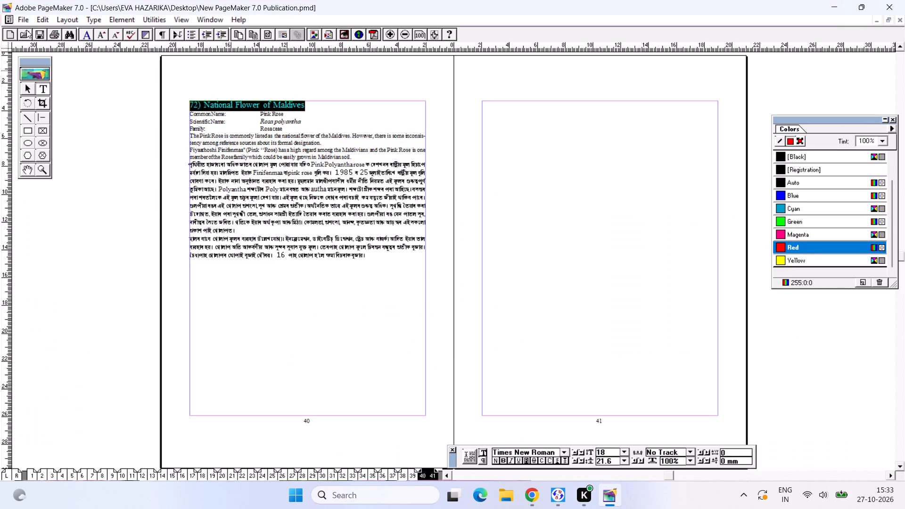
{"action": "left_click", "coordinate": [31, 90]}
{"action": "key", "text": "ctrl+v"}
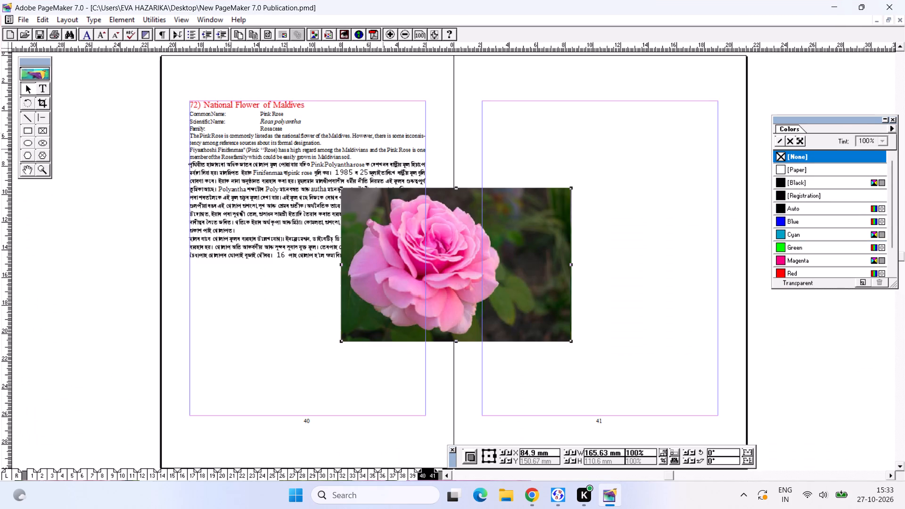
Shrink the rose image to about 56 by 36.5 mm and place it in the top-right corner of page 40's margins.
{"action": "left_click_drag", "start_coordinate": [340, 190], "coordinate": [492, 276]}
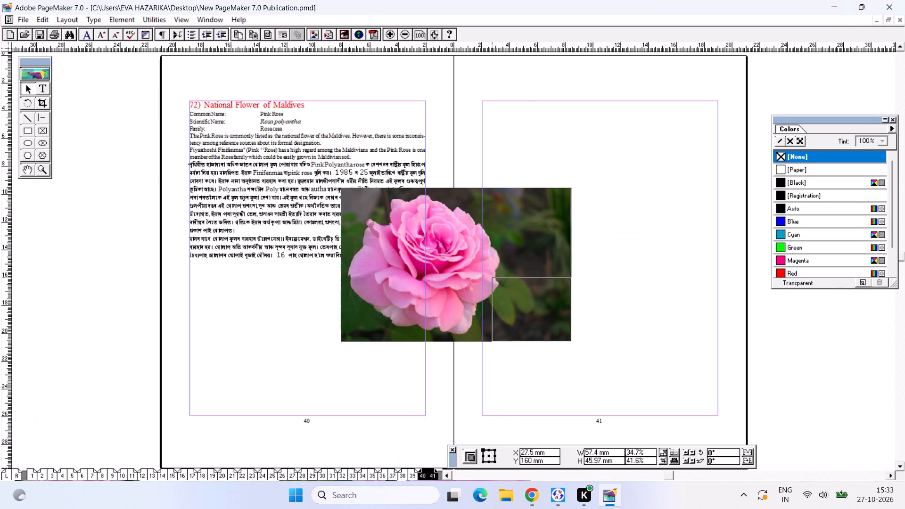
{"action": "left_click_drag", "start_coordinate": [492, 276], "coordinate": [491, 278]}
{"action": "left_click_drag", "start_coordinate": [542, 315], "coordinate": [396, 141]}
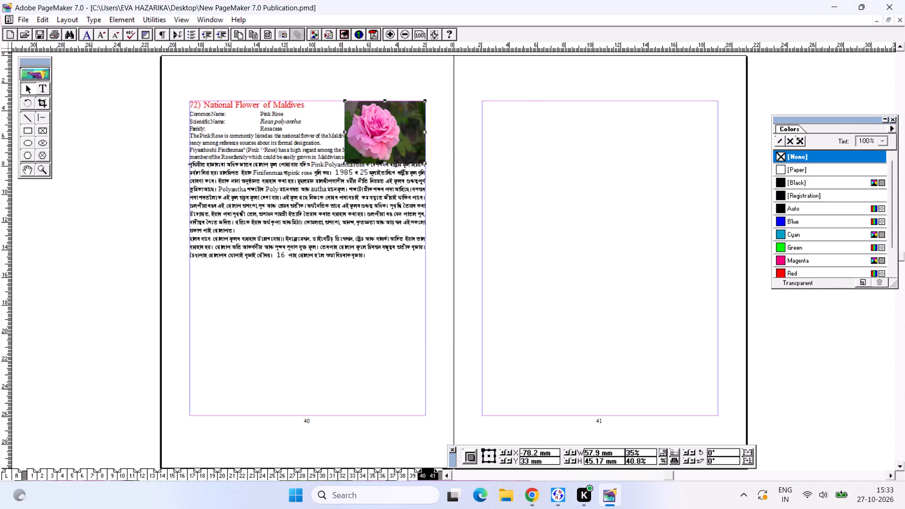
{"action": "left_click_drag", "start_coordinate": [346, 162], "coordinate": [346, 152]}
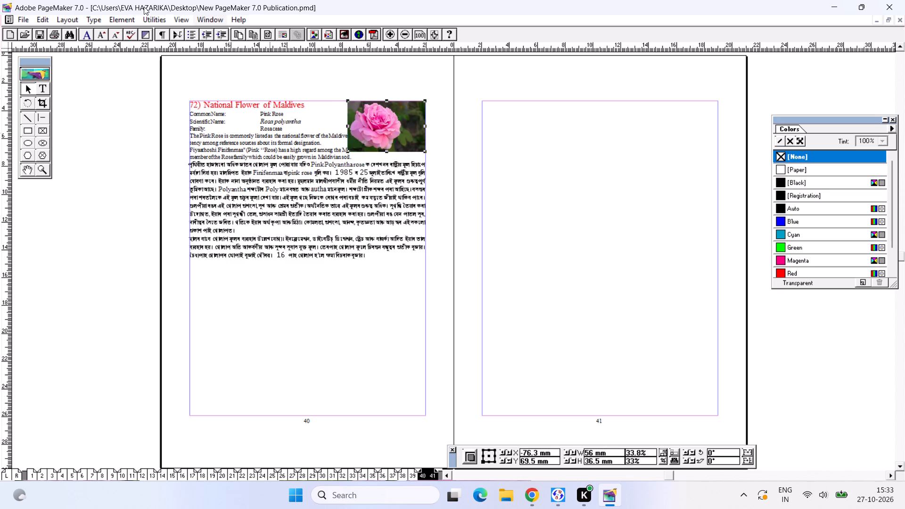
Wrap the Maldives text around the rose image using the rectangular wrap option.
{"action": "left_click", "coordinate": [123, 18]}
{"action": "left_click", "coordinate": [155, 115]}
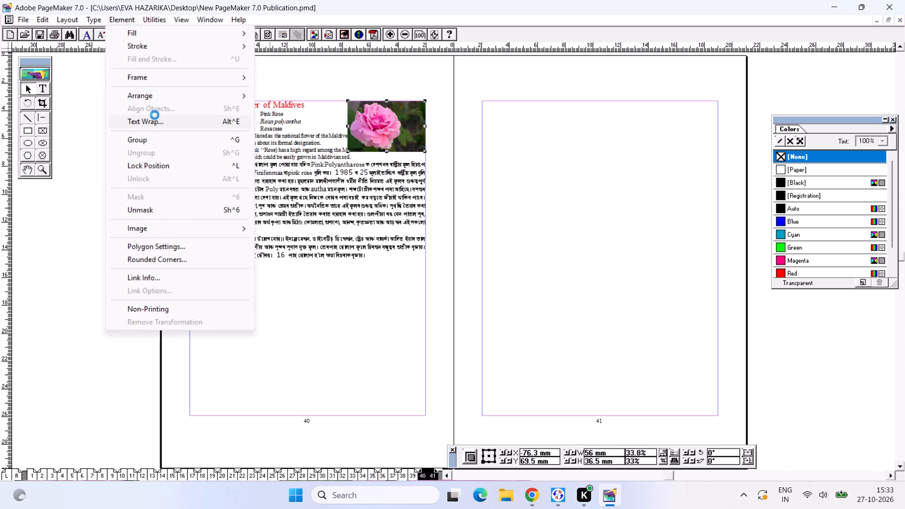
{"action": "left_click", "coordinate": [426, 178]}
{"action": "left_click", "coordinate": [490, 169]}
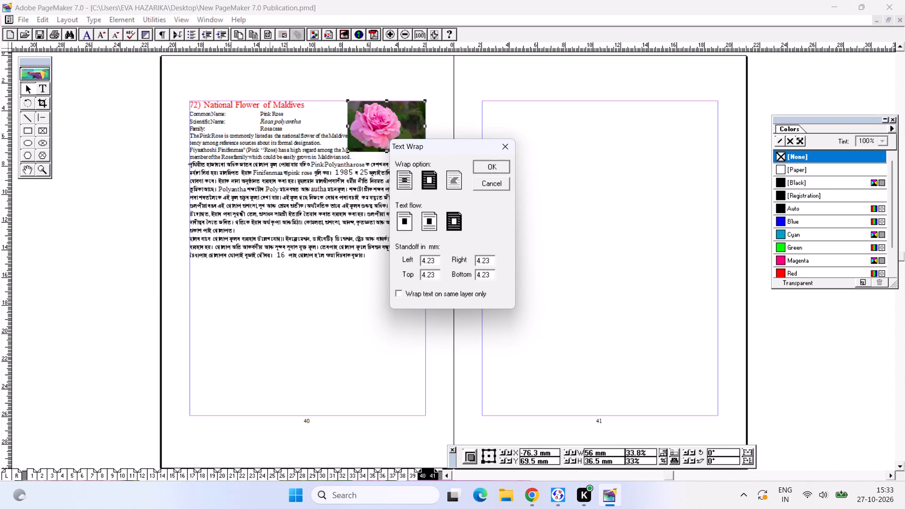
{"action": "left_click", "coordinate": [372, 147]}
{"action": "left_click", "coordinate": [309, 166]}
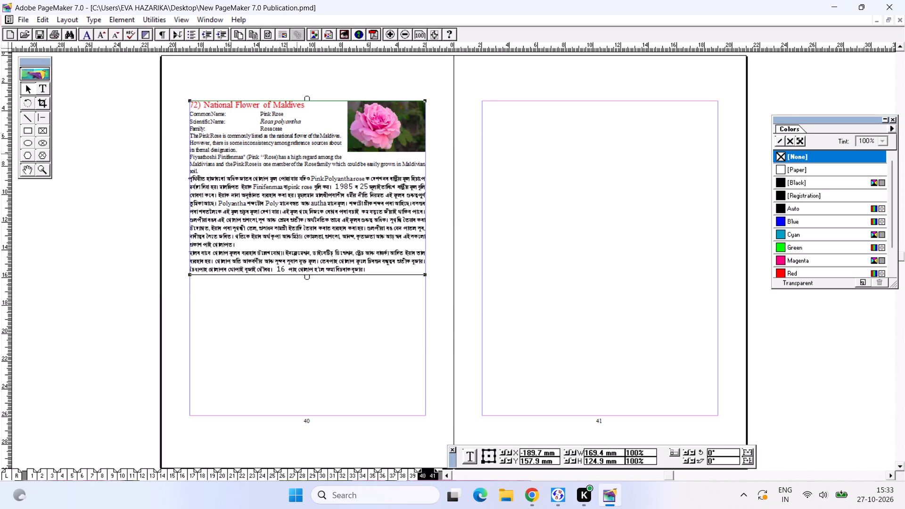
In the browser's image results, open the Pinterest "Maldives national flower" picture and copy the image.
{"action": "left_click", "coordinate": [526, 495]}
{"action": "left_click", "coordinate": [859, 210]}
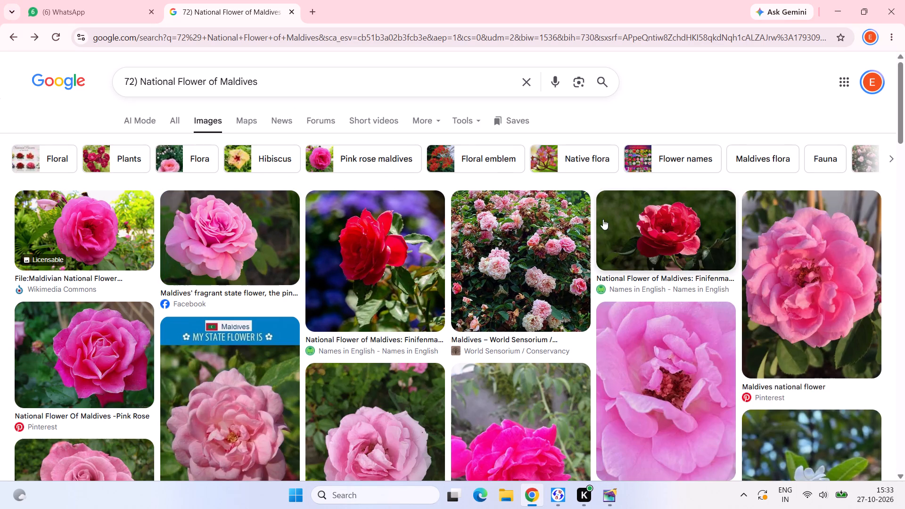
{"action": "scroll", "coordinate": [772, 277], "scroll_direction": "down", "scroll_amount": 1}
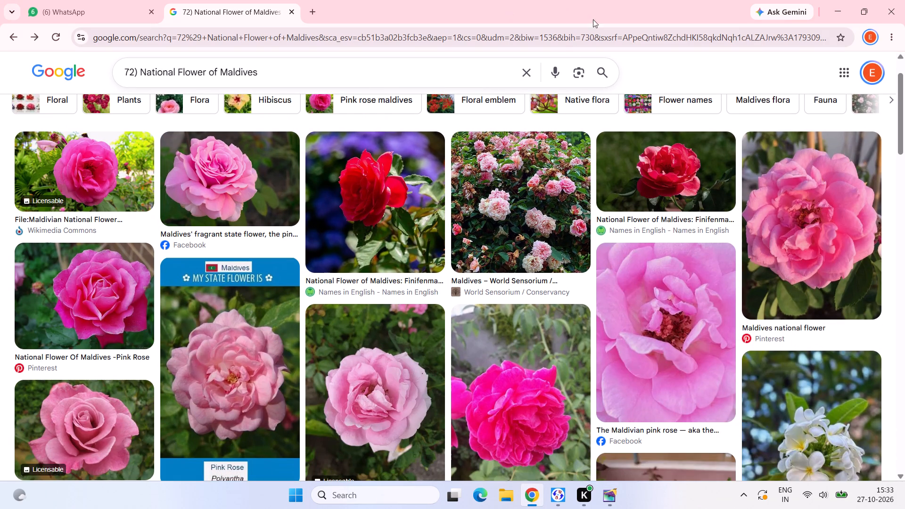
{"action": "left_click", "coordinate": [750, 203]}
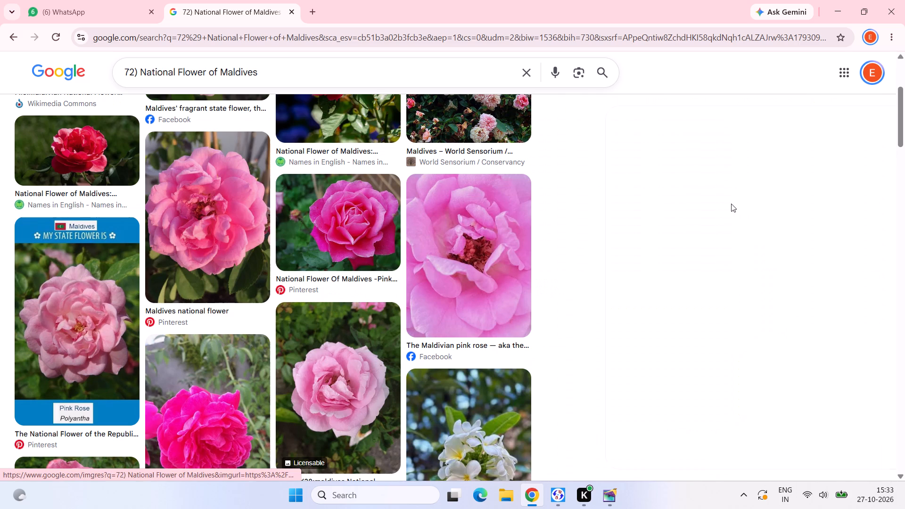
{"action": "right_click", "coordinate": [661, 196]}
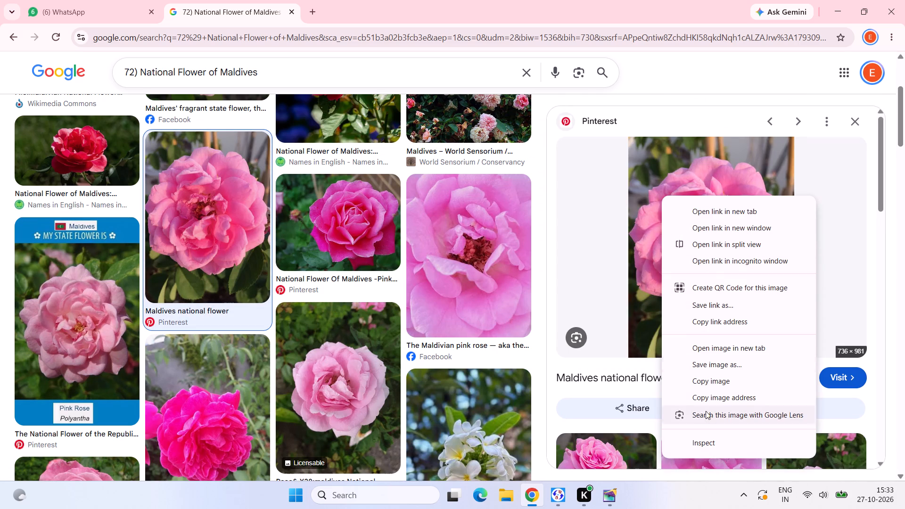
{"action": "left_click", "coordinate": [718, 384]}
Paste the copied rose into PageMaker, shrink it to about 56 by 42 mm and place it at the Assamese text's left margin.
{"action": "left_click_drag", "start_coordinate": [603, 507], "coordinate": [602, 502]}
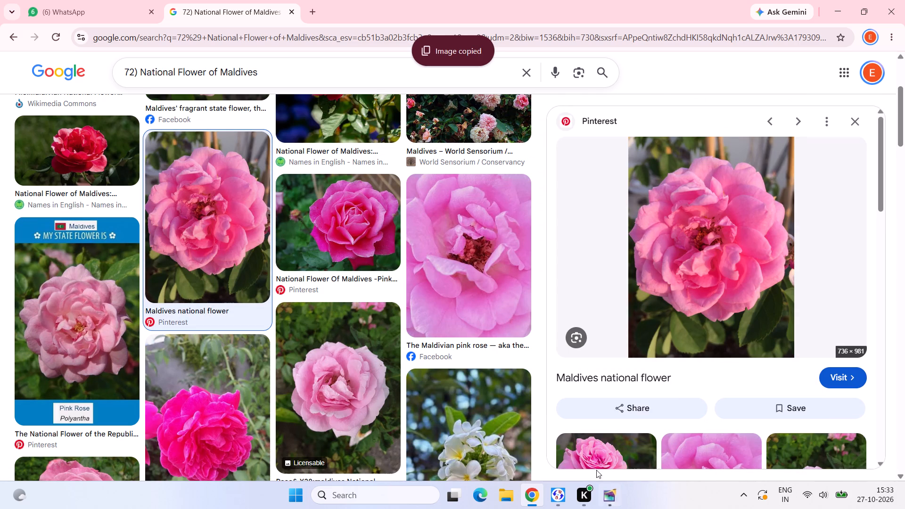
{"action": "left_click", "coordinate": [605, 508]}
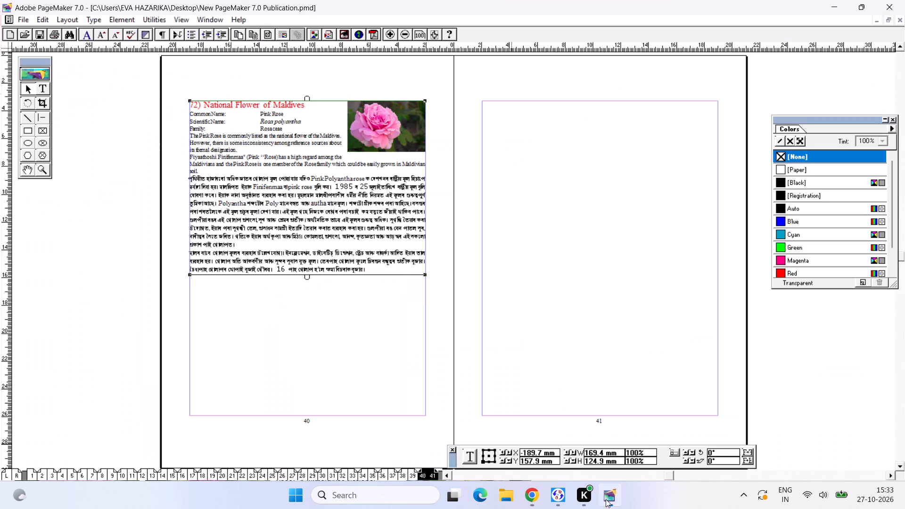
{"action": "key", "text": "ctrl+v"}
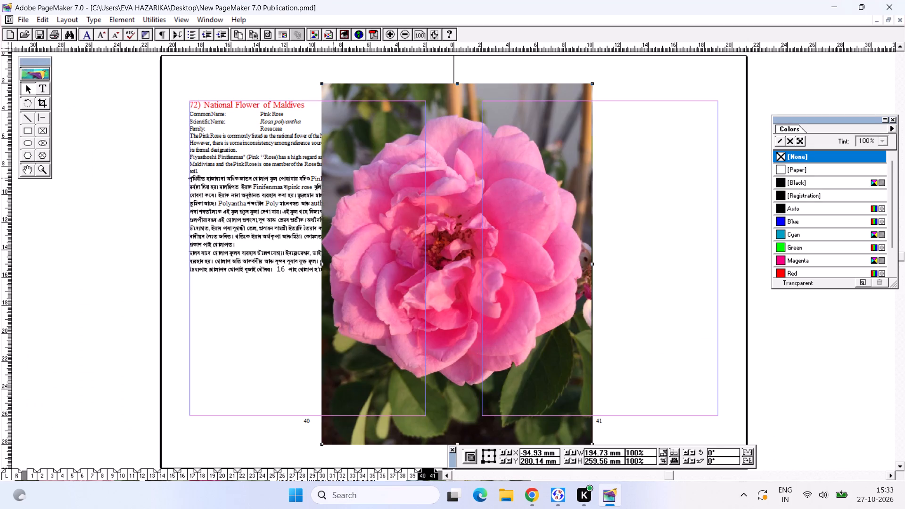
{"action": "left_click_drag", "start_coordinate": [318, 80], "coordinate": [422, 321]}
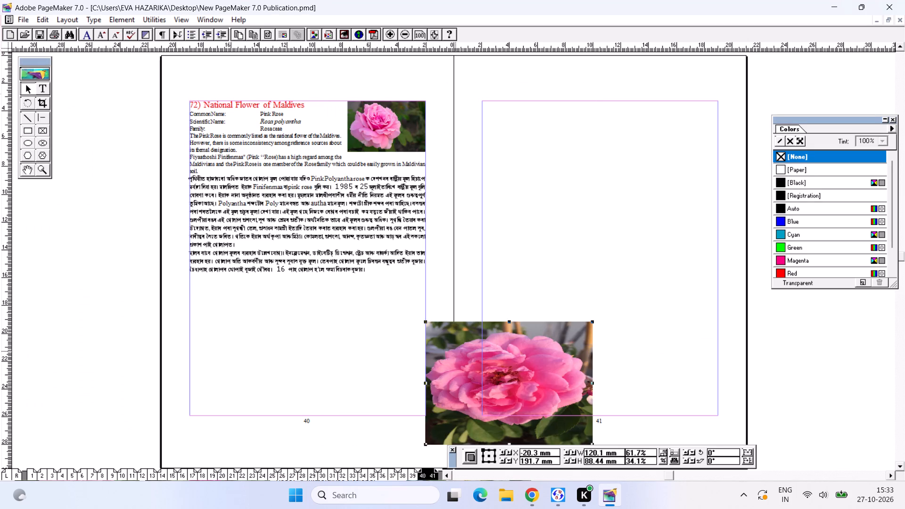
{"action": "left_click_drag", "start_coordinate": [456, 353], "coordinate": [460, 317]}
{"action": "left_click_drag", "start_coordinate": [427, 285], "coordinate": [495, 340]}
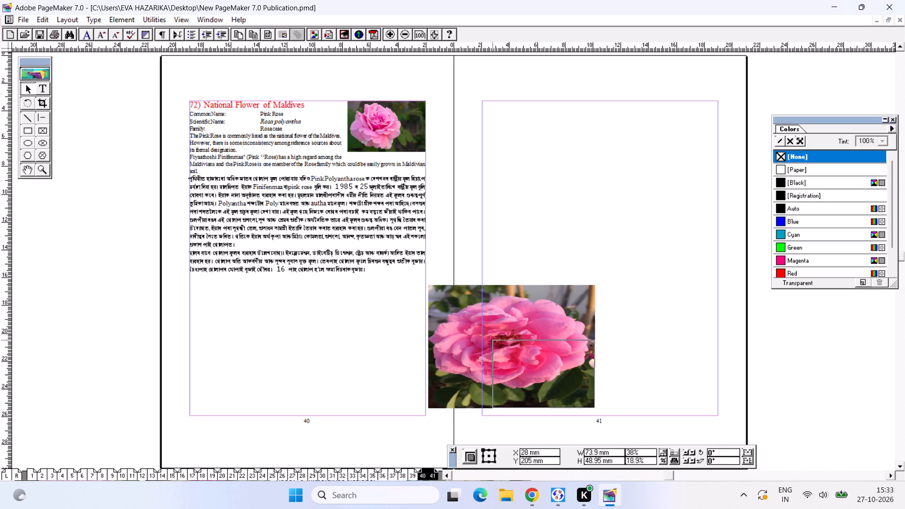
{"action": "left_click_drag", "start_coordinate": [495, 340], "coordinate": [516, 346]}
{"action": "left_click_drag", "start_coordinate": [567, 377], "coordinate": [242, 217]}
{"action": "left_click_drag", "start_coordinate": [271, 250], "coordinate": [266, 244]}
Apply rectangular text wrap with 4.23 mm standoff on all sides to the newly placed rose picture.
{"action": "left_click", "coordinate": [114, 31]}
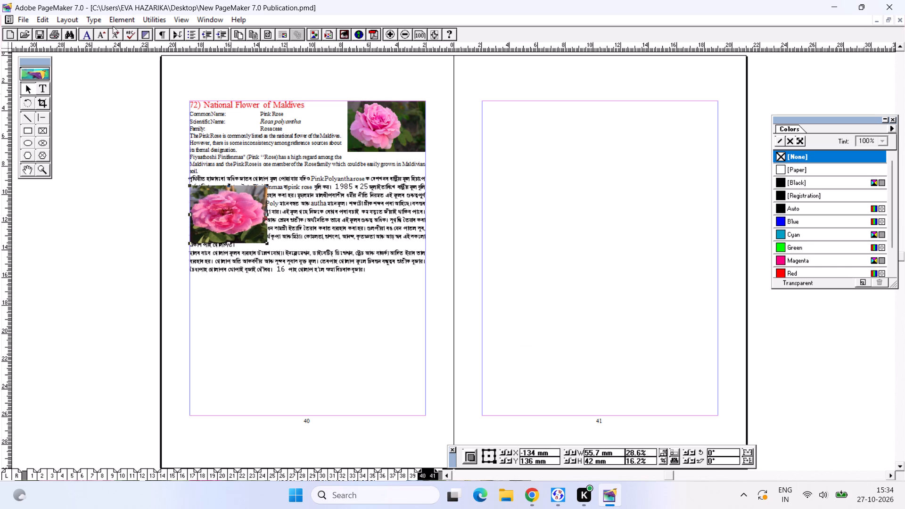
{"action": "left_click", "coordinate": [119, 20]}
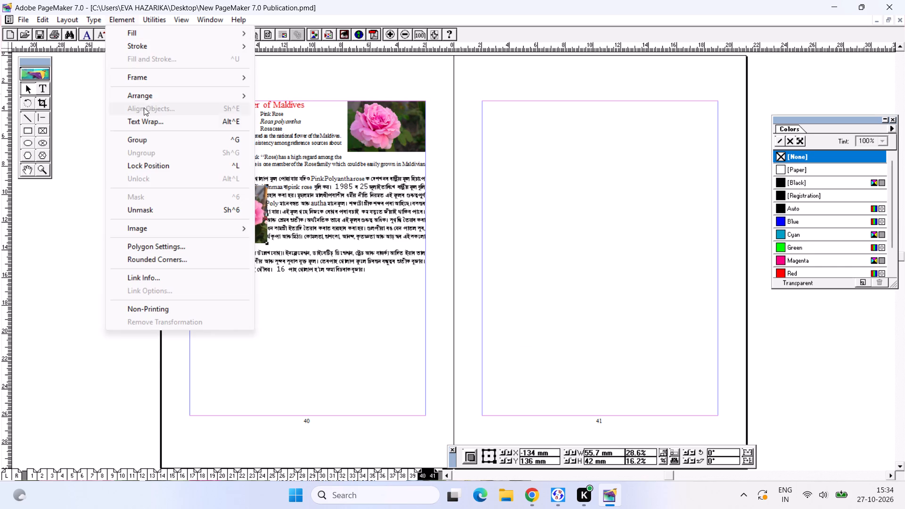
{"action": "left_click", "coordinate": [147, 121]}
{"action": "left_click", "coordinate": [435, 184]}
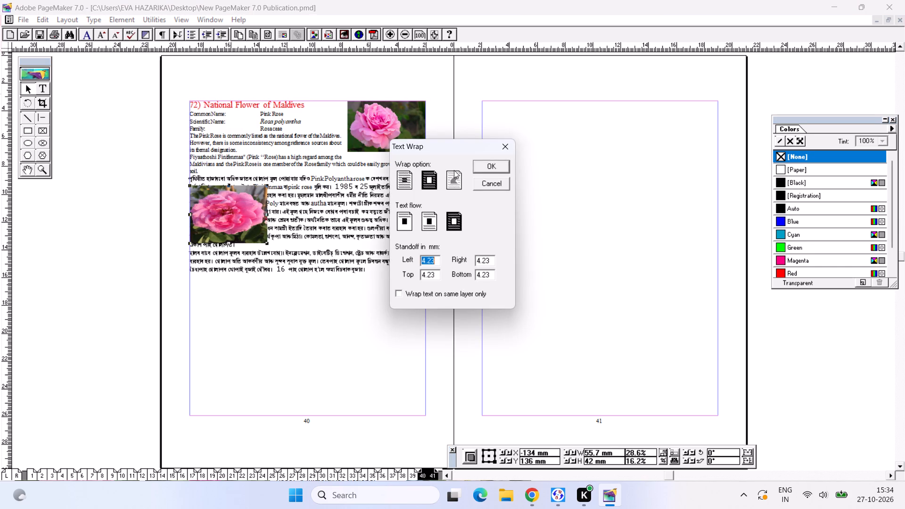
{"action": "left_click", "coordinate": [484, 165]}
Reposition the wrapped rose picture slightly lower, leaving the first Assamese line at full width above it.
{"action": "left_click_drag", "start_coordinate": [231, 210], "coordinate": [232, 201]}
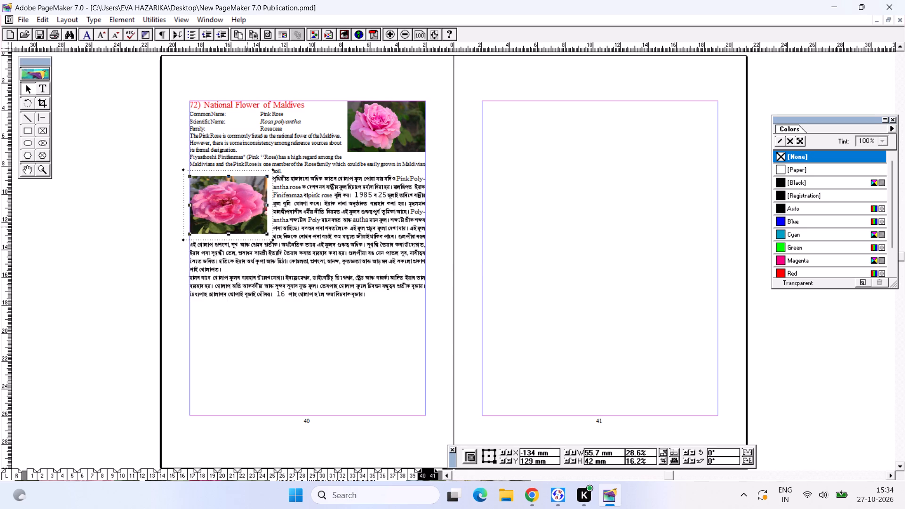
{"action": "left_click_drag", "start_coordinate": [245, 224], "coordinate": [244, 233]}
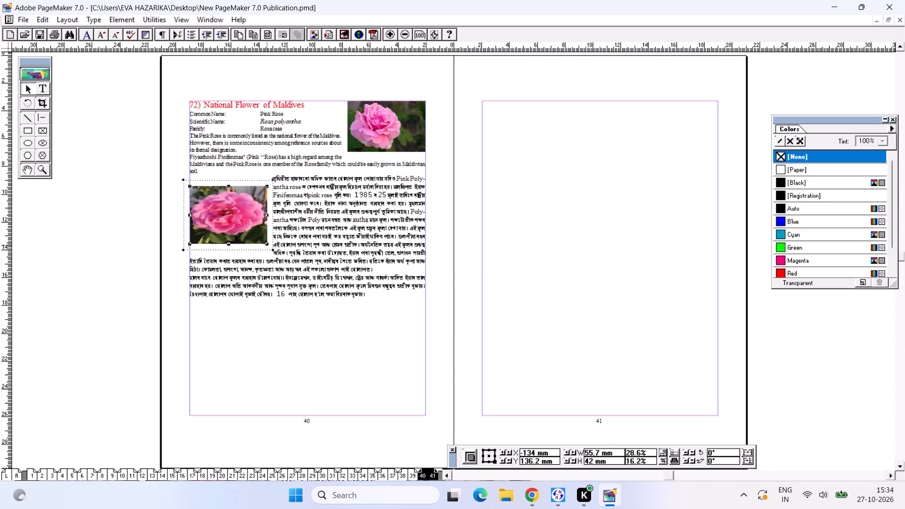
{"action": "left_click", "coordinate": [268, 245]}
{"action": "left_click_drag", "start_coordinate": [248, 231], "coordinate": [250, 237]}
{"action": "left_click", "coordinate": [266, 257]}
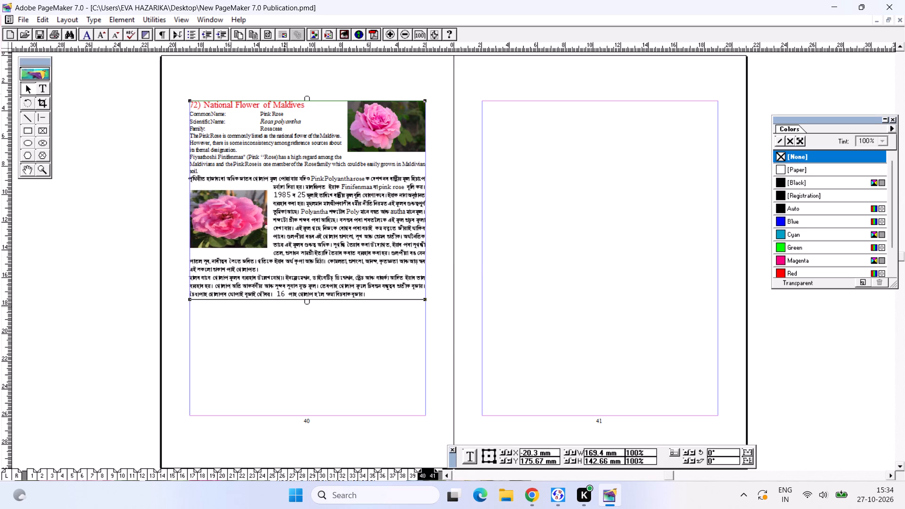
Enlarge the upper rose picture from its lower inner corner, extending it down beside the last lines of English text.
{"action": "left_click", "coordinate": [369, 132]}
{"action": "left_click_drag", "start_coordinate": [346, 153], "coordinate": [345, 156]}
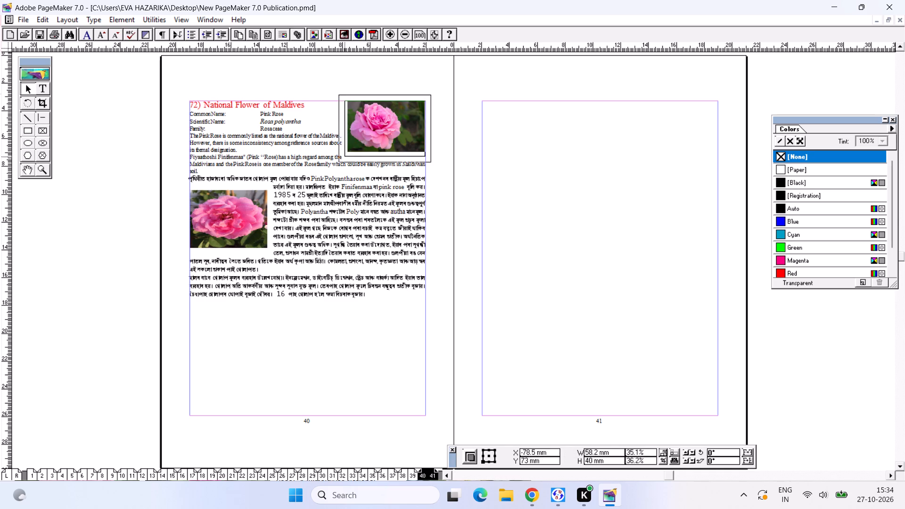
{"action": "left_click_drag", "start_coordinate": [345, 156], "coordinate": [340, 166]}
Enlarge the lower rose picture from its inner bottom corner, keeping it against the page's left margin.
{"action": "left_click", "coordinate": [235, 209]}
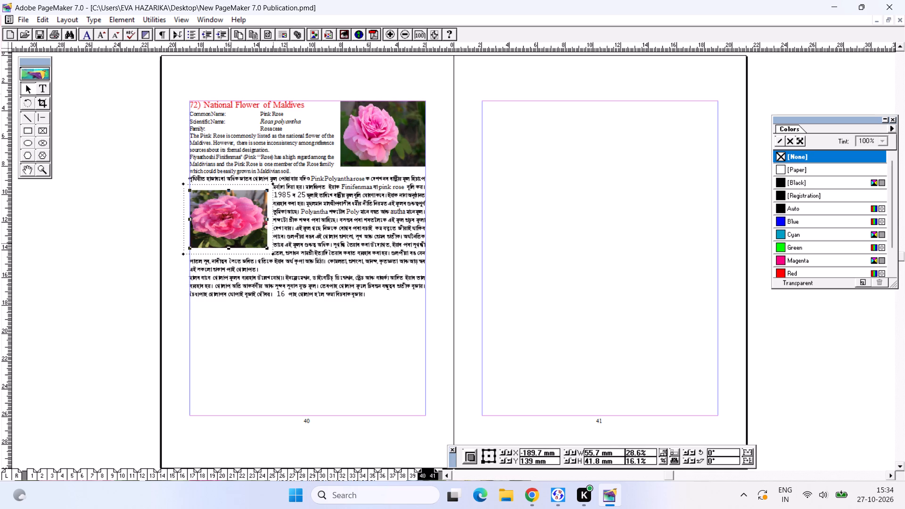
{"action": "left_click_drag", "start_coordinate": [263, 247], "coordinate": [277, 259]}
{"action": "left_click", "coordinate": [269, 253]}
{"action": "left_click", "coordinate": [303, 252]}
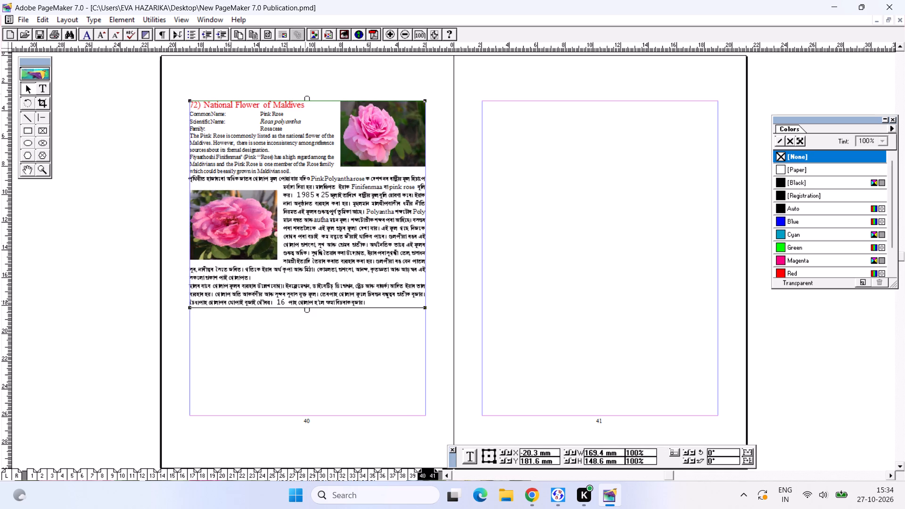
Set the font of the year "1985" in the Assamese text to Geetanjalip and save the publication.
{"action": "key", "text": "ctrl+2"}
{"action": "left_click_drag", "start_coordinate": [417, 251], "coordinate": [387, 242], "text": "alt"}
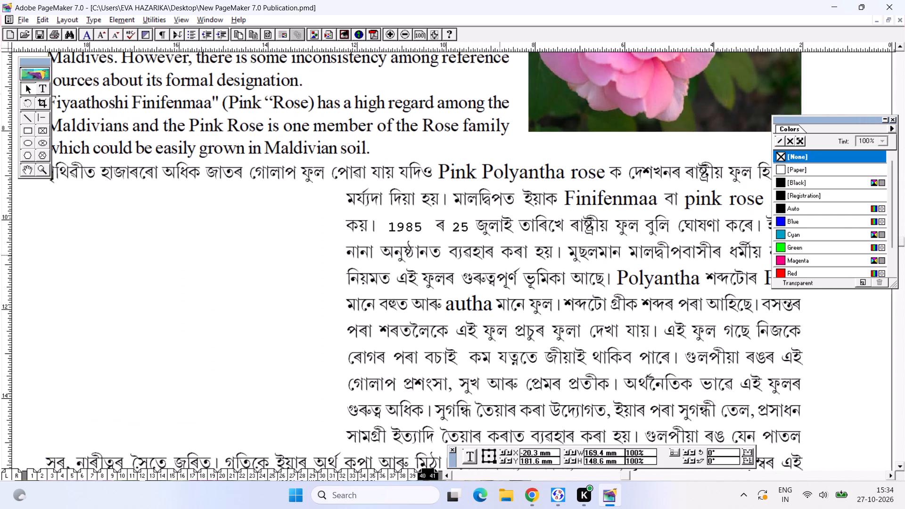
{"action": "left_click_drag", "start_coordinate": [499, 254], "coordinate": [358, 234], "text": "alt"}
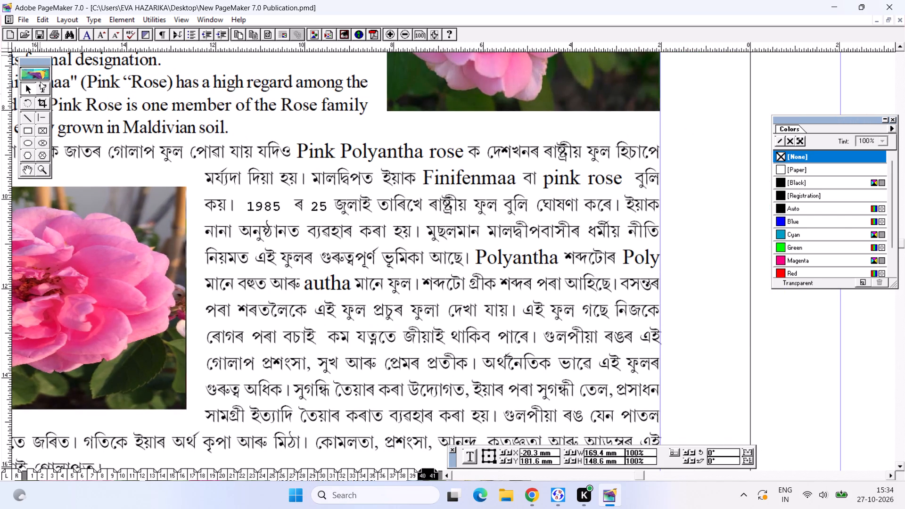
{"action": "left_click", "coordinate": [39, 94]}
{"action": "left_click_drag", "start_coordinate": [247, 207], "coordinate": [281, 208]}
{"action": "key", "text": "ctrl+t"}
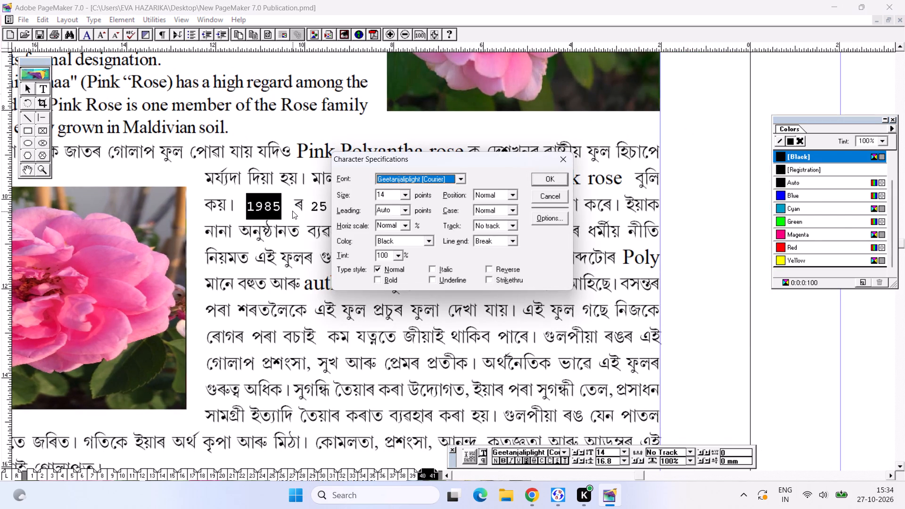
{"action": "key", "text": "ctrl+Left"}
{"action": "key", "text": "ctrl+Left"}
{"action": "key", "text": "ctrl+Return"}
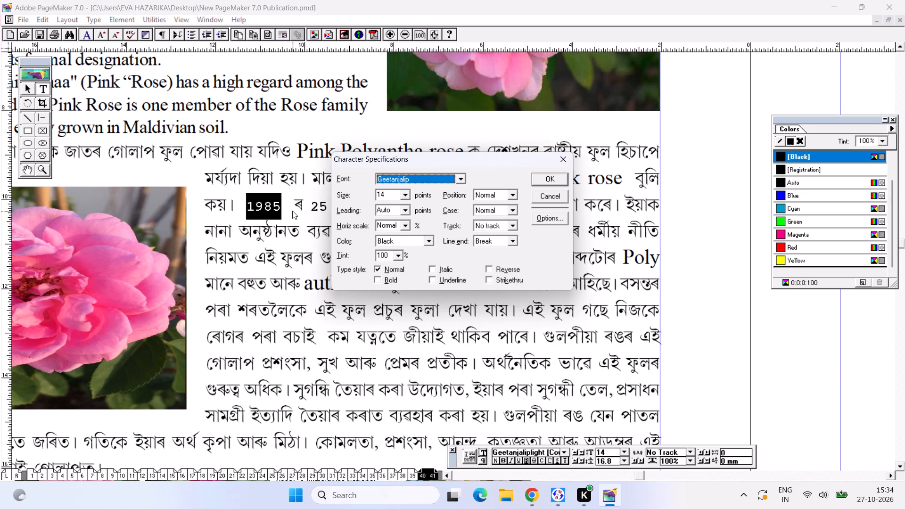
{"action": "key", "text": "ctrl+s"}
{"action": "key", "text": "ctrl+s"}
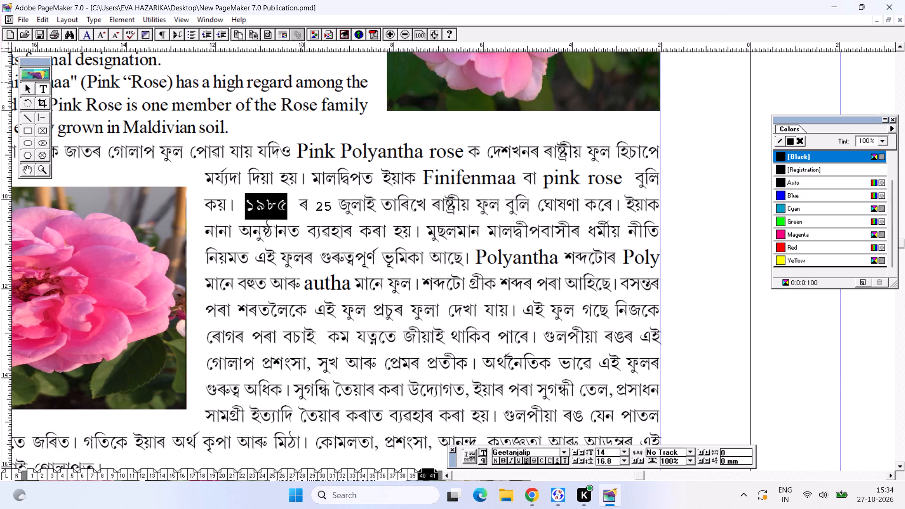
Set the font of the day number "25" in the Assamese text to Geetanjalip and save the publication.
{"action": "left_click_drag", "start_coordinate": [309, 205], "coordinate": [335, 211]}
{"action": "left_click", "coordinate": [335, 211]}
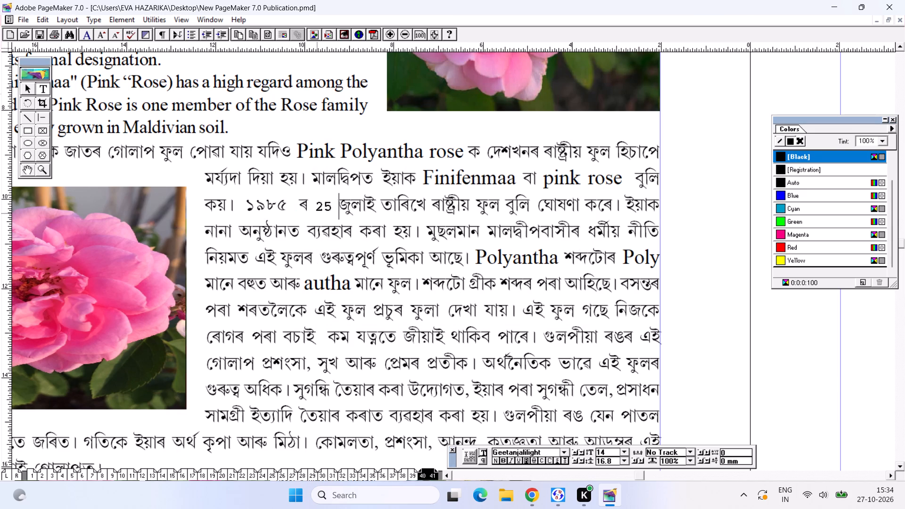
{"action": "left_click_drag", "start_coordinate": [314, 205], "coordinate": [330, 213]}
{"action": "key", "text": "ctrl+t"}
{"action": "key", "text": "ctrl+Left"}
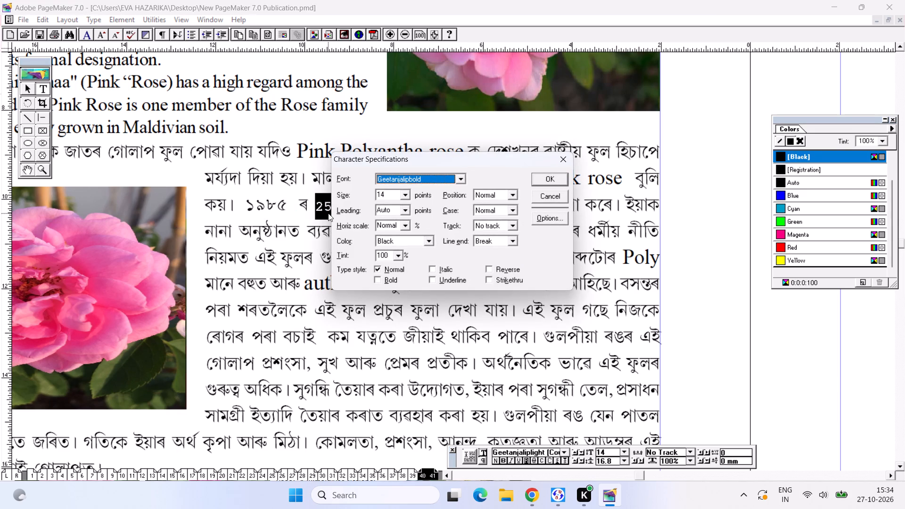
{"action": "key", "text": "ctrl+Left"}
{"action": "key", "text": "ctrl+Return"}
{"action": "key", "text": "ctrl+s"}
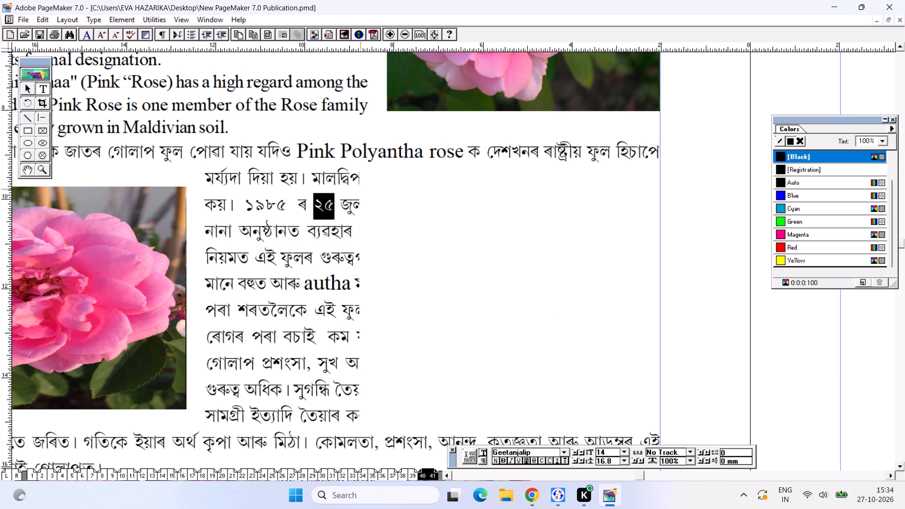
{"action": "left_click", "coordinate": [361, 188]}
{"action": "left_click", "coordinate": [358, 225]}
{"action": "key", "text": "ctrl+0"}
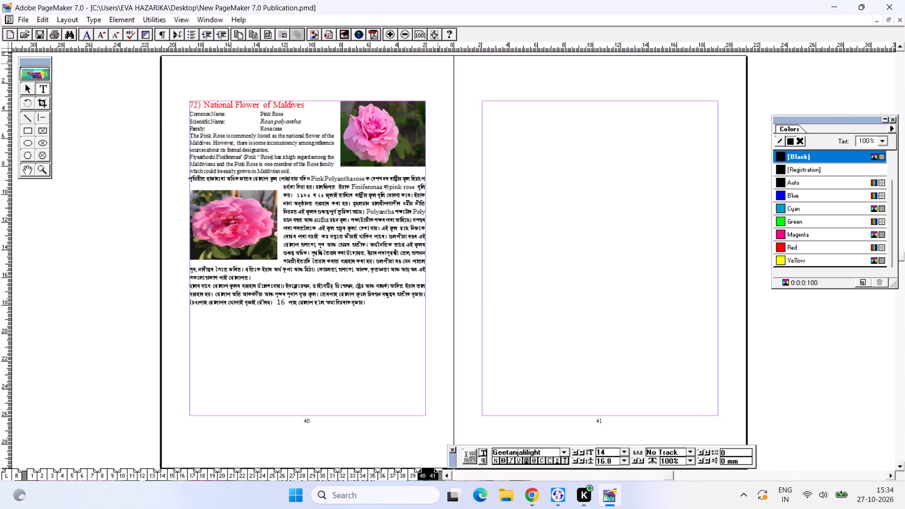
Join the last Assamese paragraph, starting "ছালৰ বাবে", to the paragraph above it and save the publication.
{"action": "key", "text": "ctrl+2"}
{"action": "left_click_drag", "start_coordinate": [453, 266], "coordinate": [397, 175], "text": "alt"}
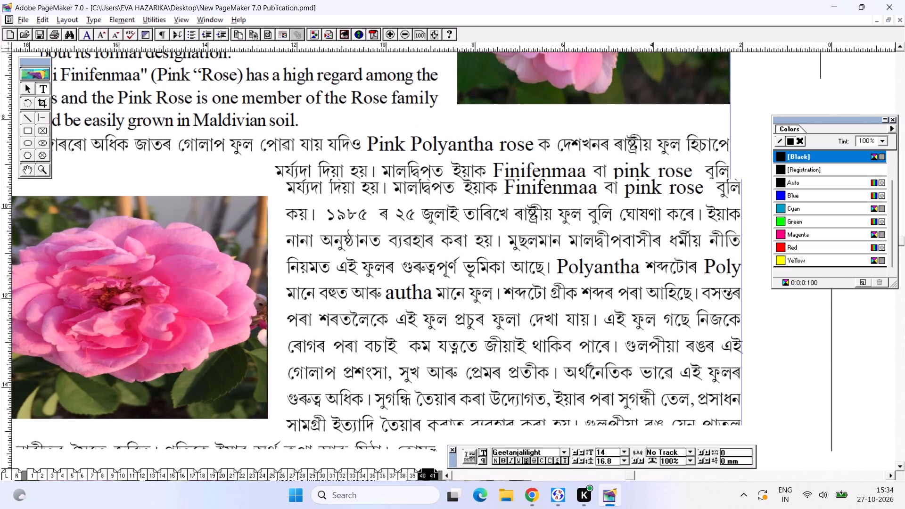
{"action": "left_click_drag", "start_coordinate": [405, 255], "coordinate": [411, 231], "text": "alt"}
{"action": "left_click_drag", "start_coordinate": [382, 288], "coordinate": [437, 189], "text": "alt"}
{"action": "left_click_drag", "start_coordinate": [291, 298], "coordinate": [392, 287], "text": "alt"}
{"action": "left_click_drag", "start_coordinate": [274, 321], "coordinate": [305, 305], "text": "alt"}
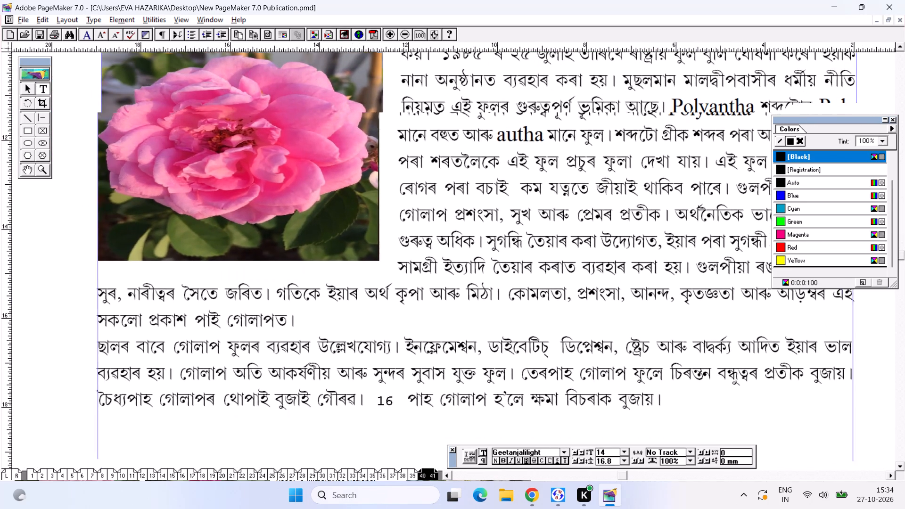
{"action": "left_click", "coordinate": [108, 346]}
{"action": "left_click", "coordinate": [106, 346]}
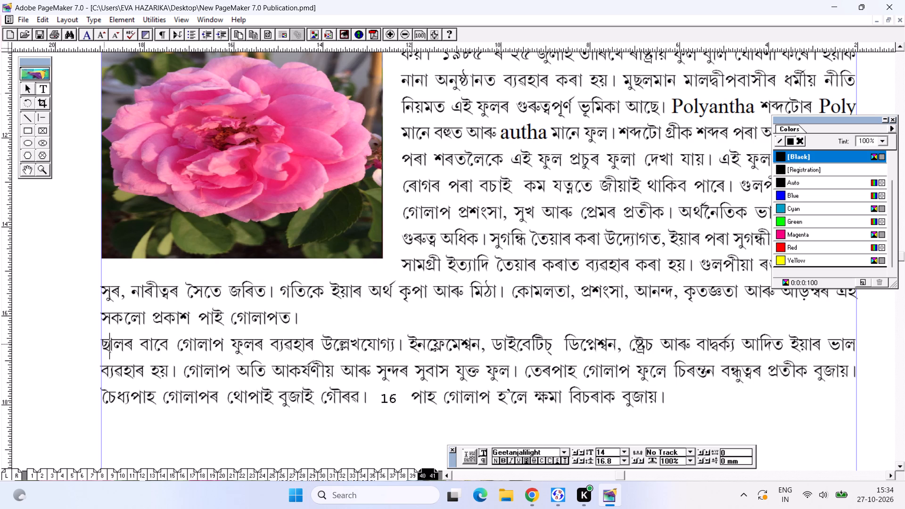
{"action": "left_click", "coordinate": [101, 344]}
{"action": "key", "text": "BackSpace"}
{"action": "key", "text": "ctrl+s"}
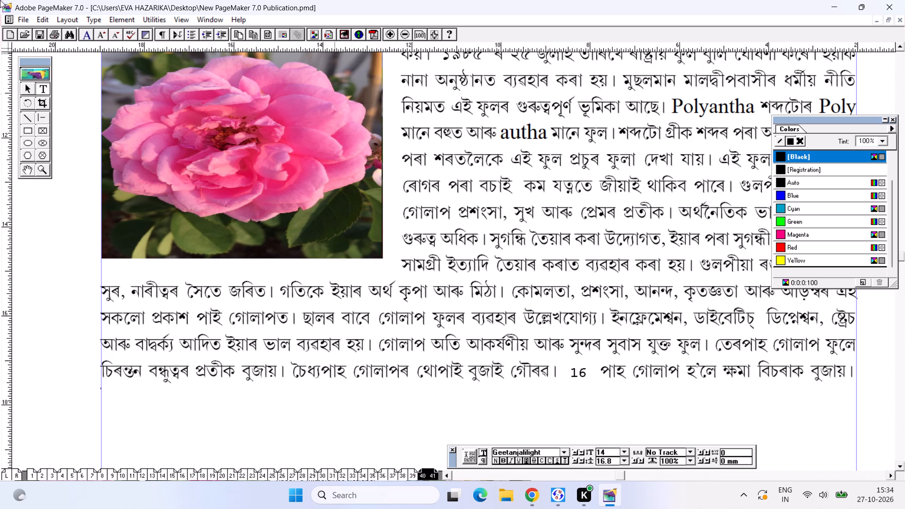
Set the font of the number "16" in the last Assamese line to Geetanjalip and save the publication.
{"action": "left_click_drag", "start_coordinate": [338, 442], "coordinate": [220, 424], "text": "alt"}
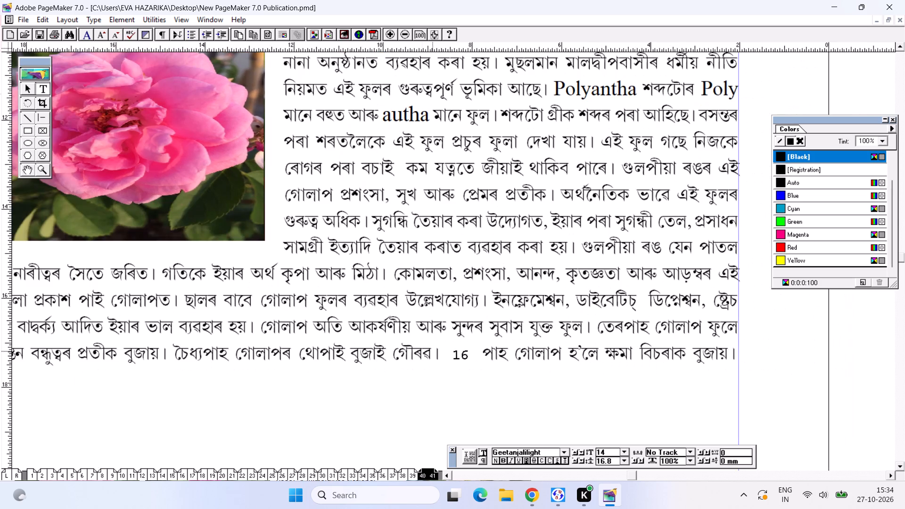
{"action": "left_click_drag", "start_coordinate": [453, 354], "coordinate": [465, 365]}
{"action": "key", "text": "ctrl+t"}
{"action": "key", "text": "ctrl+Left"}
{"action": "key", "text": "ctrl+Left"}
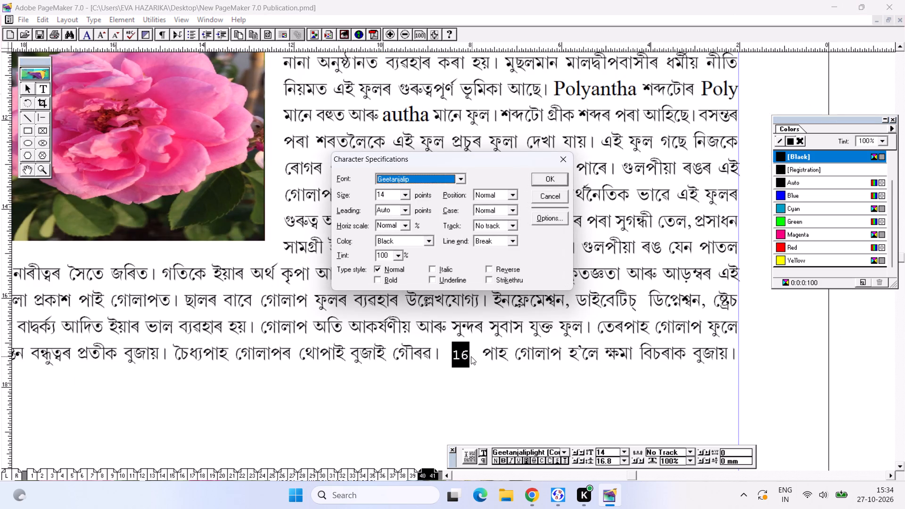
{"action": "key", "text": "ctrl+Return"}
{"action": "key", "text": "ctrl+s"}
{"action": "key", "text": "ctrl+0"}
{"action": "key", "text": "ctrl+s"}
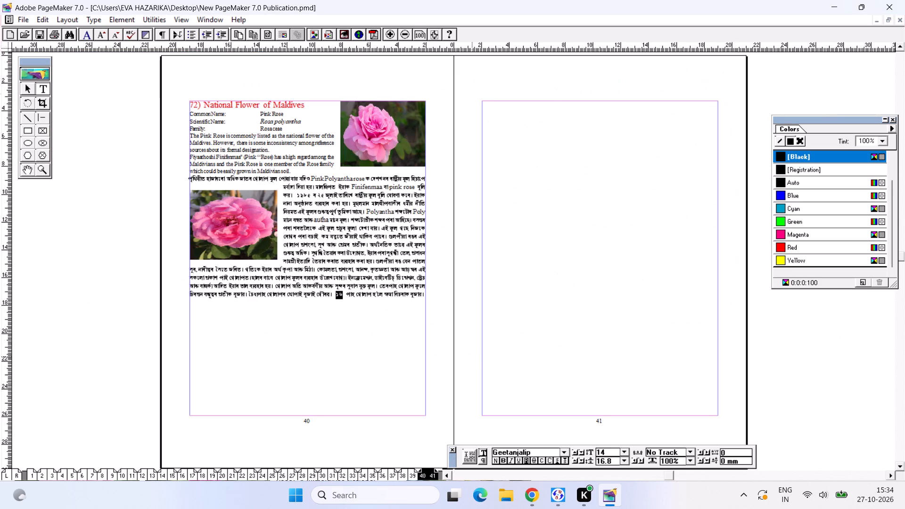
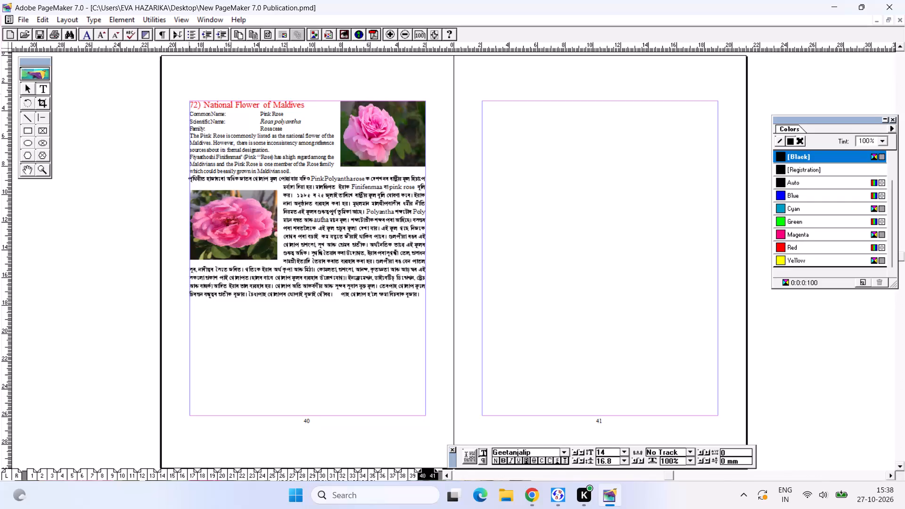
Delete the extra characters before "পাহ" in the last Assamese line of the Maldives entry.
{"action": "key", "text": "BackSpace"}
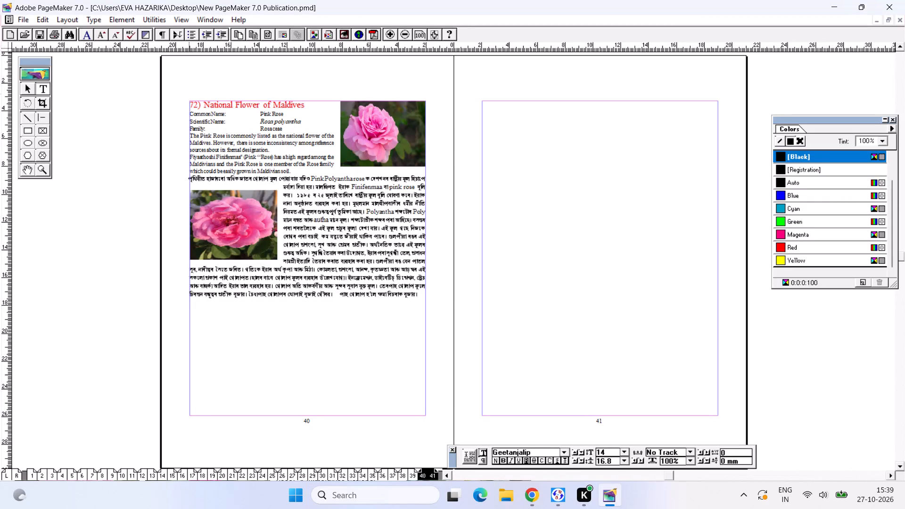
{"action": "key", "text": "BackSpace"}
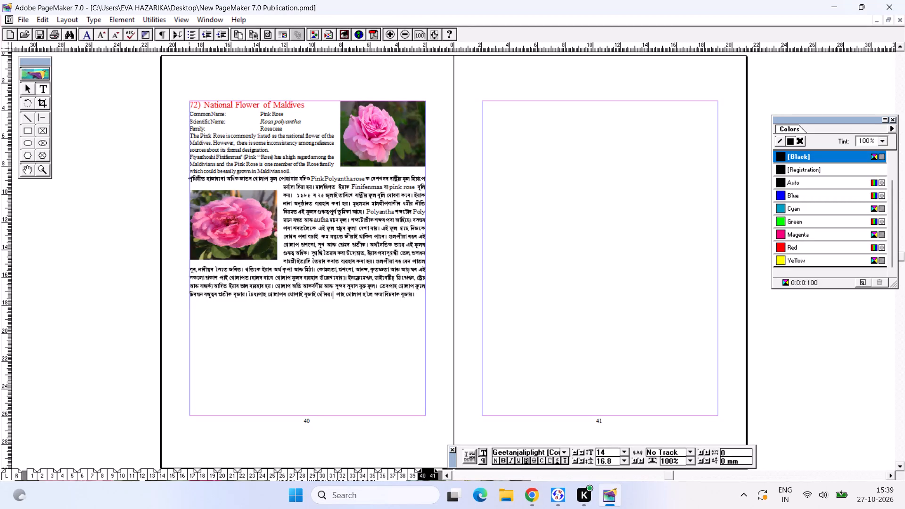
{"action": "key", "text": "ctrl+2"}
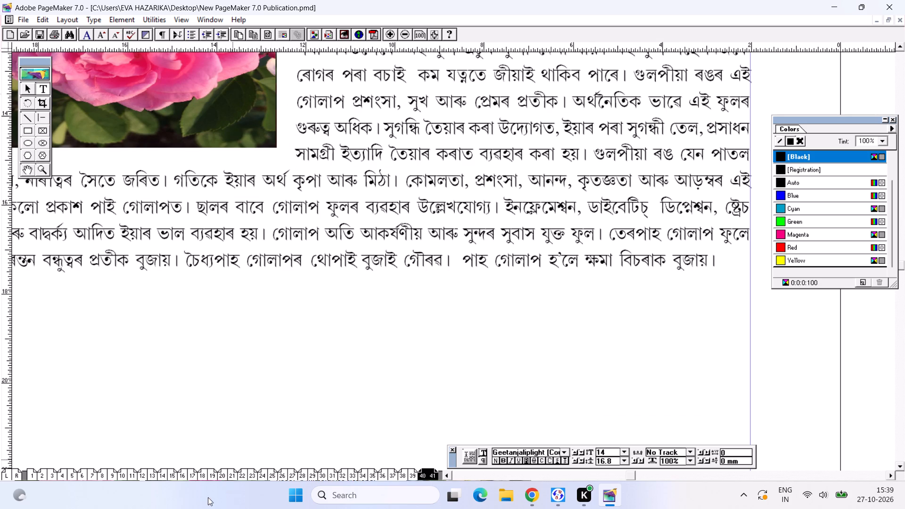
{"action": "key", "text": "ctrl+z"}
{"action": "key", "text": "ctrl+z"}
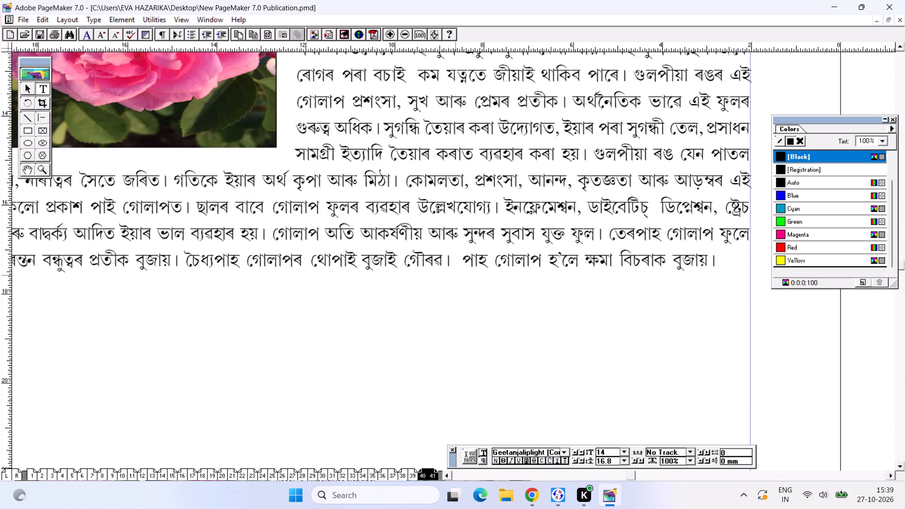
{"action": "left_click", "coordinate": [460, 260]}
{"action": "left_click_drag", "start_coordinate": [490, 258], "coordinate": [460, 260]}
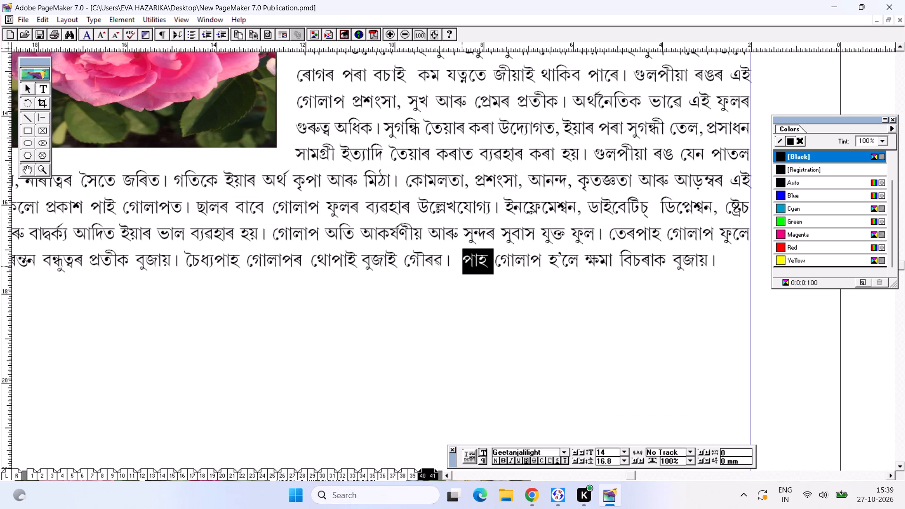
{"action": "left_click", "coordinate": [461, 266]}
Look up the Maldives entry in the "national flowers (2)" publication to check the number in its last Assamese line.
{"action": "key", "text": "ctrl+Tab"}
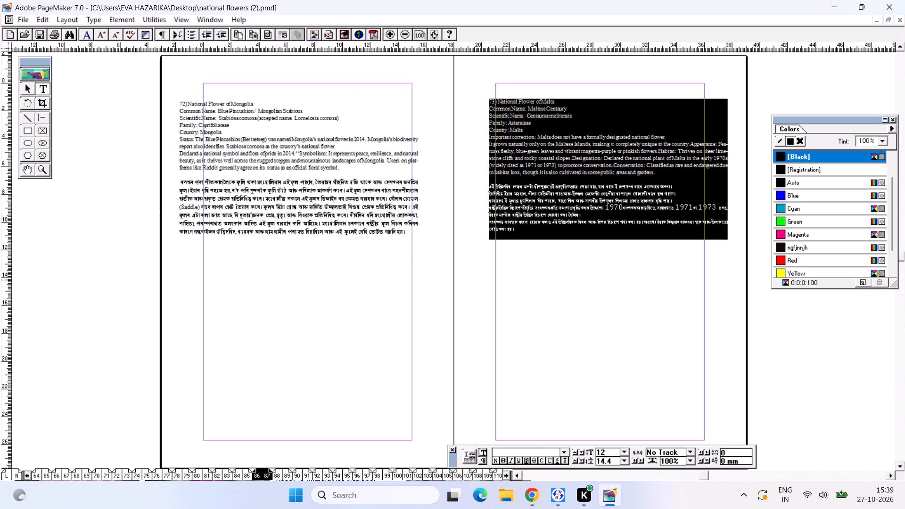
{"action": "key", "text": "ctrl+2"}
{"action": "left_click_drag", "start_coordinate": [453, 374], "coordinate": [457, 323], "text": "alt"}
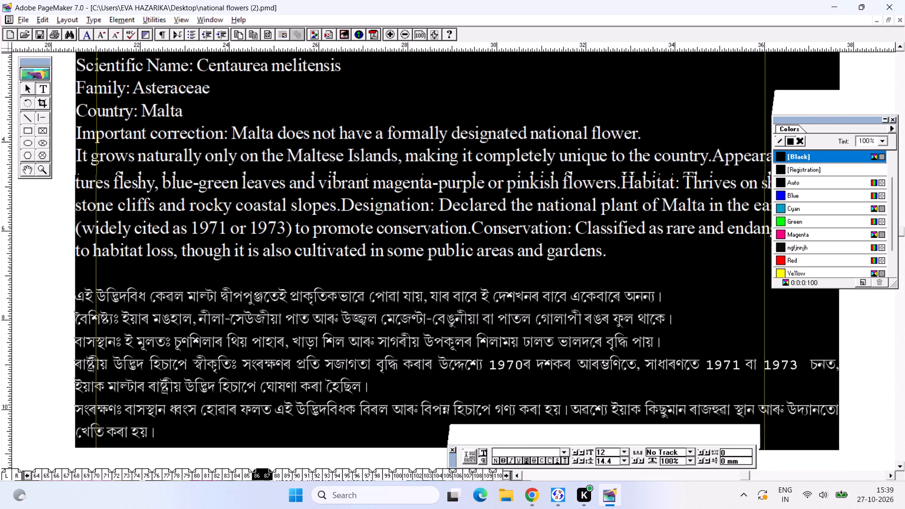
{"action": "left_click_drag", "start_coordinate": [380, 372], "coordinate": [380, 336], "text": "alt"}
{"action": "left_click", "coordinate": [362, 342], "text": "alt"}
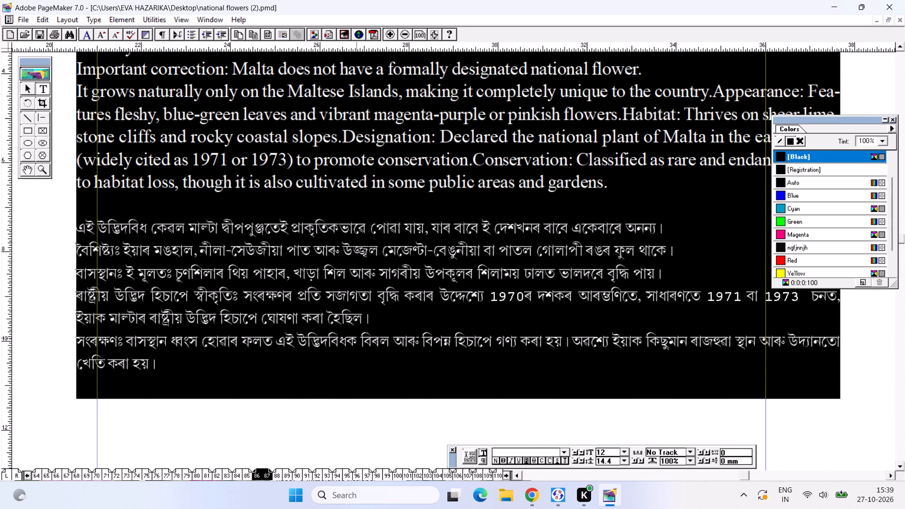
{"action": "left_click", "coordinate": [356, 337]}
{"action": "key", "text": "ctrl+0"}
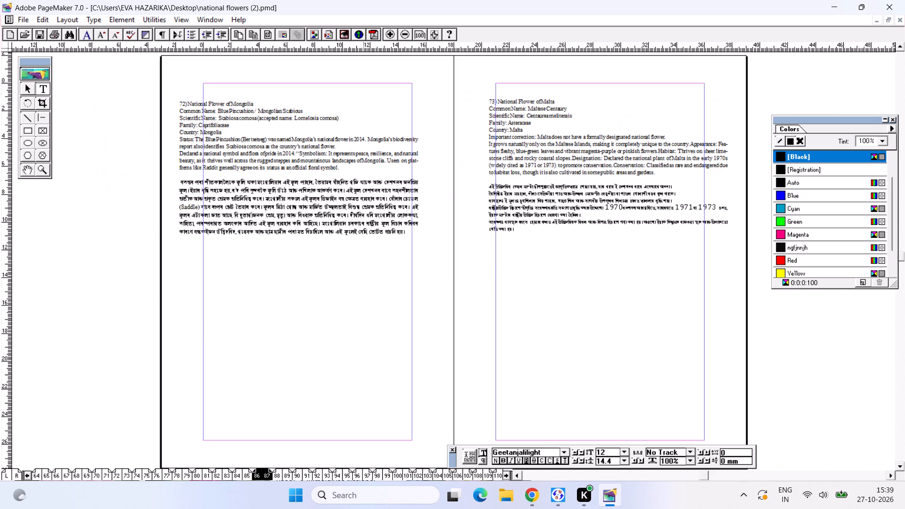
{"action": "key", "text": "ctrl+Tab"}
{"action": "key", "text": "ctrl+0"}
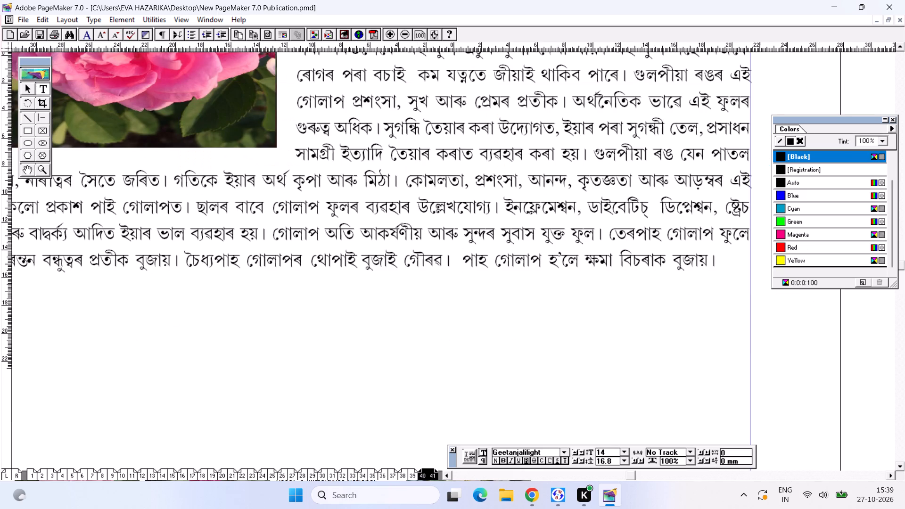
{"action": "key", "text": "ctrl+Tab"}
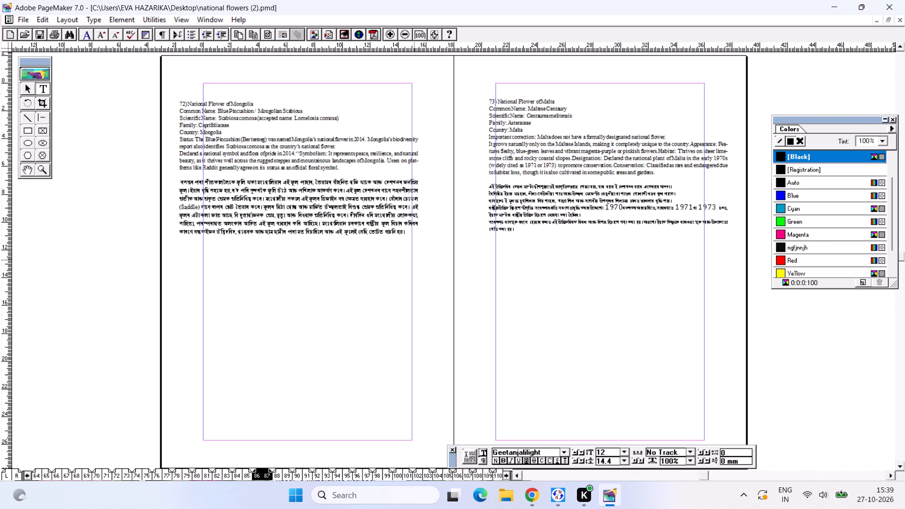
{"action": "left_click", "coordinate": [247, 475]}
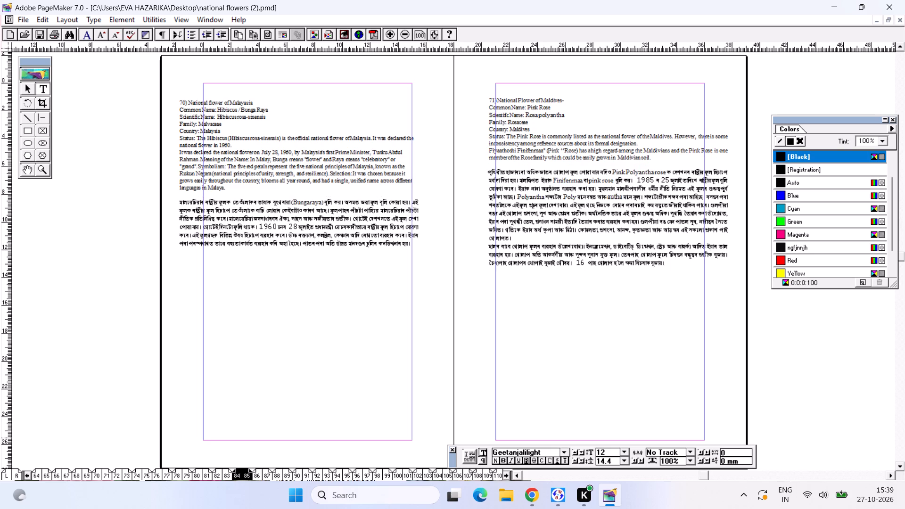
{"action": "key", "text": "ctrl+Tab"}
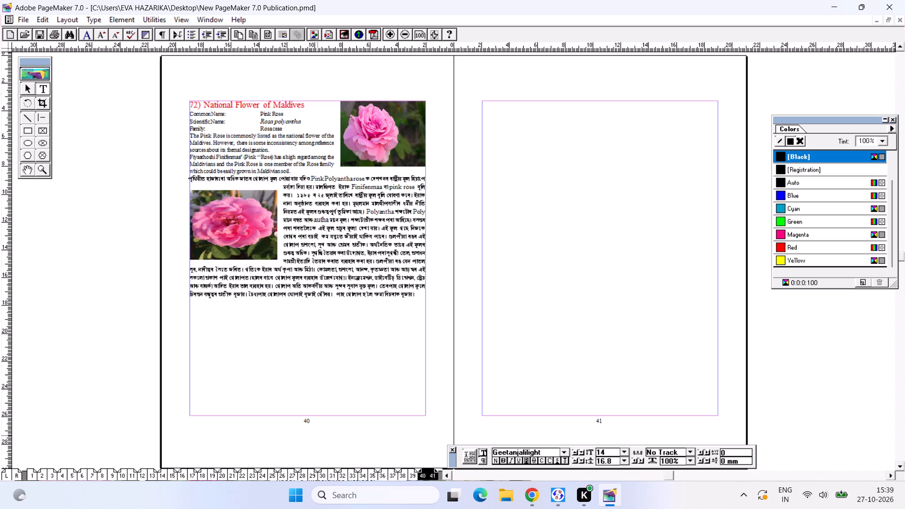
Insert "16" before "পাহ" in the Maldives entry's last Assamese line and set its font to Geetanjalip.
{"action": "key", "text": "ctrl+2"}
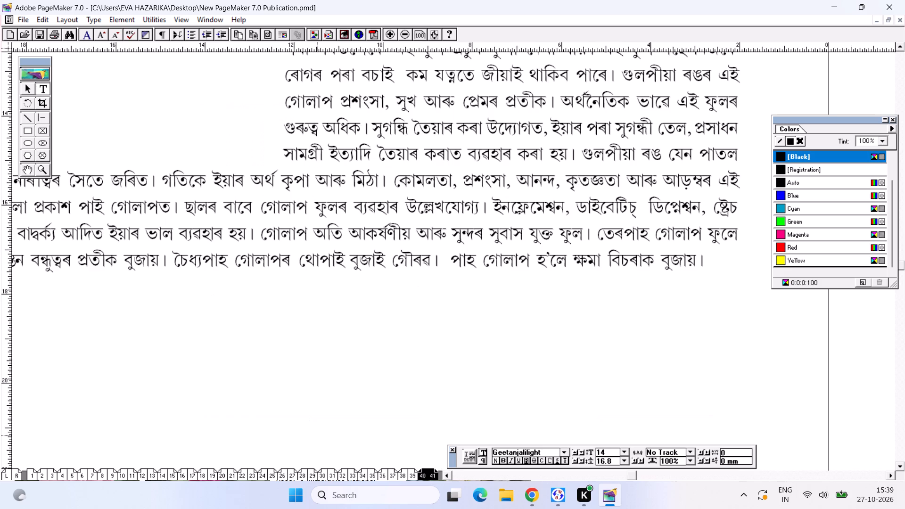
{"action": "key", "text": "1"}
{"action": "key", "text": "6"}
{"action": "key", "text": "space"}
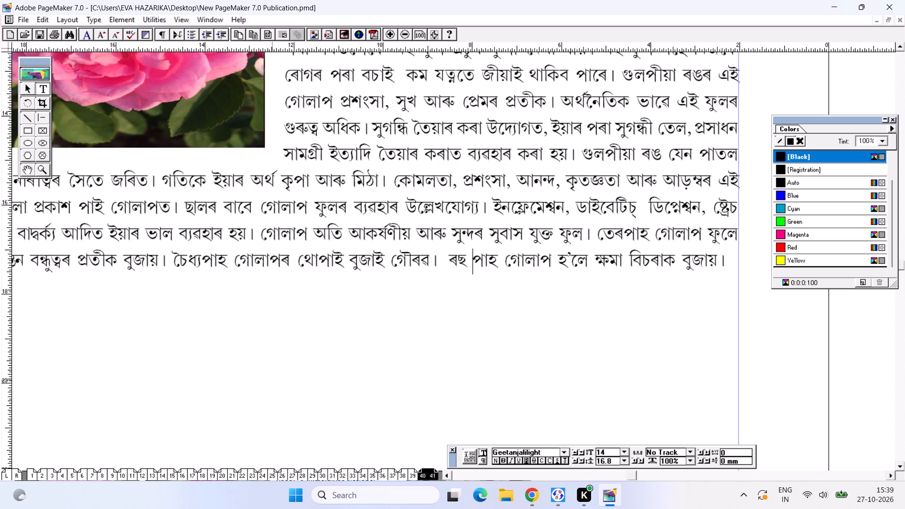
{"action": "left_click_drag", "start_coordinate": [450, 263], "coordinate": [464, 266]}
{"action": "key", "text": "ctrl+t"}
{"action": "key", "text": "ctrl+Down"}
{"action": "key", "text": "ctrl+Down"}
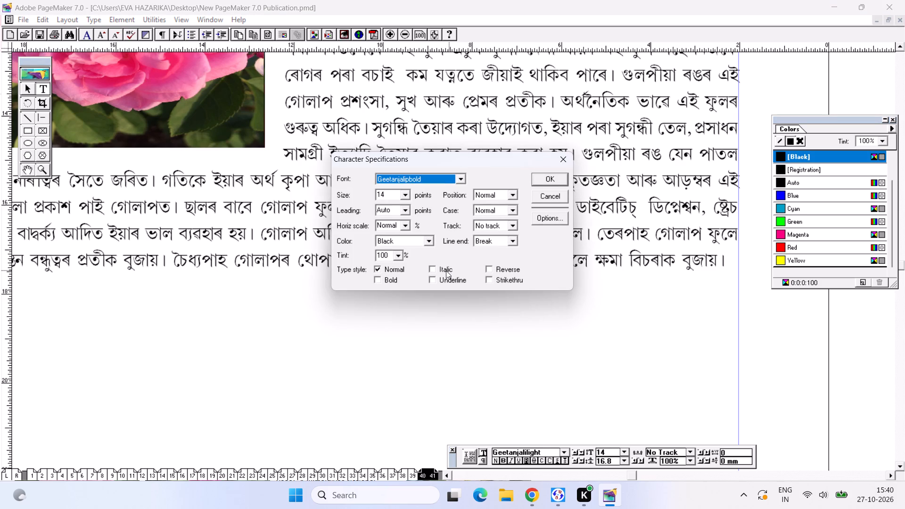
{"action": "key", "text": "ctrl+Up"}
{"action": "key", "text": "ctrl+Return"}
{"action": "key", "text": "ctrl+Tab"}
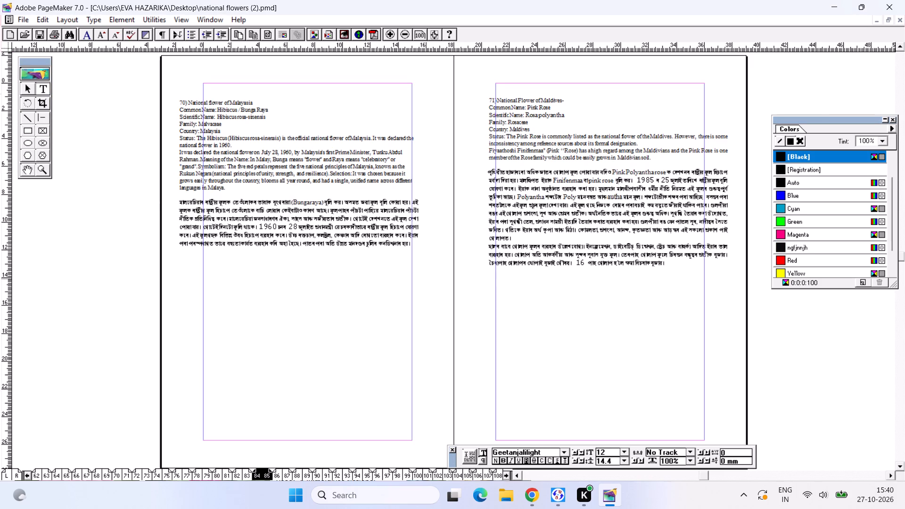
{"action": "key", "text": "ctrl+Tab"}
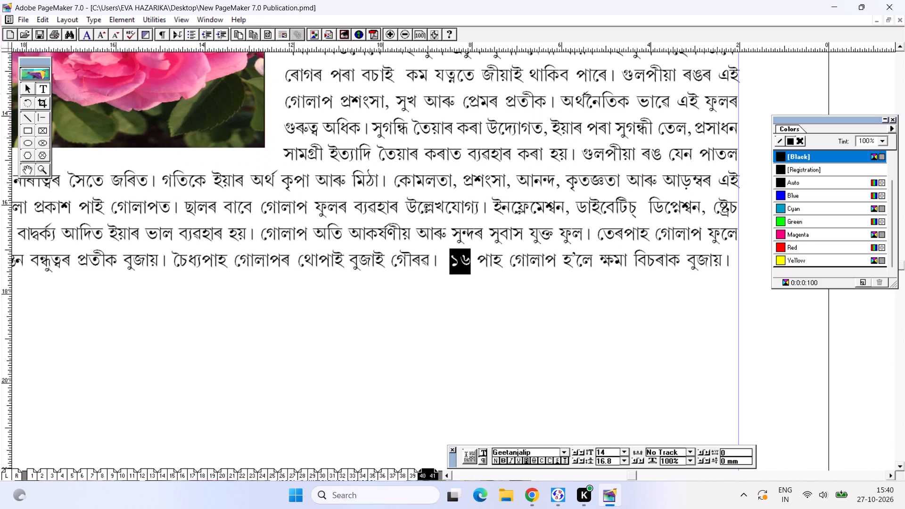
Remove the extra spacing before the number "16" in the last Assamese line and save the publication.
{"action": "left_click", "coordinate": [444, 258]}
{"action": "key", "text": "BackSpace"}
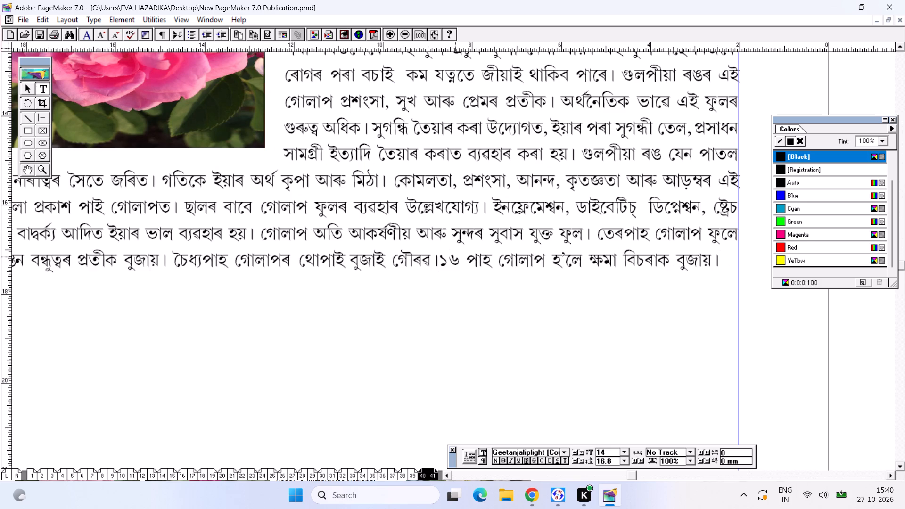
{"action": "key", "text": "ctrl+0"}
{"action": "key", "text": "ctrl+s"}
{"action": "key", "text": "ctrl+s"}
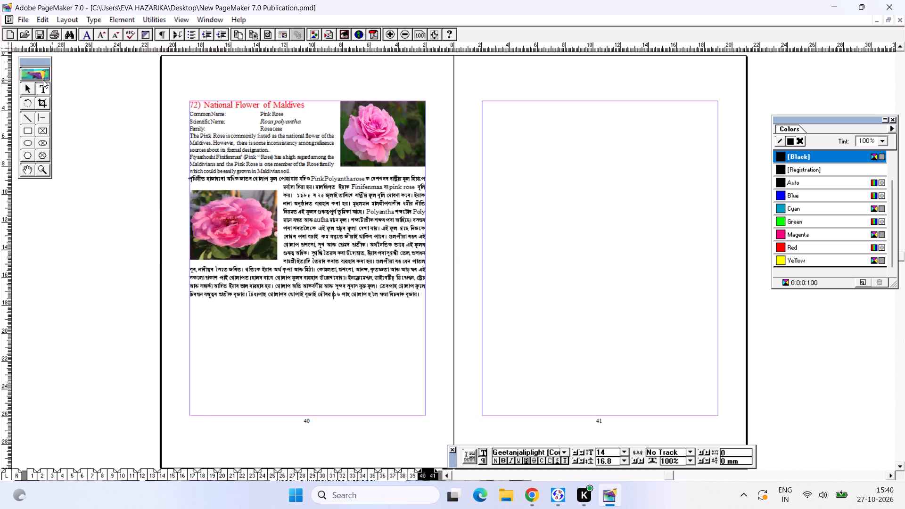
Move the Maldives text block and the upper rose picture slightly down on page 40.
{"action": "left_click", "coordinate": [27, 86]}
{"action": "left_click_drag", "start_coordinate": [205, 118], "coordinate": [205, 126]}
{"action": "left_click_drag", "start_coordinate": [383, 135], "coordinate": [382, 145]}
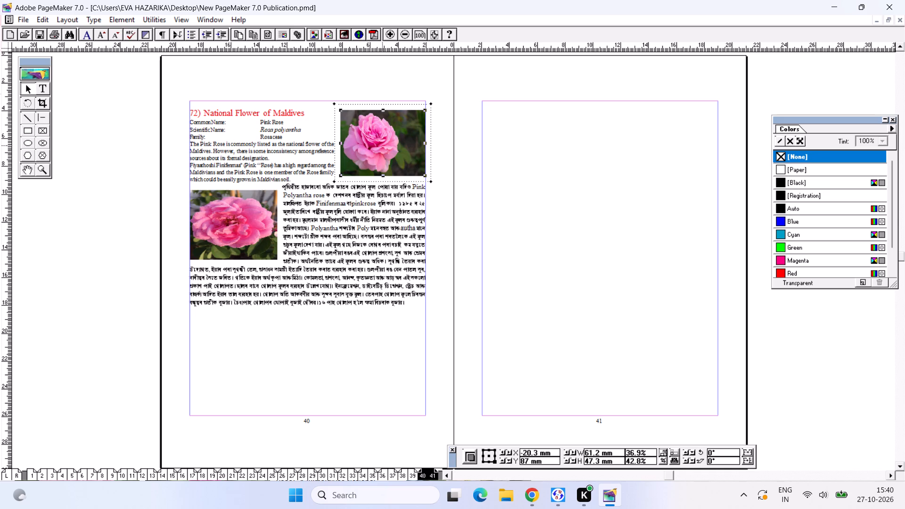
{"action": "left_click", "coordinate": [225, 204]}
{"action": "left_click", "coordinate": [359, 238]}
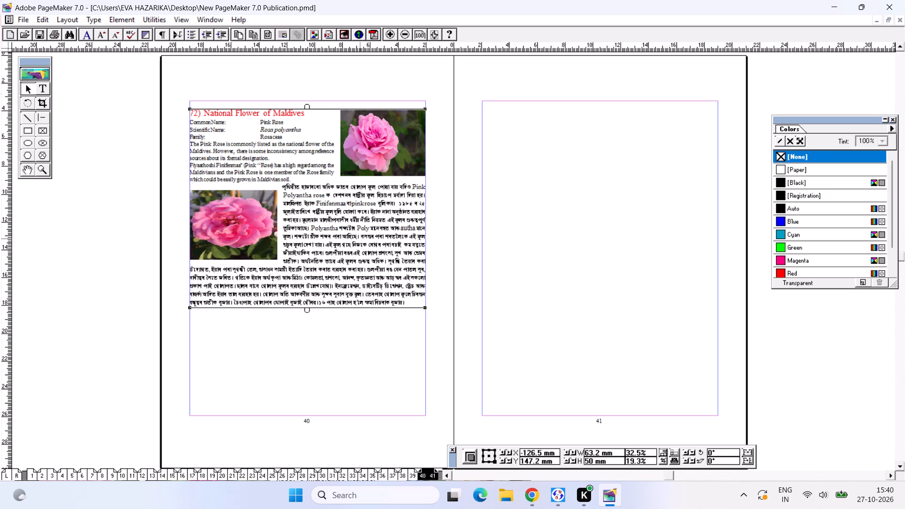
{"action": "left_click", "coordinate": [279, 379]}
{"action": "left_click", "coordinate": [327, 182]}
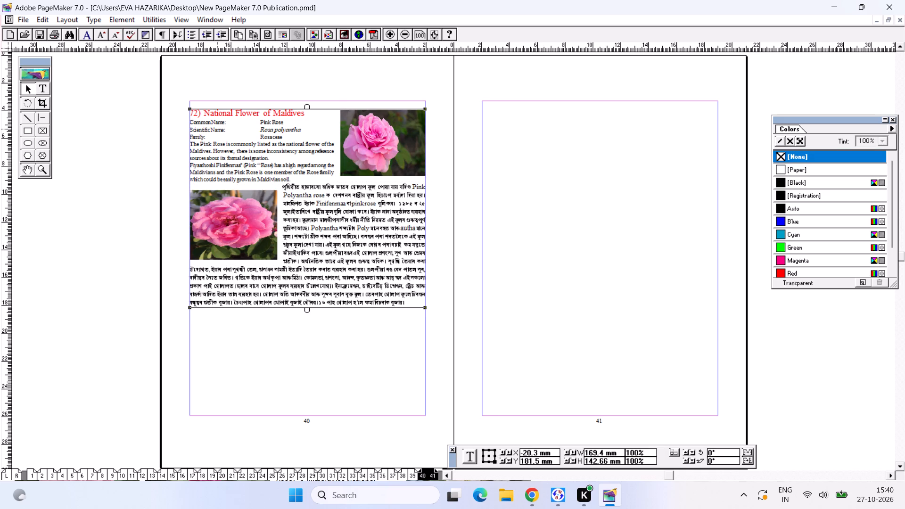
{"action": "left_click", "coordinate": [191, 110]}
{"action": "left_click", "coordinate": [41, 83]}
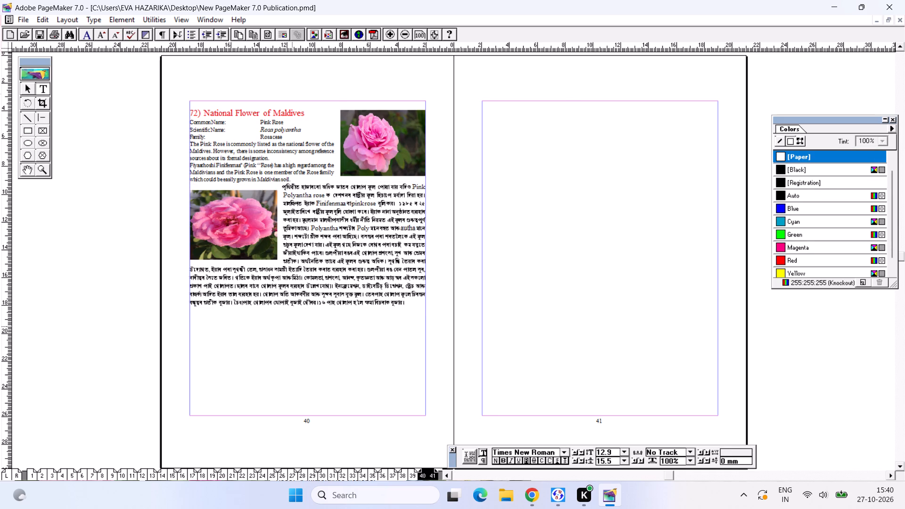
Copy the Malta entry from the "national flowers (2)" publication and place it at the top margin of page 41.
{"action": "key", "text": "ctrl+Tab"}
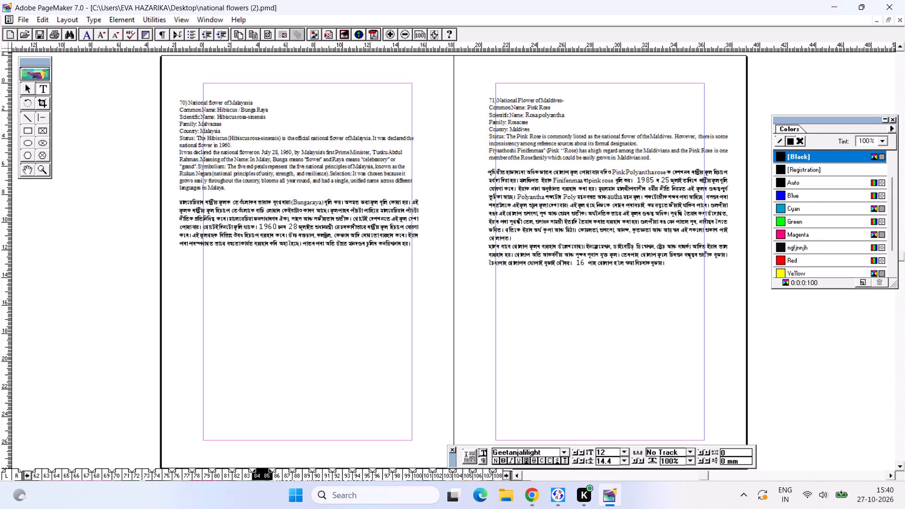
{"action": "left_click", "coordinate": [278, 476]}
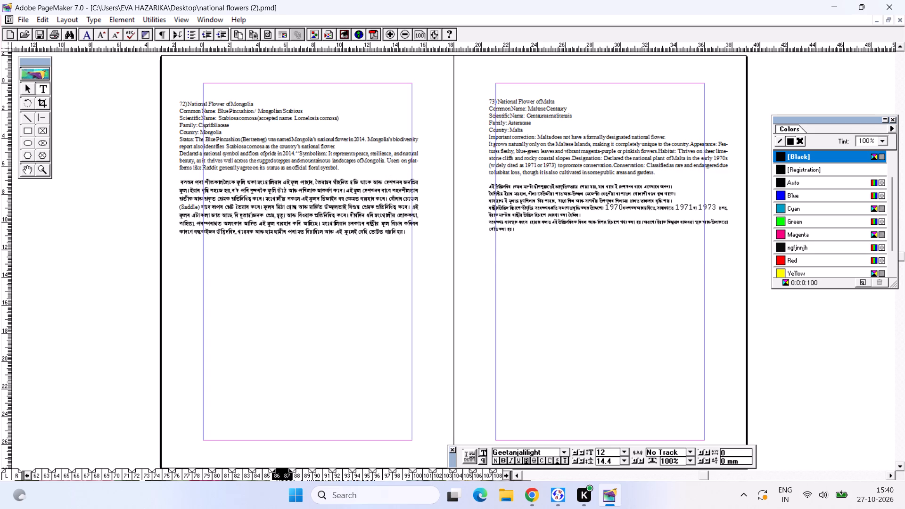
{"action": "left_click", "coordinate": [663, 143]}
{"action": "key", "text": "ctrl+a"}
{"action": "key", "text": "ctrl+c"}
{"action": "key", "text": "ctrl+Tab"}
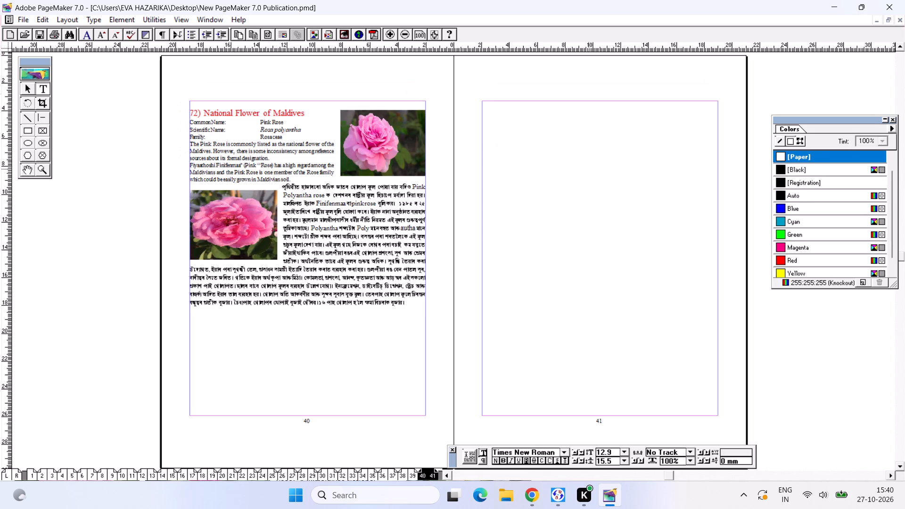
{"action": "left_click", "coordinate": [26, 87]}
{"action": "key", "text": "ctrl+v"}
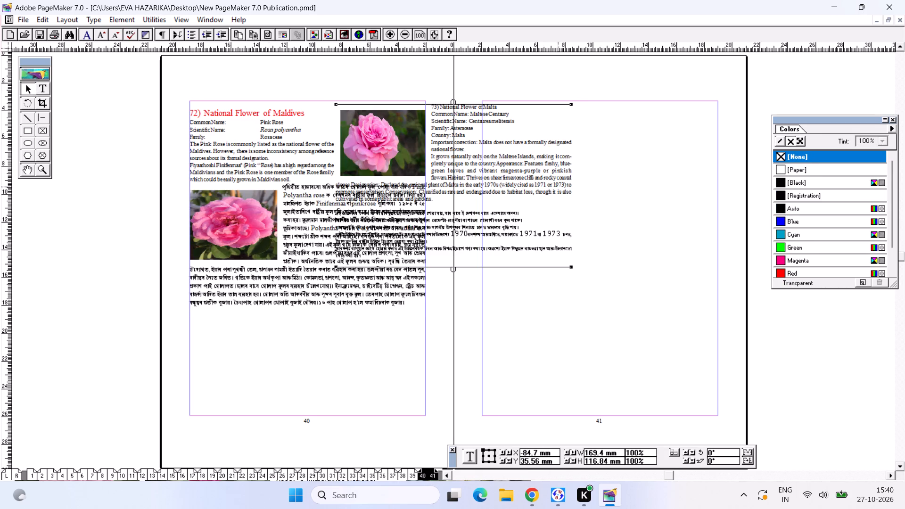
{"action": "left_click_drag", "start_coordinate": [517, 186], "coordinate": [665, 184]}
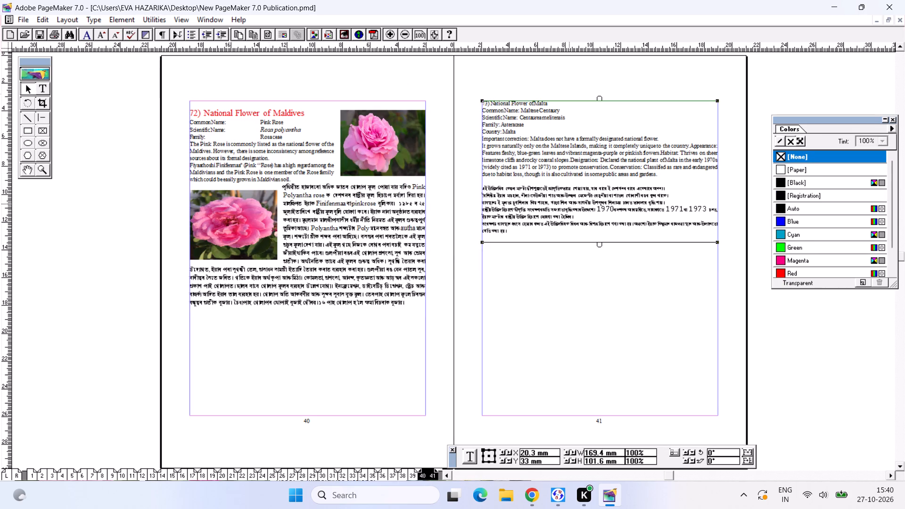
Set the heading "73) National Flower of Malta" to 18 points and colour it Red.
{"action": "left_click", "coordinate": [598, 192]}
{"action": "key", "text": "ctrl+2"}
{"action": "left_click_drag", "start_coordinate": [378, 158], "coordinate": [366, 250], "text": "alt"}
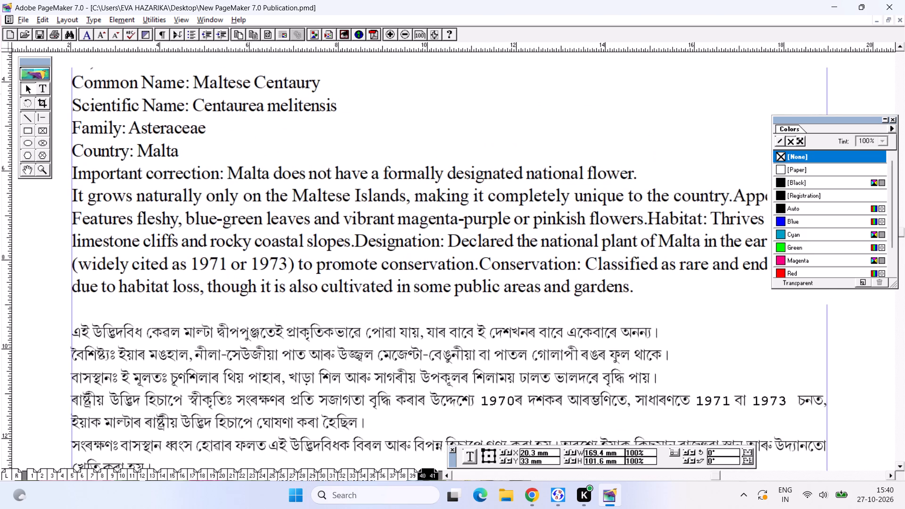
{"action": "left_click_drag", "start_coordinate": [35, 86], "coordinate": [40, 87]}
{"action": "left_click", "coordinate": [47, 91]}
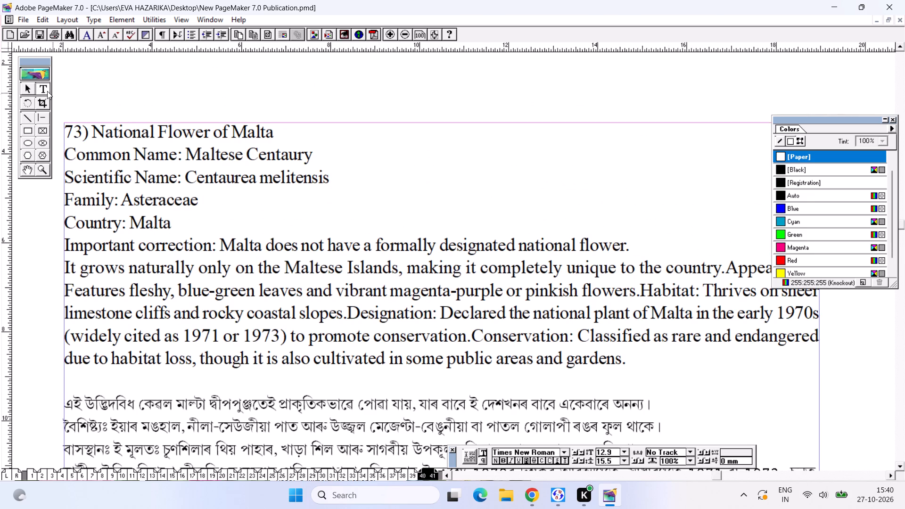
{"action": "left_click_drag", "start_coordinate": [299, 130], "coordinate": [17, 116]}
{"action": "key", "text": "ctrl+shift+period"}
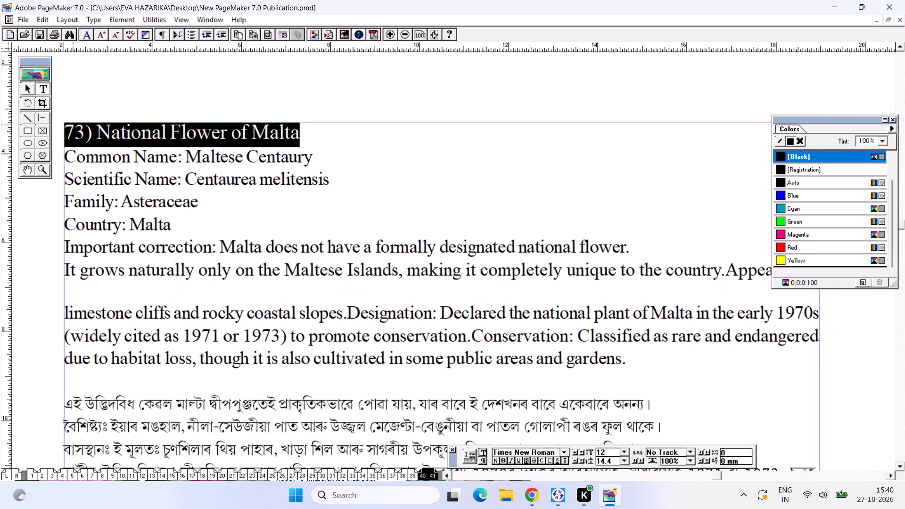
{"action": "key", "text": "ctrl+shift+period"}
{"action": "key", "text": "ctrl+shift+period"}
{"action": "key", "text": "ctrl+shift+period"}
{"action": "key", "text": "ctrl+shift+period"}
{"action": "key", "text": "ctrl+shift+period"}
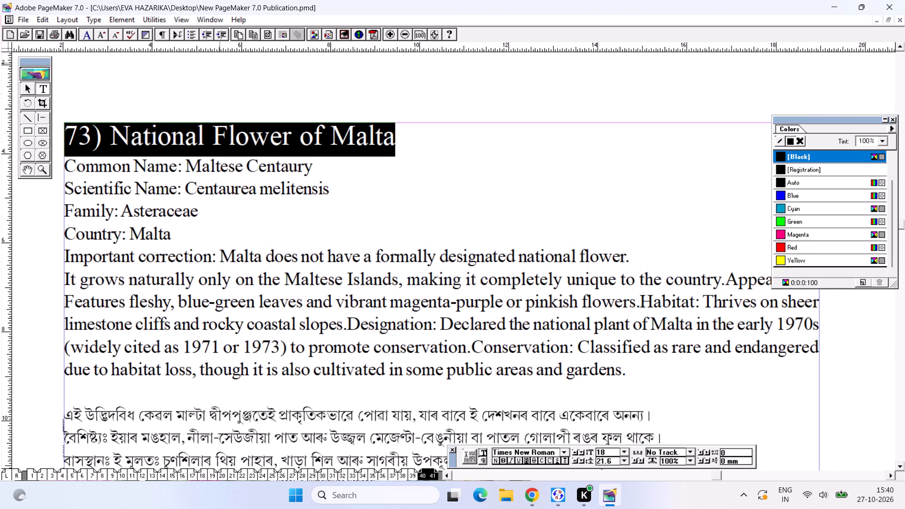
{"action": "left_click", "coordinate": [787, 246]}
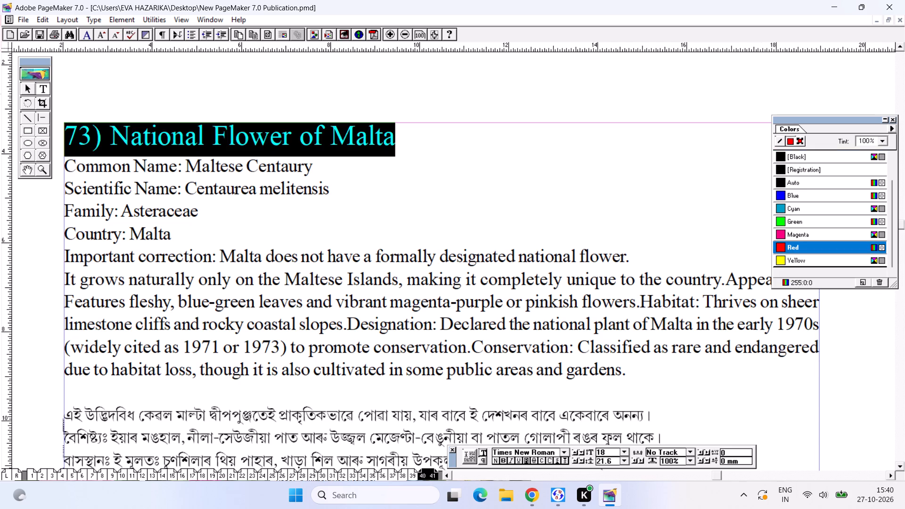
Indent the Common Name and Scientific Name values in the Malta entry with two tabs each.
{"action": "left_click", "coordinate": [182, 169]}
{"action": "key", "text": "Tab"}
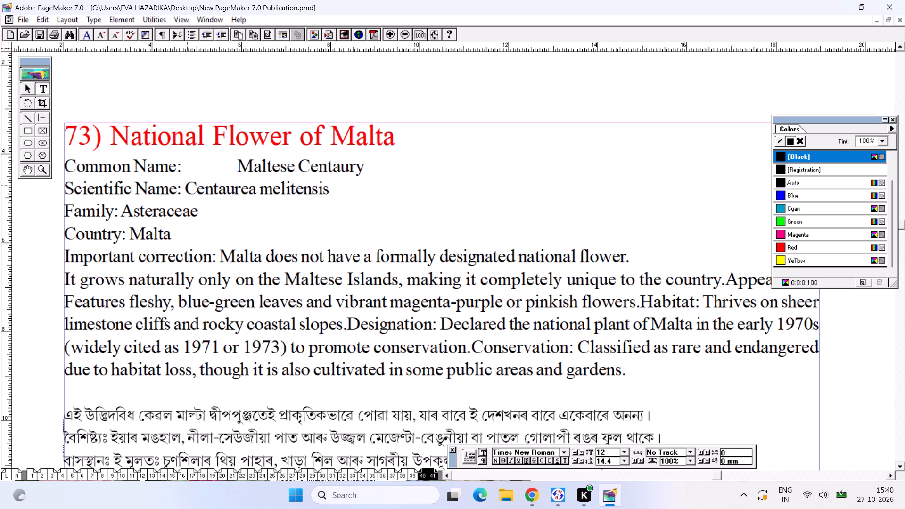
{"action": "key", "text": "Tab"}
{"action": "left_click", "coordinate": [186, 189]}
{"action": "key", "text": "Tab"}
{"action": "key", "text": "Tab"}
Italicise "Centaurea melitensis" in the Malta entry and save the publication.
{"action": "left_click_drag", "start_coordinate": [290, 190], "coordinate": [428, 193]}
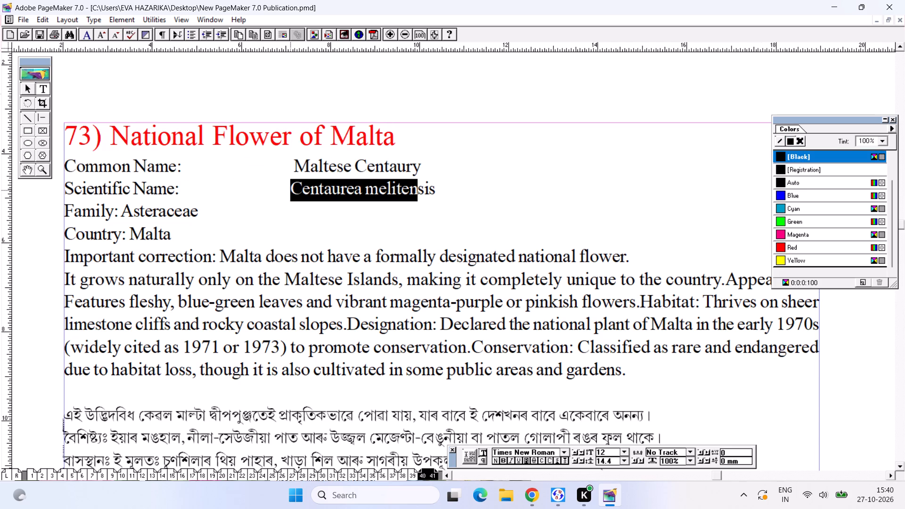
{"action": "left_click_drag", "start_coordinate": [428, 193], "coordinate": [449, 192]}
{"action": "key", "text": "ctrl+shift+i"}
{"action": "key", "text": "ctrl+s"}
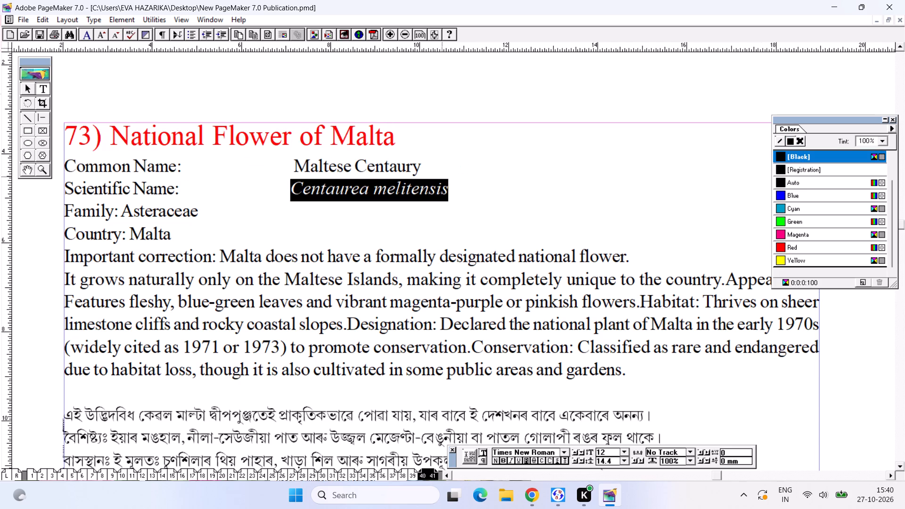
Indent the Family value "Asteraceae" with four tabs so it lines up with the scientific name.
{"action": "left_click", "coordinate": [123, 212]}
{"action": "key", "text": "Tab"}
{"action": "key", "text": "Tab"}
{"action": "key", "text": "Tab"}
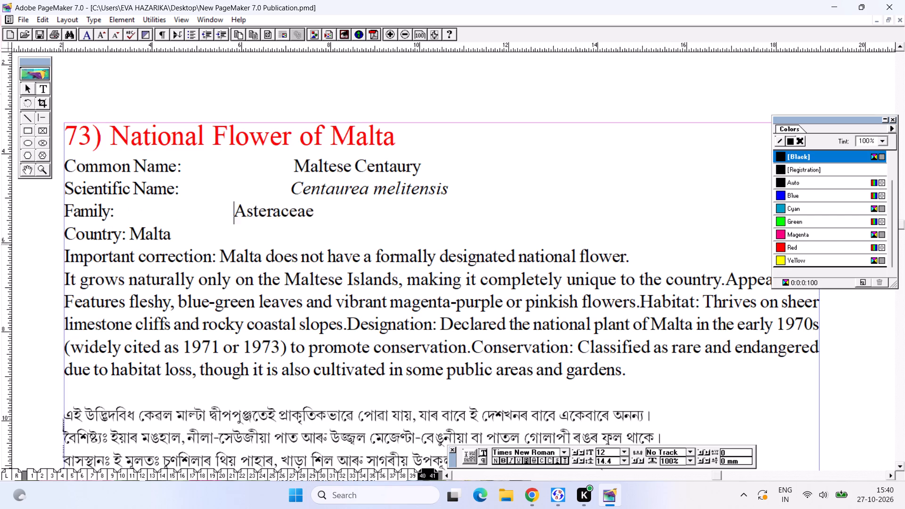
{"action": "key", "text": "Tab"}
Delete the whole "Country: Malta" line from the Malta entry, leaving no blank line.
{"action": "left_click_drag", "start_coordinate": [204, 234], "coordinate": [0, 230]}
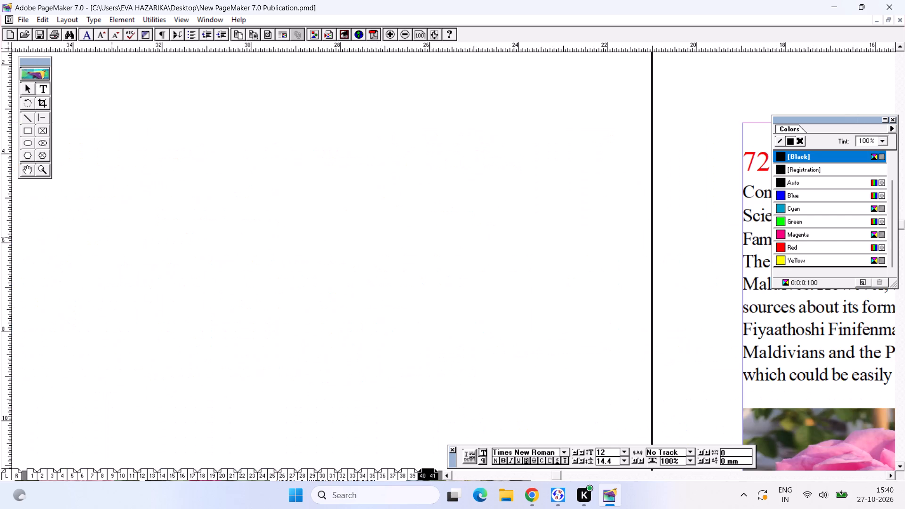
{"action": "key", "text": "ctrl+0"}
{"action": "key", "text": "ctrl+2"}
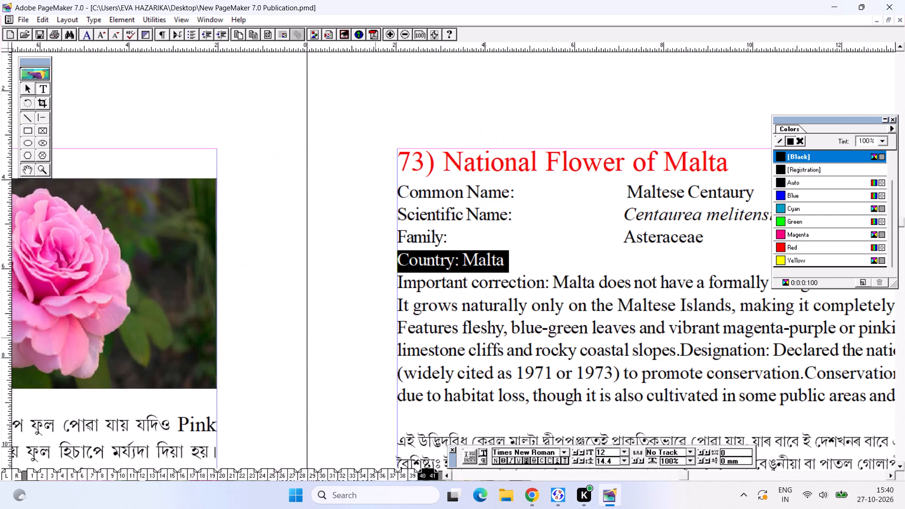
{"action": "left_click_drag", "start_coordinate": [373, 333], "coordinate": [67, 234], "text": "alt"}
{"action": "key", "text": "BackSpace"}
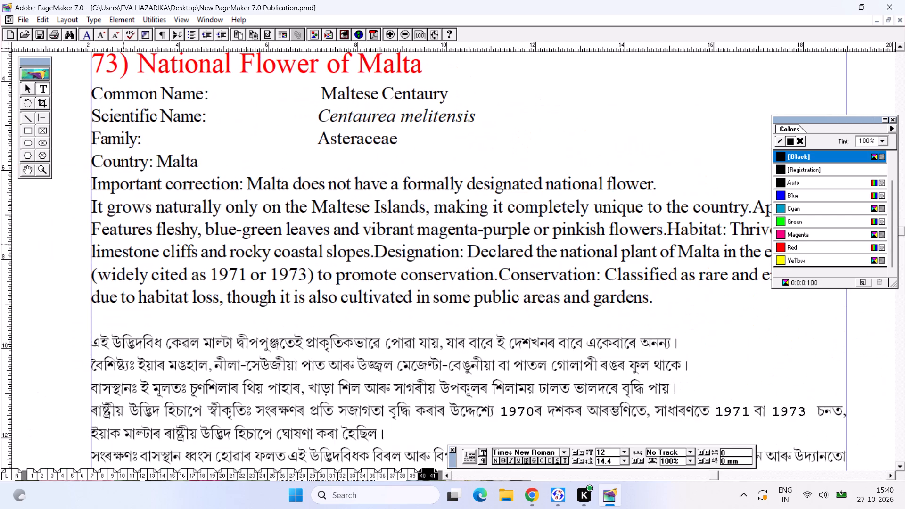
{"action": "key", "text": "BackSpace"}
Remove the words "Important correction:" from the start of the sentence below the Family line.
{"action": "left_click_drag", "start_coordinate": [283, 263], "coordinate": [214, 215], "text": "alt"}
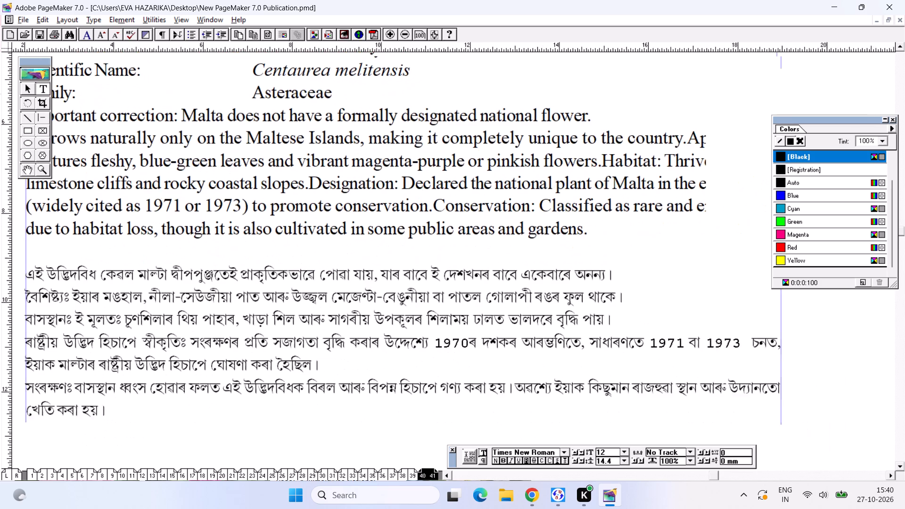
{"action": "left_click_drag", "start_coordinate": [271, 241], "coordinate": [262, 296], "text": "alt"}
{"action": "left_click_drag", "start_coordinate": [277, 289], "coordinate": [292, 360], "text": "alt"}
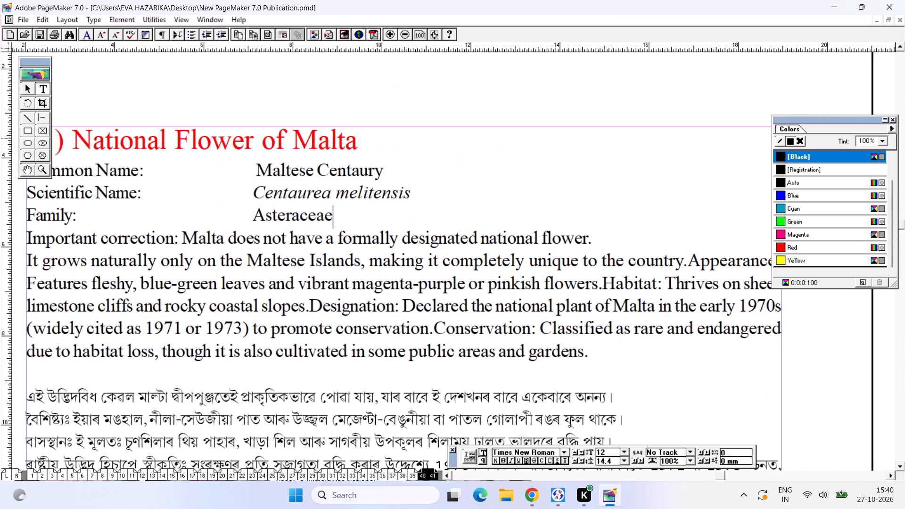
{"action": "left_click_drag", "start_coordinate": [186, 238], "coordinate": [125, 239]}
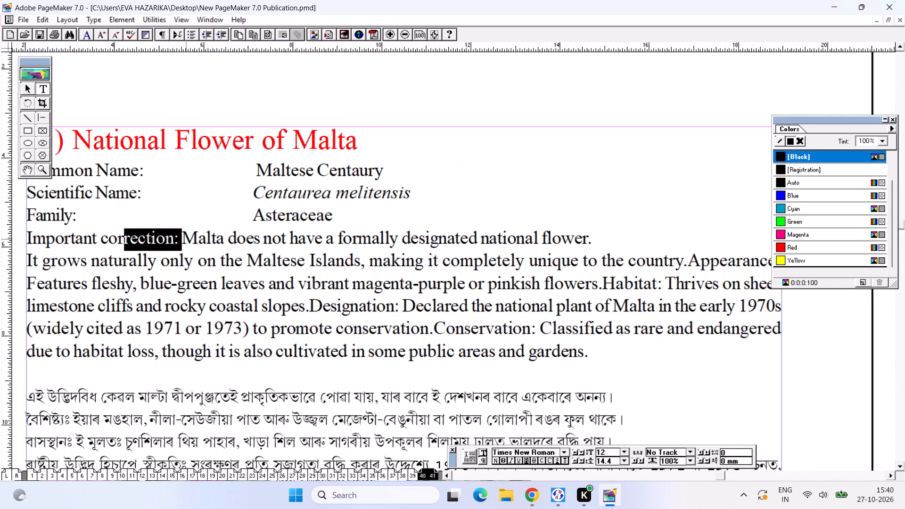
{"action": "left_click_drag", "start_coordinate": [125, 239], "coordinate": [16, 229]}
{"action": "key", "text": "BackSpace"}
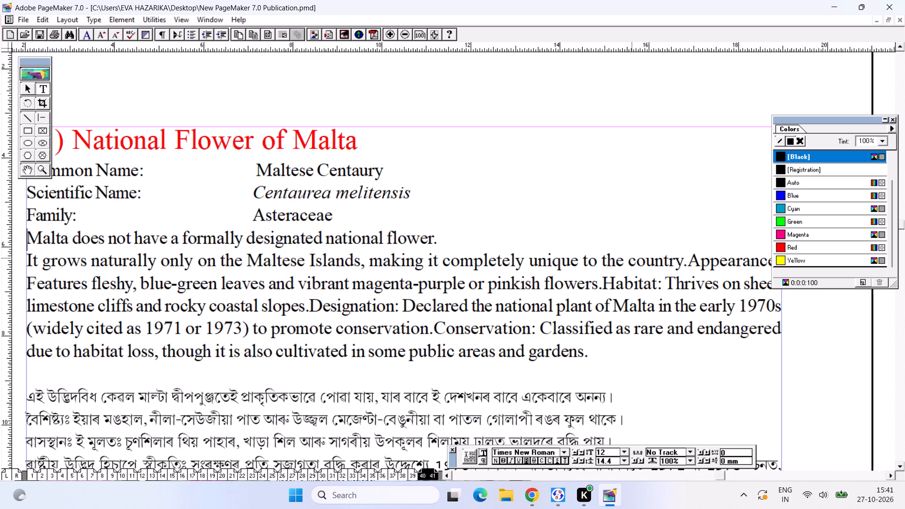
Remove the labels "Appearance:", "Habitat:" and "Designation:" from the English Malta paragraph, keeping a space between sentences, and save the publication.
{"action": "left_click_drag", "start_coordinate": [642, 261], "coordinate": [571, 272], "text": "alt"}
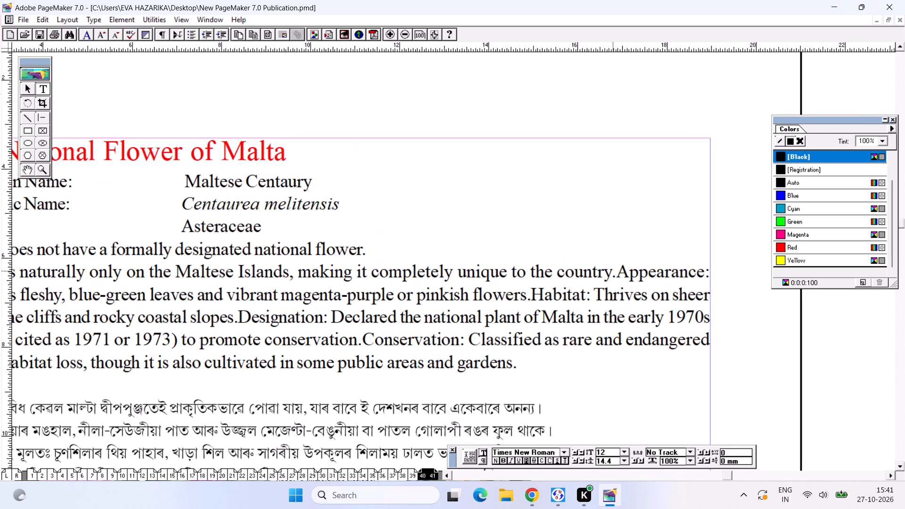
{"action": "left_click_drag", "start_coordinate": [618, 269], "coordinate": [741, 280]}
{"action": "key", "text": "BackSpace"}
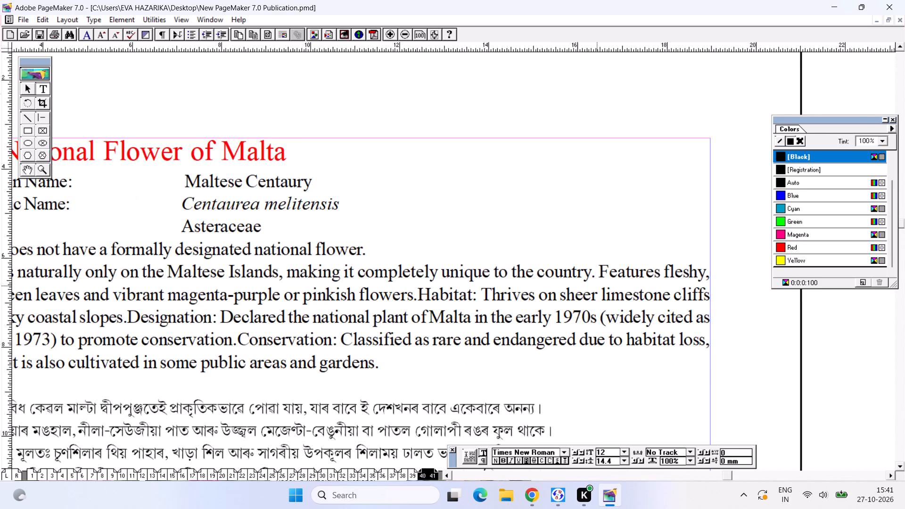
{"action": "left_click_drag", "start_coordinate": [465, 296], "coordinate": [561, 276], "text": "alt"}
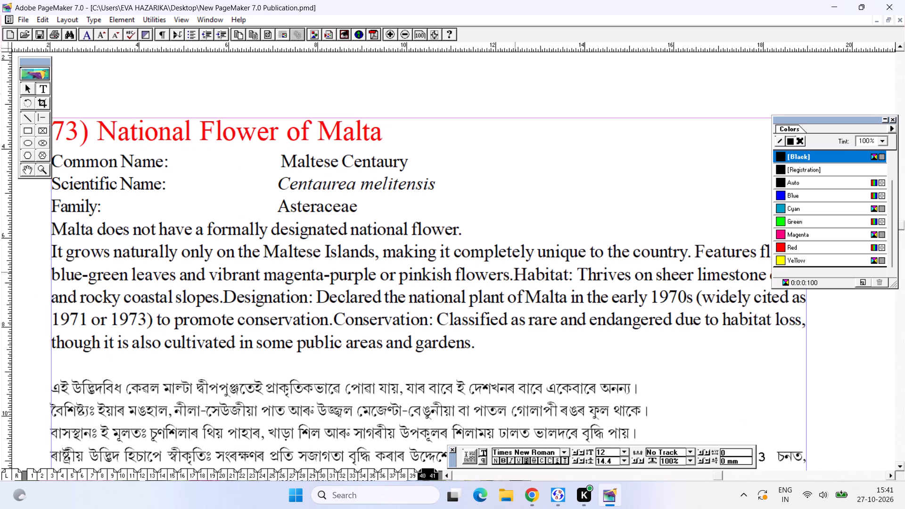
{"action": "left_click_drag", "start_coordinate": [515, 270], "coordinate": [578, 277]}
{"action": "key", "text": "BackSpace"}
{"action": "key", "text": "space"}
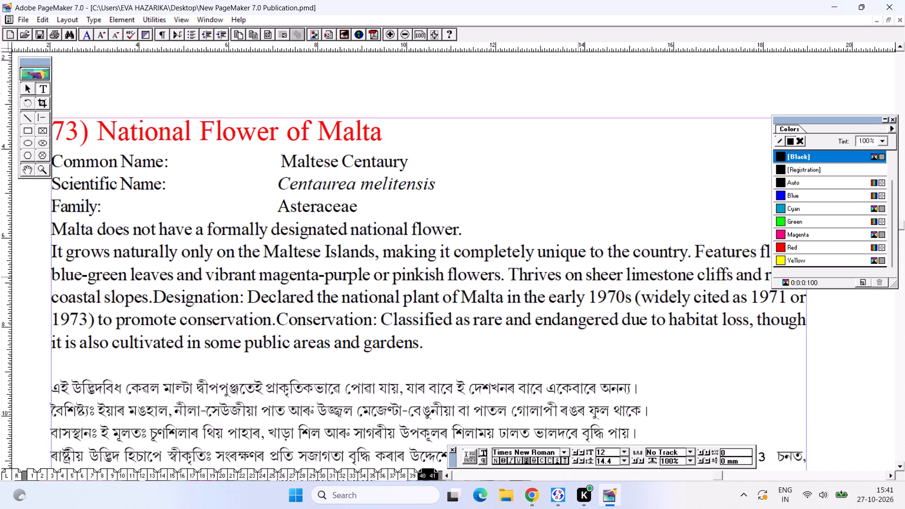
{"action": "key", "text": "ctrl+s"}
{"action": "key", "text": "ctrl+s"}
{"action": "left_click_drag", "start_coordinate": [152, 289], "coordinate": [245, 305]}
{"action": "key", "text": "BackSpace"}
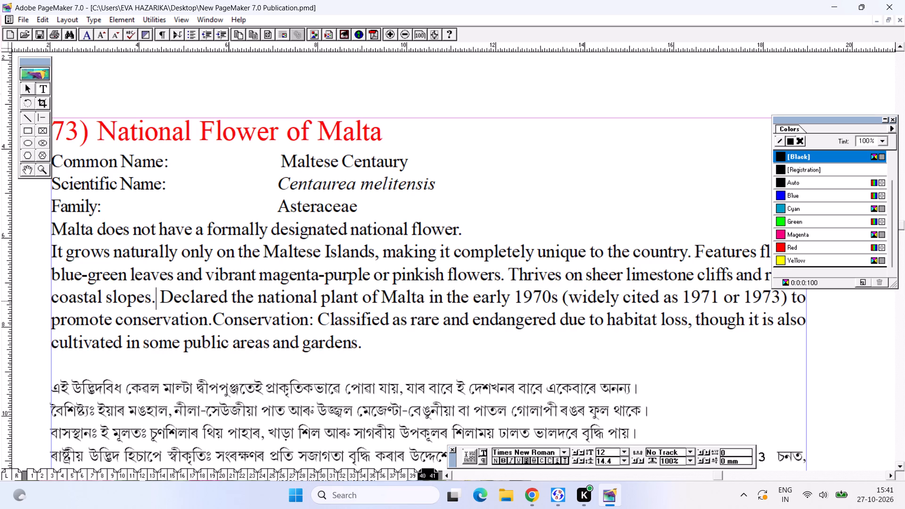
{"action": "key", "text": "ctrl+s"}
Enlarge all the Assamese text of the Malta entry to 14 pt.
{"action": "left_click_drag", "start_coordinate": [242, 345], "coordinate": [255, 247], "text": "alt"}
{"action": "left_click_drag", "start_coordinate": [243, 317], "coordinate": [247, 293], "text": "alt"}
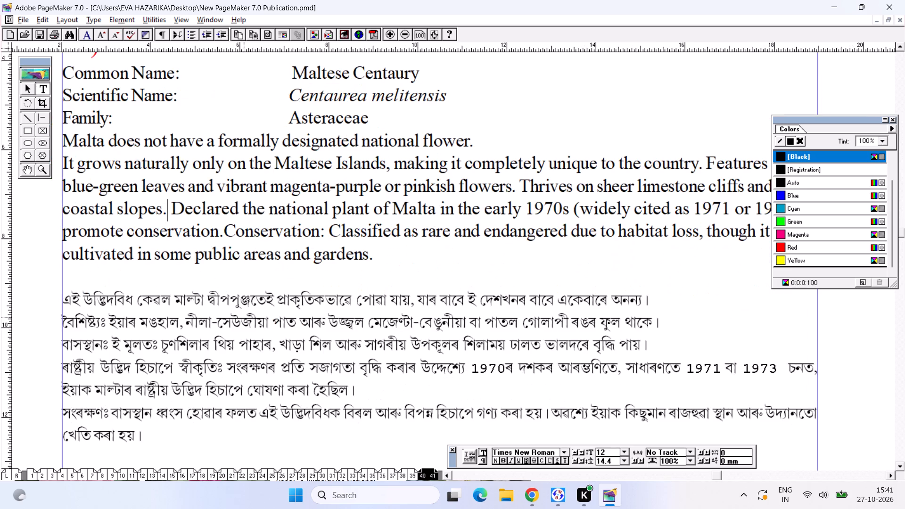
{"action": "left_click_drag", "start_coordinate": [247, 293], "coordinate": [248, 287], "text": "alt"}
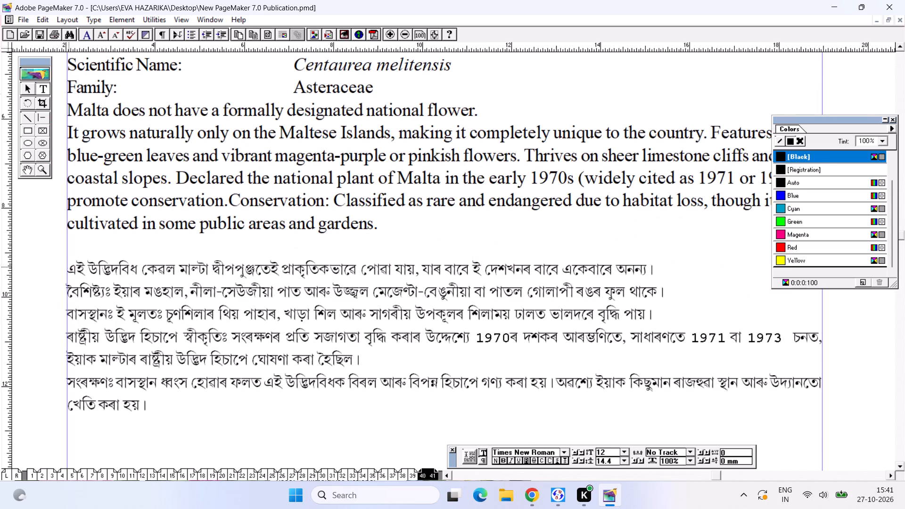
{"action": "left_click_drag", "start_coordinate": [68, 267], "coordinate": [189, 401]}
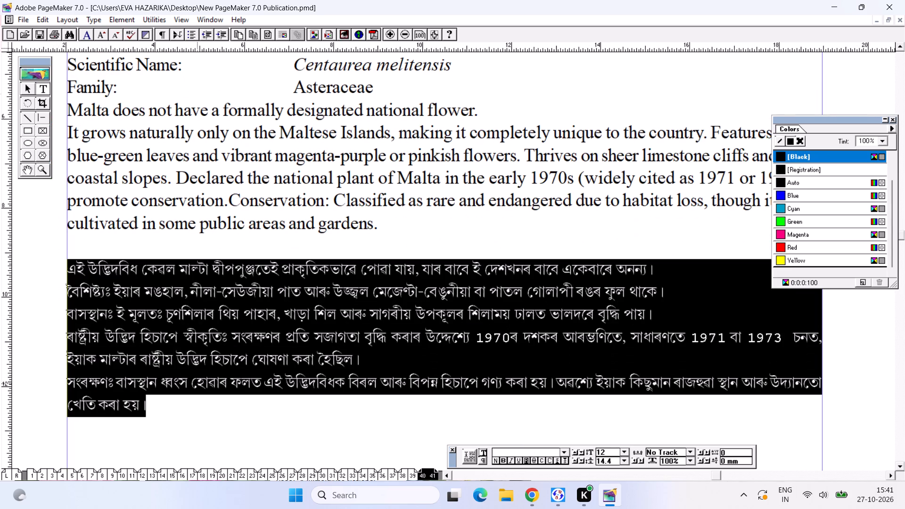
{"action": "key", "text": "ctrl+shift+period"}
{"action": "key", "text": "ctrl+shift+period"}
{"action": "key", "text": "ctrl+0"}
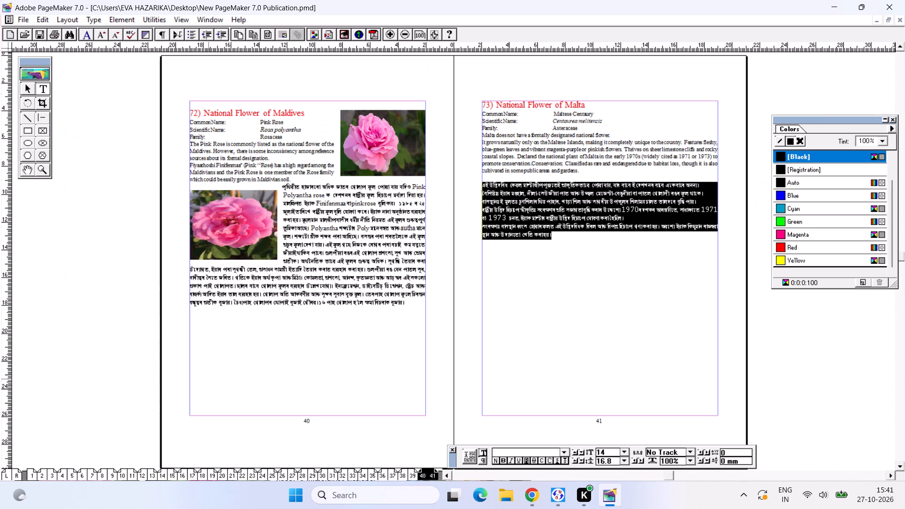
{"action": "left_click", "coordinate": [313, 375]}
Remove the blank line between the English and Assamese paragraphs of the Malta entry and save the publication.
{"action": "left_click", "coordinate": [485, 175]}
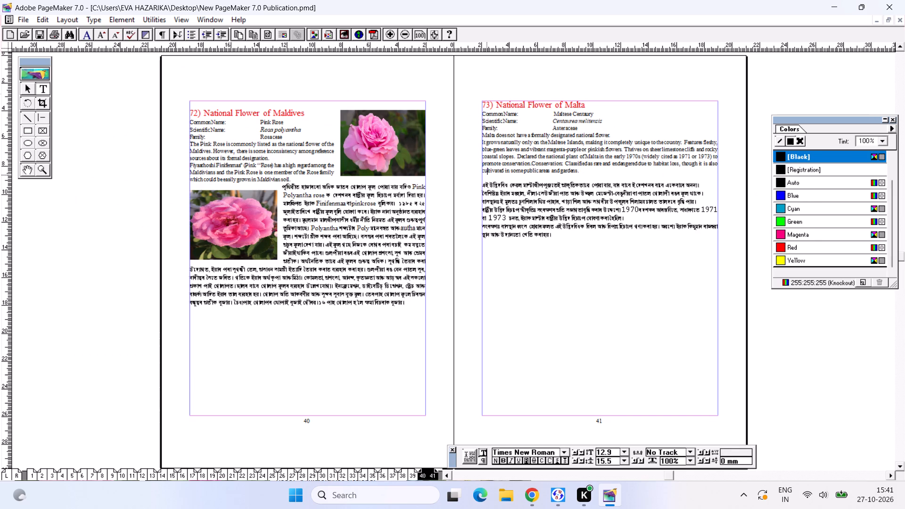
{"action": "left_click", "coordinate": [488, 182]}
{"action": "left_click", "coordinate": [489, 180]}
{"action": "key", "text": "BackSpace"}
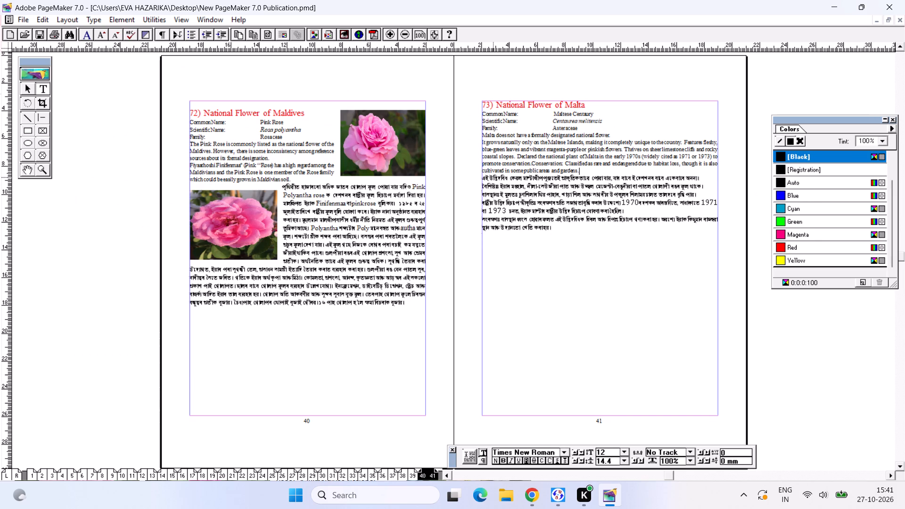
{"action": "key", "text": "ctrl+s"}
{"action": "key", "text": "ctrl+s"}
{"action": "key", "text": "ctrl+s"}
Copy the heading "73) National Flower of Malta" and use it as the new Google Images search in Chrome.
{"action": "left_click_drag", "start_coordinate": [600, 103], "coordinate": [440, 102]}
{"action": "key", "text": "ctrl+c"}
{"action": "key", "text": "ctrl+c"}
{"action": "key", "text": "ctrl+c"}
{"action": "left_click", "coordinate": [533, 491]}
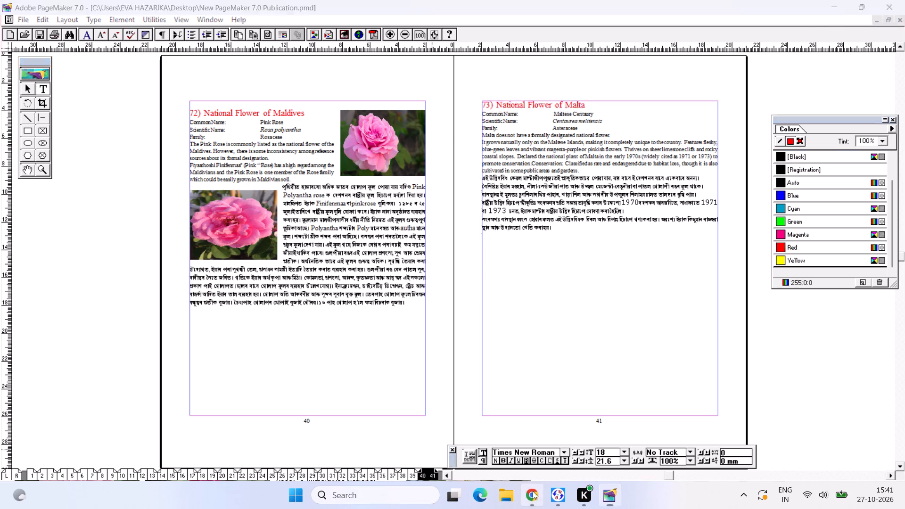
{"action": "left_click_drag", "start_coordinate": [261, 74], "coordinate": [81, 66]}
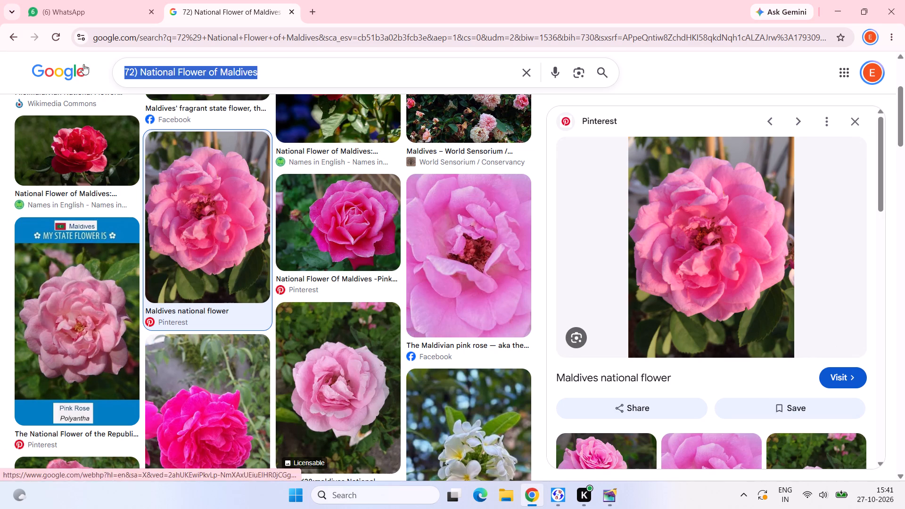
{"action": "key", "text": "ctrl+v"}
{"action": "key", "text": "Return"}
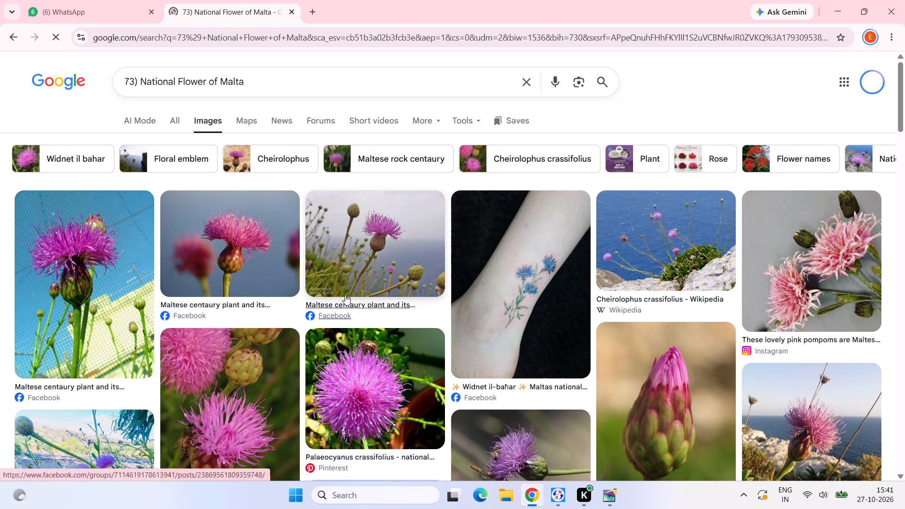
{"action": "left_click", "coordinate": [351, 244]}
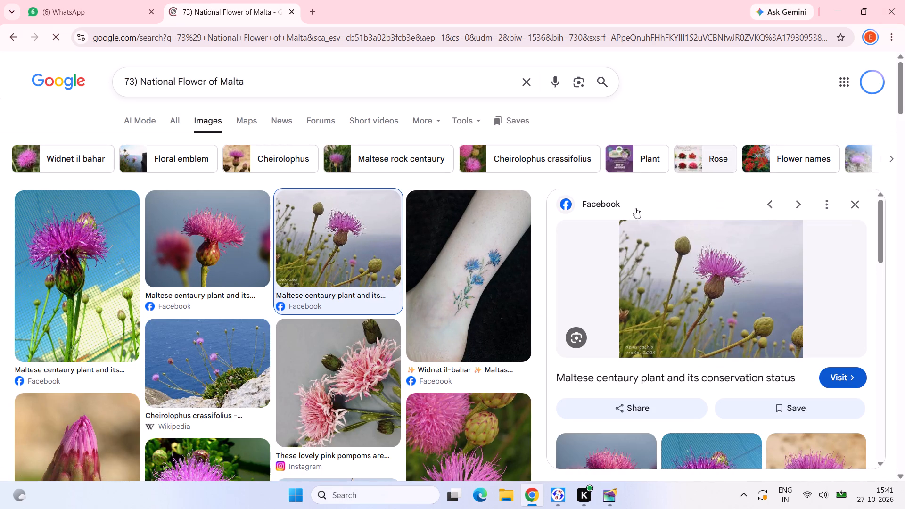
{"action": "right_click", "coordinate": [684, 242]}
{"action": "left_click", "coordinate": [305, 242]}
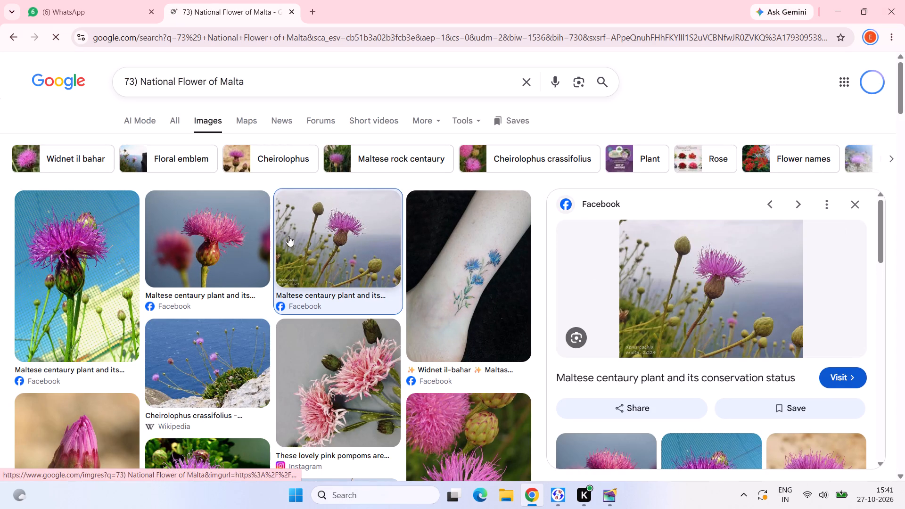
Open the Maltese centaury result showing a pink flower against a grey-blue background and copy its image.
{"action": "left_click", "coordinate": [252, 236]}
{"action": "right_click", "coordinate": [740, 256]}
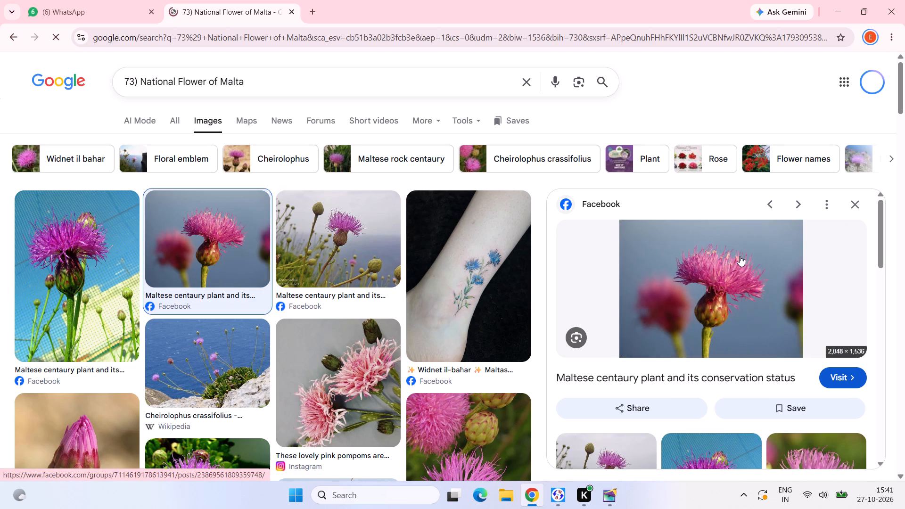
{"action": "left_click", "coordinate": [815, 400]}
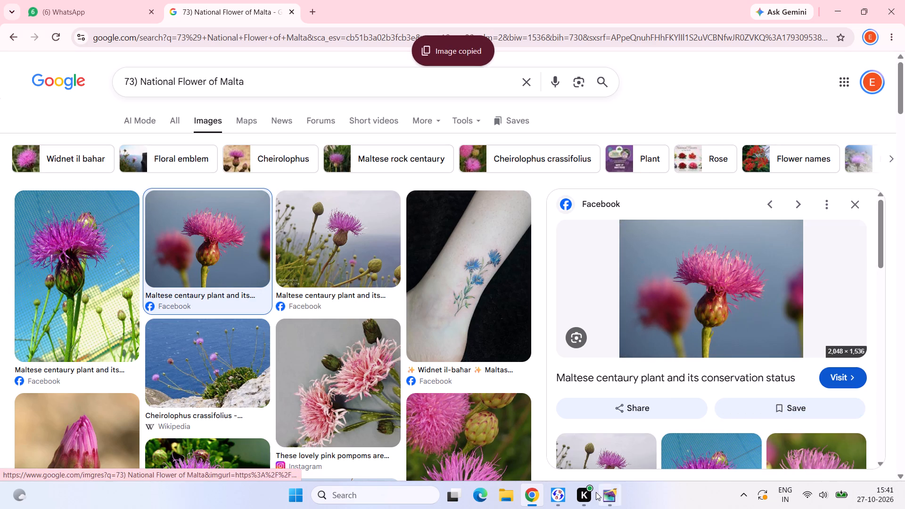
Switch back to PageMaker, paste the copied flower image and shrink it to about 55 by 42 mm.
{"action": "left_click", "coordinate": [600, 493]}
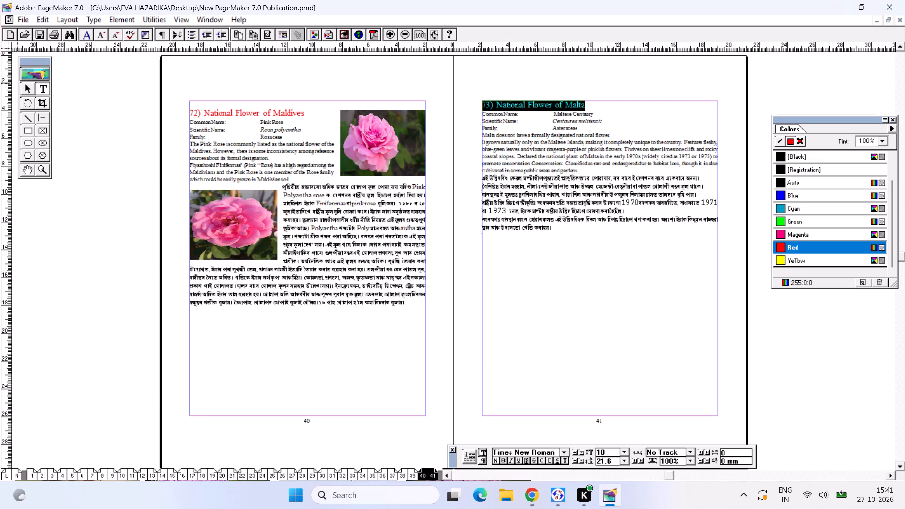
{"action": "left_click", "coordinate": [31, 95]}
{"action": "left_click", "coordinate": [24, 86]}
{"action": "key", "text": "ctrl+v"}
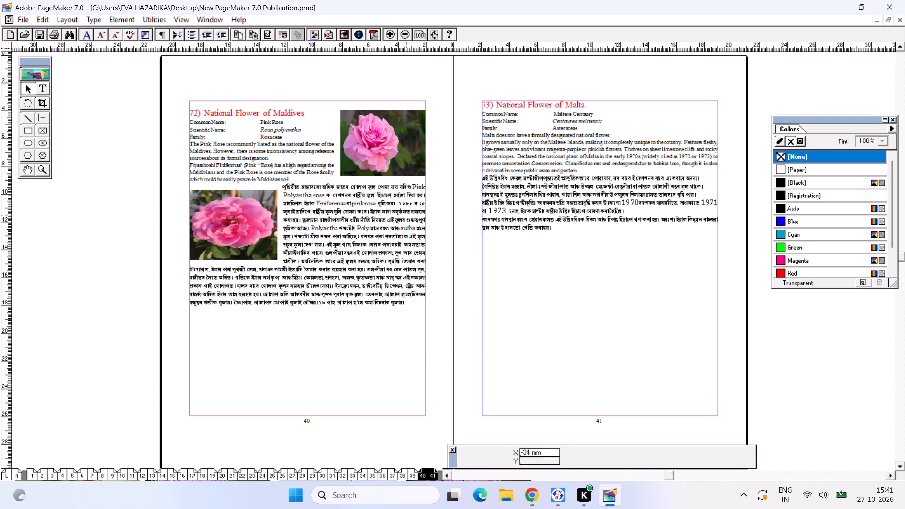
{"action": "left_click_drag", "start_coordinate": [338, 177], "coordinate": [503, 297]}
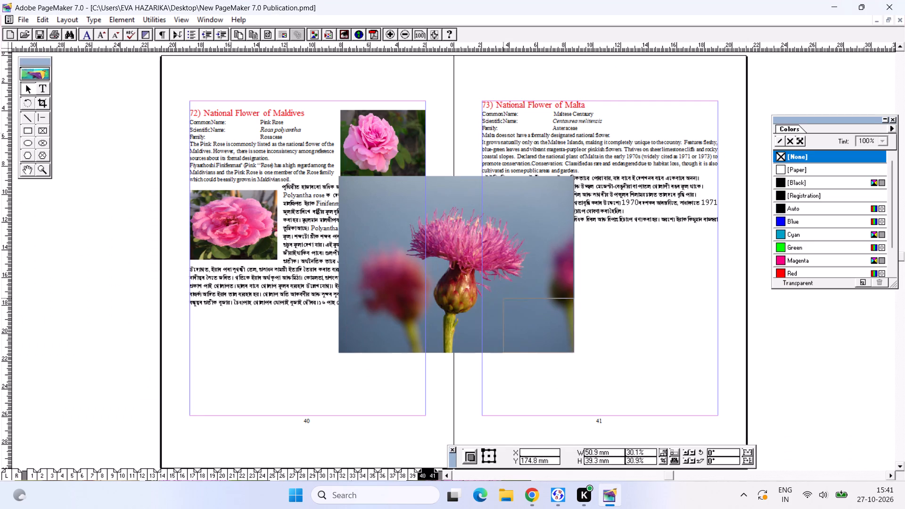
{"action": "left_click_drag", "start_coordinate": [503, 297], "coordinate": [497, 294]}
Place the flower picture in the upper right corner of page 41's margins and reduce it to about 52 by 38 mm.
{"action": "left_click_drag", "start_coordinate": [521, 323], "coordinate": [680, 122]}
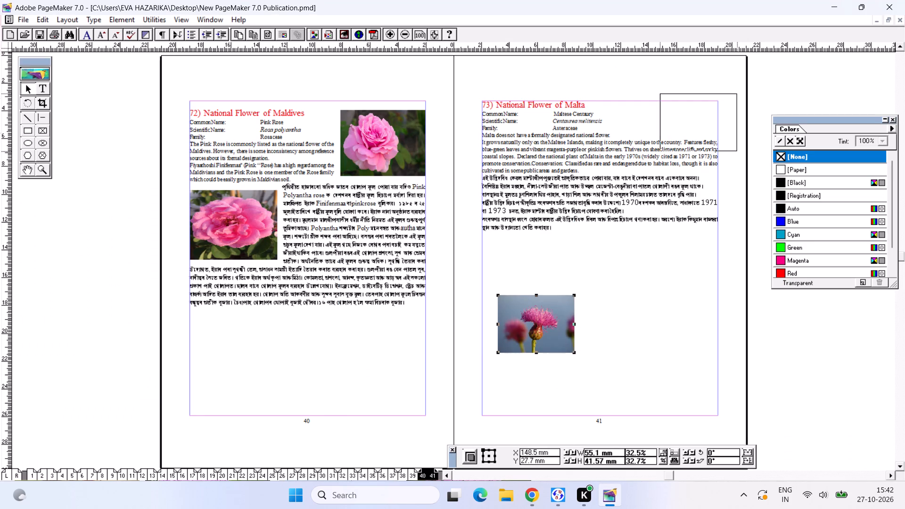
{"action": "left_click_drag", "start_coordinate": [680, 122], "coordinate": [665, 127]}
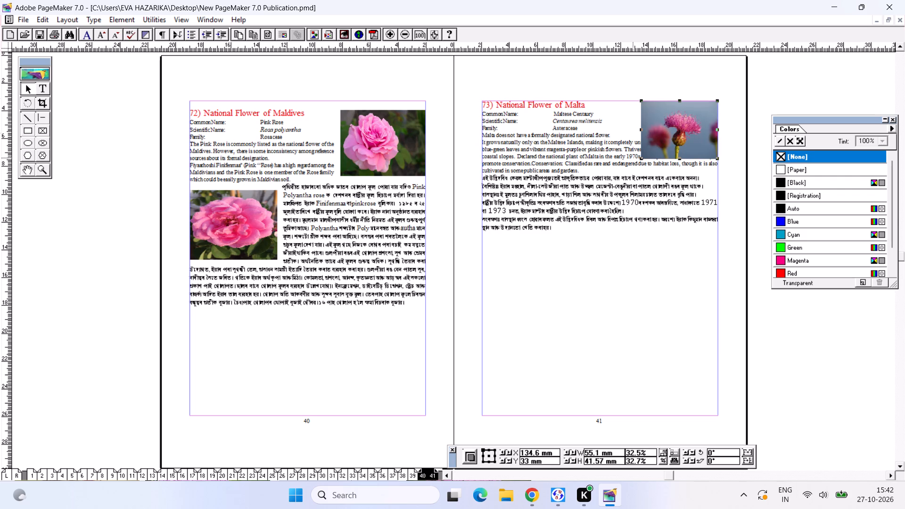
{"action": "left_click", "coordinate": [642, 156]}
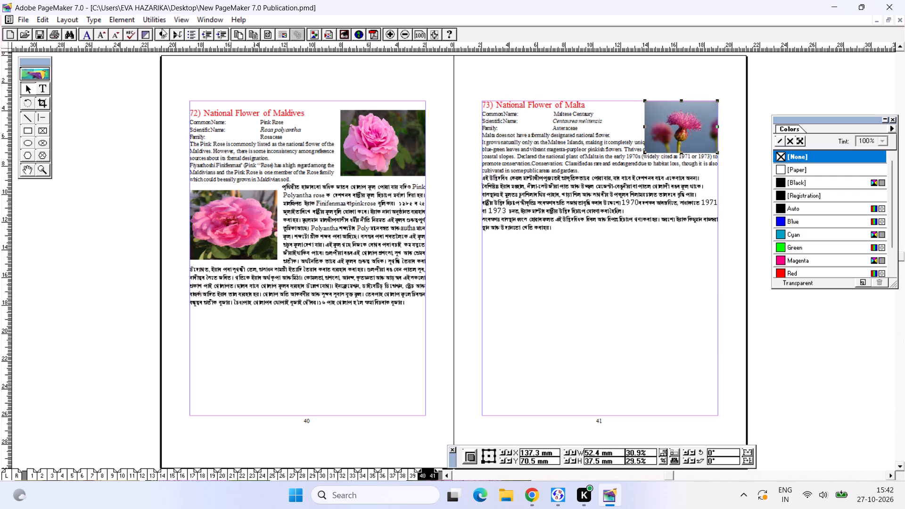
Apply a rectangular text wrap to the Malta flower picture so the entry's text flows around it.
{"action": "left_click", "coordinate": [128, 16]}
{"action": "left_click", "coordinate": [148, 119]}
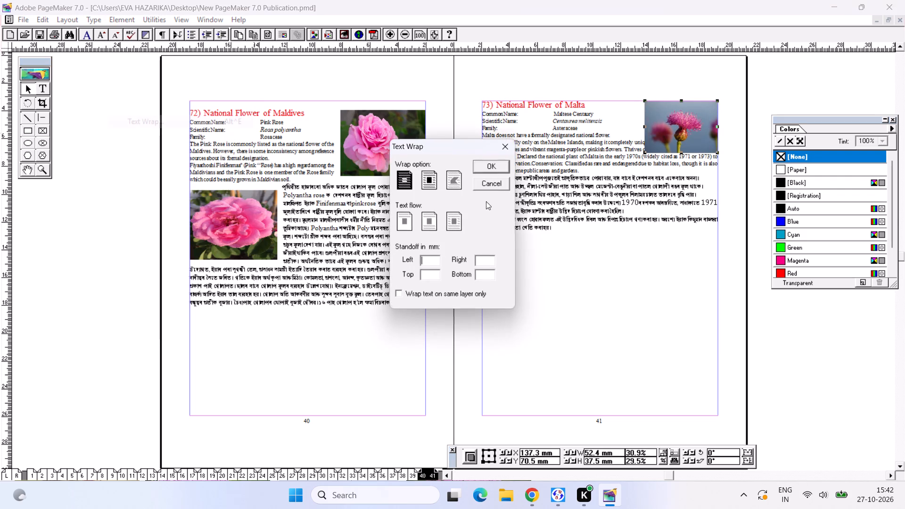
{"action": "left_click", "coordinate": [433, 174]}
{"action": "left_click", "coordinate": [506, 167]}
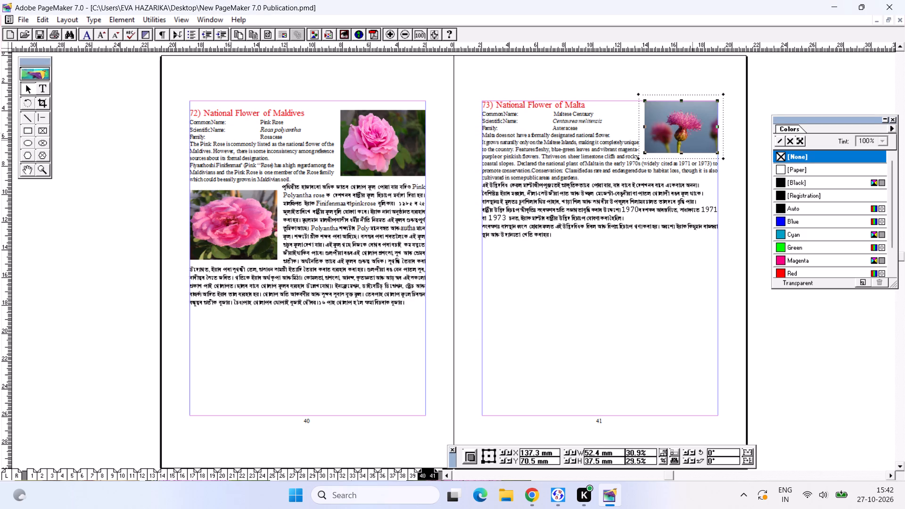
{"action": "left_click", "coordinate": [686, 140]}
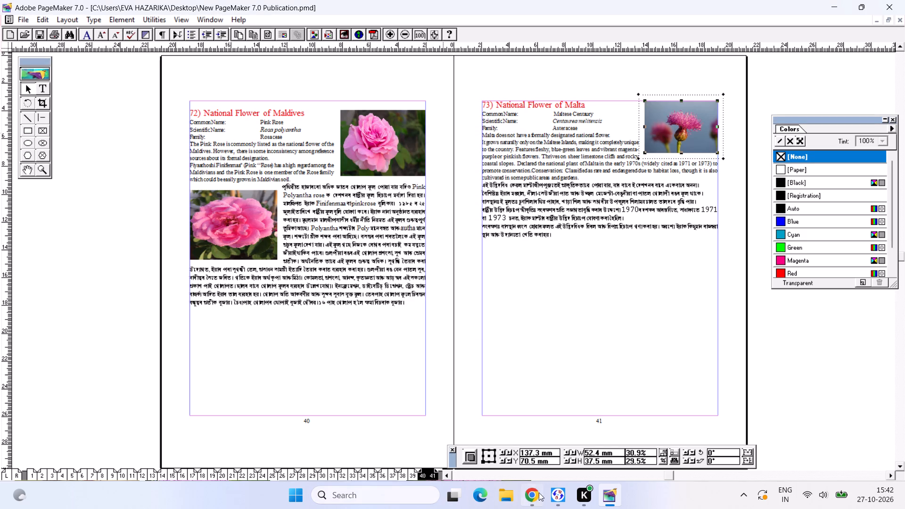
Switch to Chrome and look through the "73) National Flower of Malta" image results for a second flower picture.
{"action": "left_click", "coordinate": [539, 496]}
{"action": "left_click", "coordinate": [853, 203]}
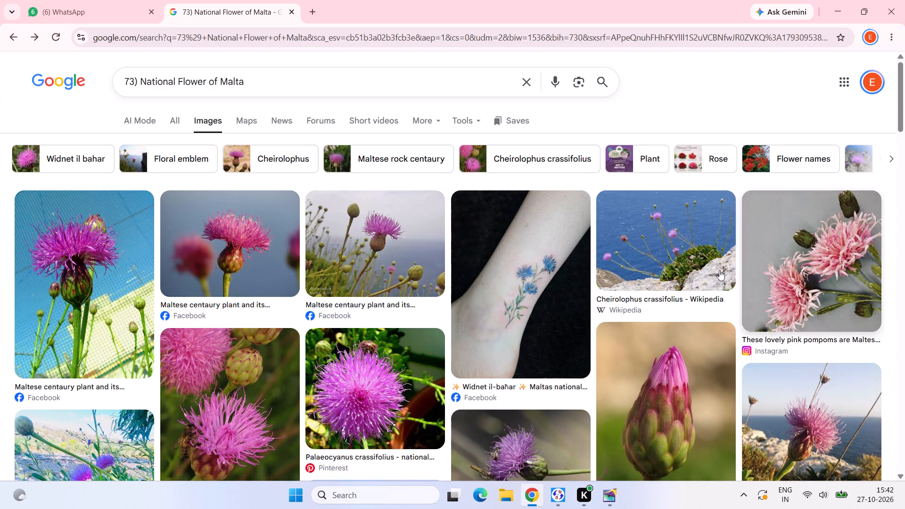
{"action": "scroll", "coordinate": [719, 270], "scroll_direction": "down", "scroll_amount": 2}
{"action": "scroll", "coordinate": [438, 262], "scroll_direction": "down", "scroll_amount": 2}
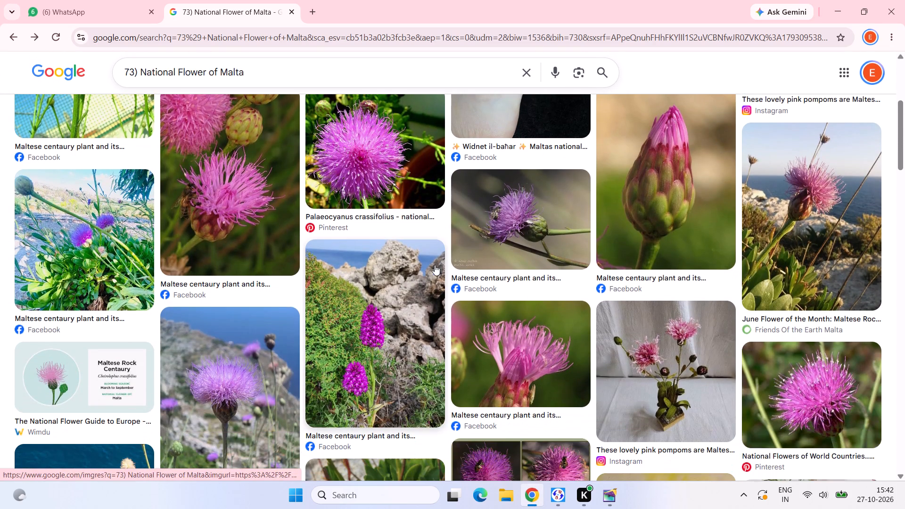
{"action": "scroll", "coordinate": [377, 255], "scroll_direction": "down", "scroll_amount": 2}
{"action": "scroll", "coordinate": [427, 264], "scroll_direction": "down", "scroll_amount": 1}
{"action": "scroll", "coordinate": [337, 339], "scroll_direction": "down", "scroll_amount": 2}
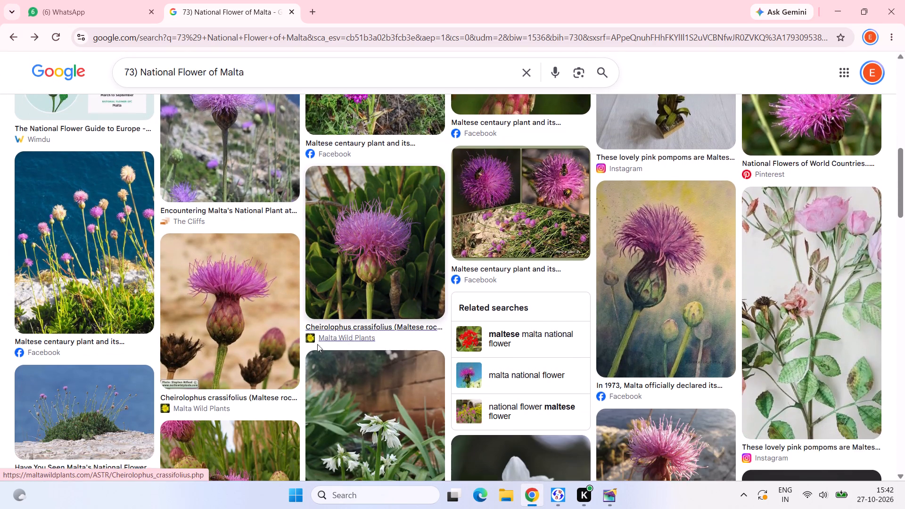
{"action": "left_click", "coordinate": [269, 334]}
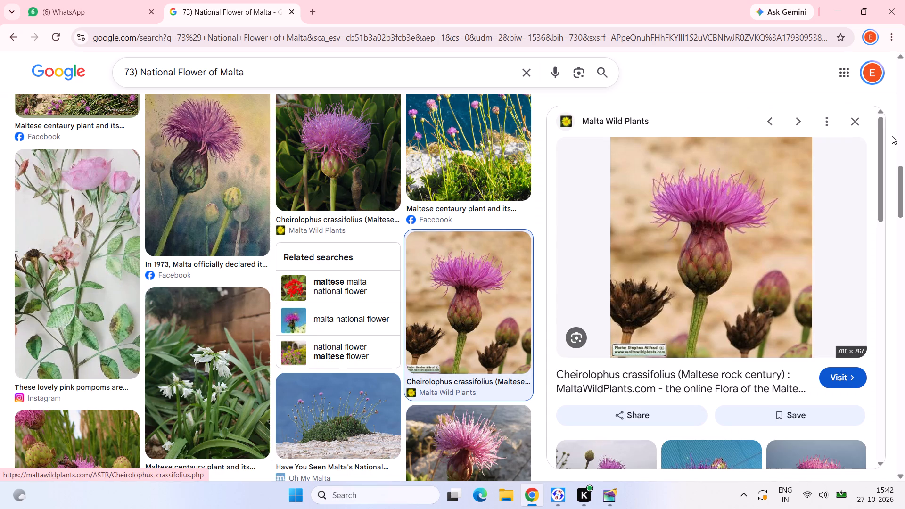
{"action": "left_click", "coordinate": [853, 121]}
{"action": "scroll", "coordinate": [758, 265], "scroll_direction": "down", "scroll_amount": 2}
{"action": "scroll", "coordinate": [617, 352], "scroll_direction": "down", "scroll_amount": 3}
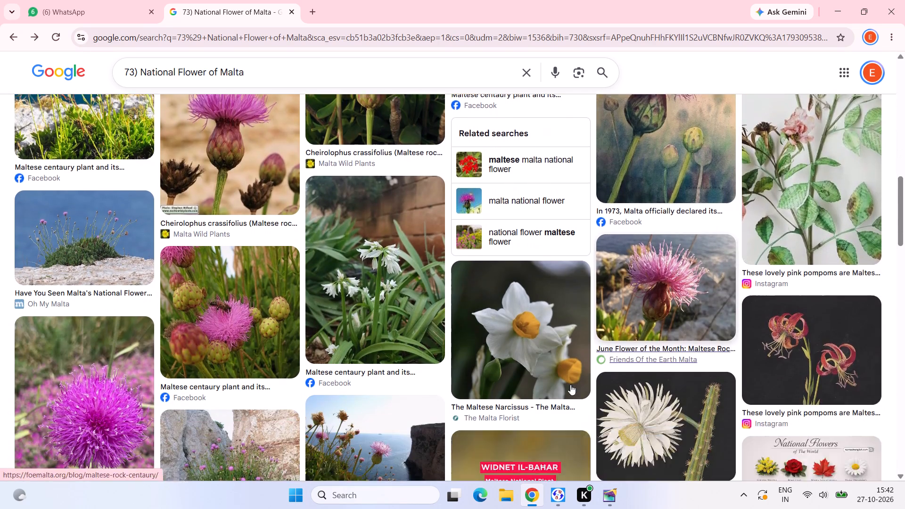
{"action": "scroll", "coordinate": [104, 385], "scroll_direction": "down", "scroll_amount": 2}
{"action": "scroll", "coordinate": [383, 292], "scroll_direction": "down", "scroll_amount": 4}
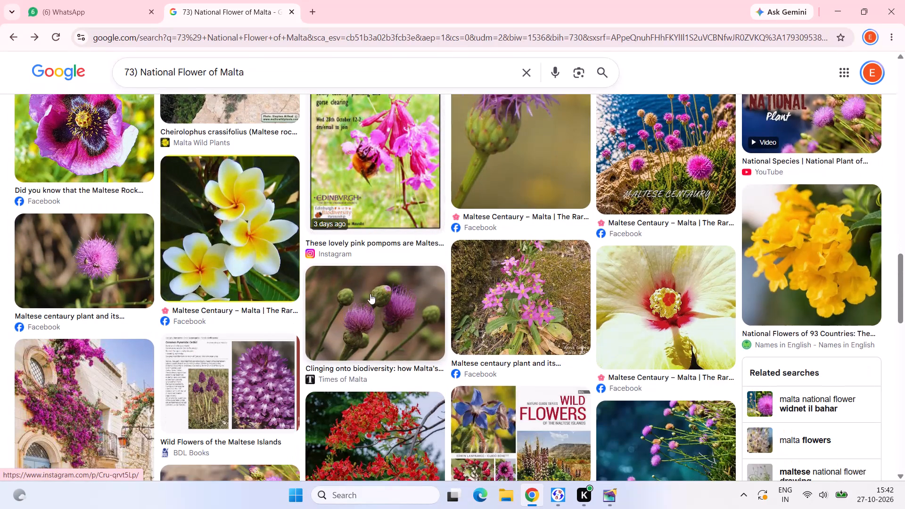
{"action": "scroll", "coordinate": [466, 310], "scroll_direction": "down", "scroll_amount": 3}
{"action": "scroll", "coordinate": [420, 311], "scroll_direction": "down", "scroll_amount": 3}
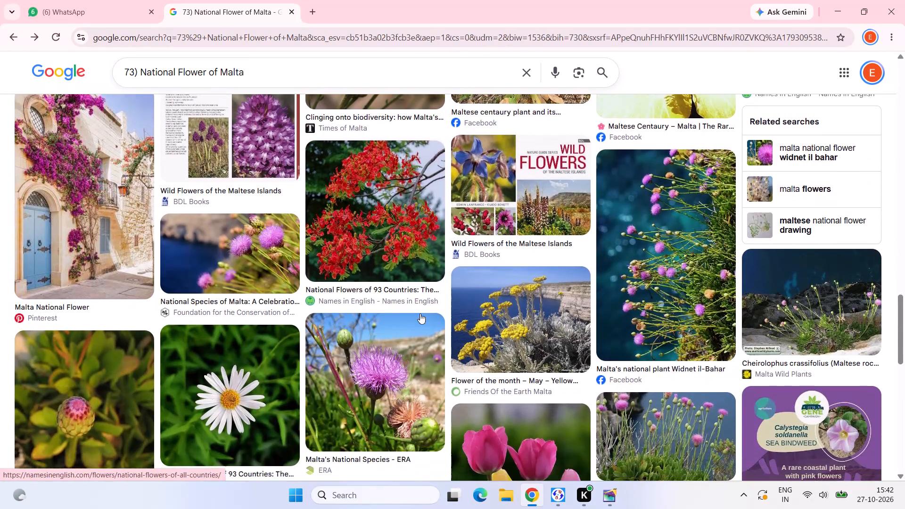
{"action": "scroll", "coordinate": [316, 288], "scroll_direction": "down", "scroll_amount": 4}
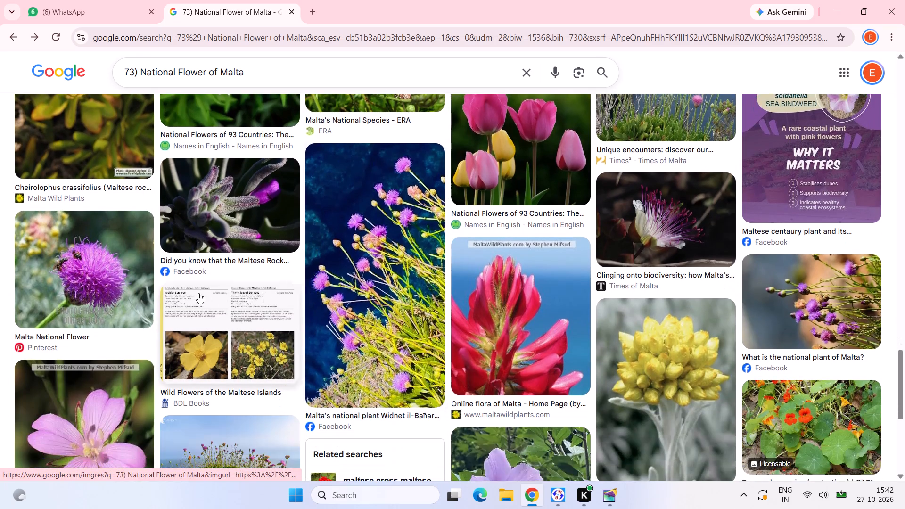
{"action": "scroll", "coordinate": [273, 296], "scroll_direction": "down", "scroll_amount": 1}
Copy the tall picture titled "Malta's national plant Widnet il-Baħar photographed" from the image results.
{"action": "left_click", "coordinate": [423, 287]}
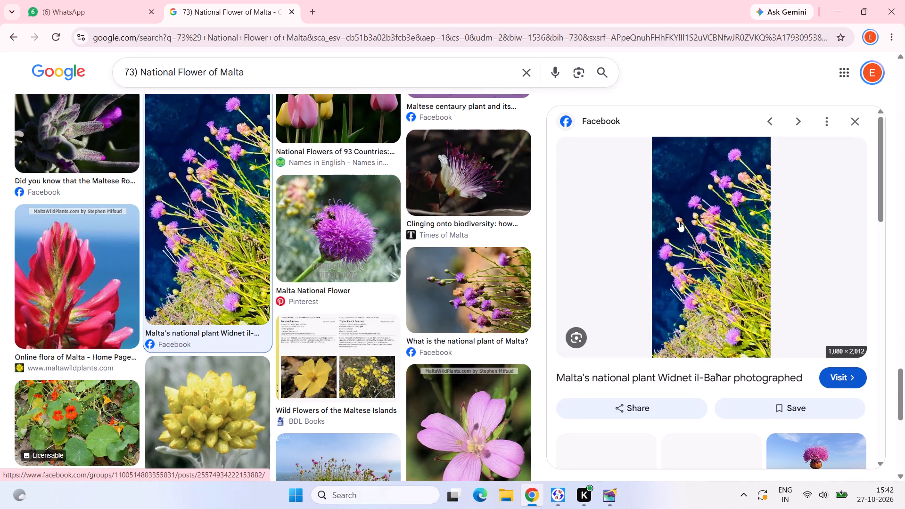
{"action": "right_click", "coordinate": [687, 212]}
{"action": "left_click", "coordinate": [744, 390]}
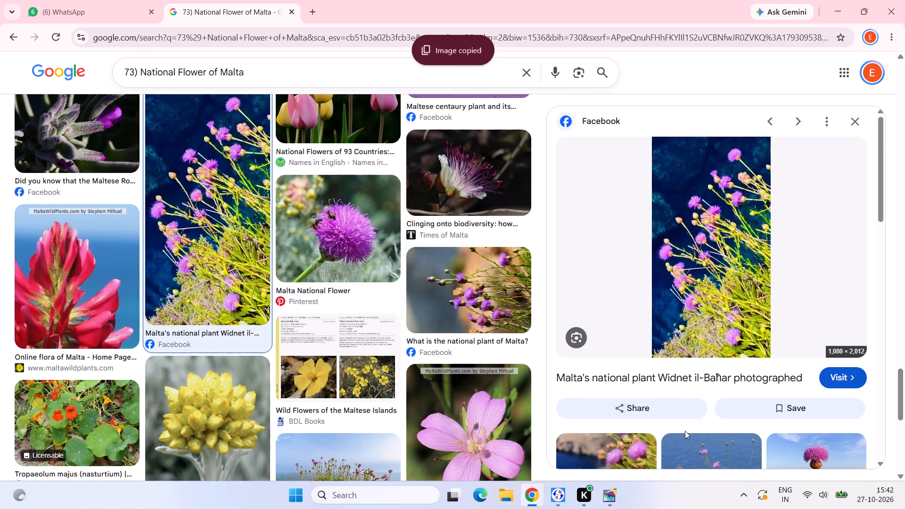
Paste the copied picture into the PageMaker publication, shrink it to about 46 × 73 mm and place it at page 41's left margin below Family.
{"action": "left_click", "coordinate": [606, 501]}
{"action": "key", "text": "ctrl+v"}
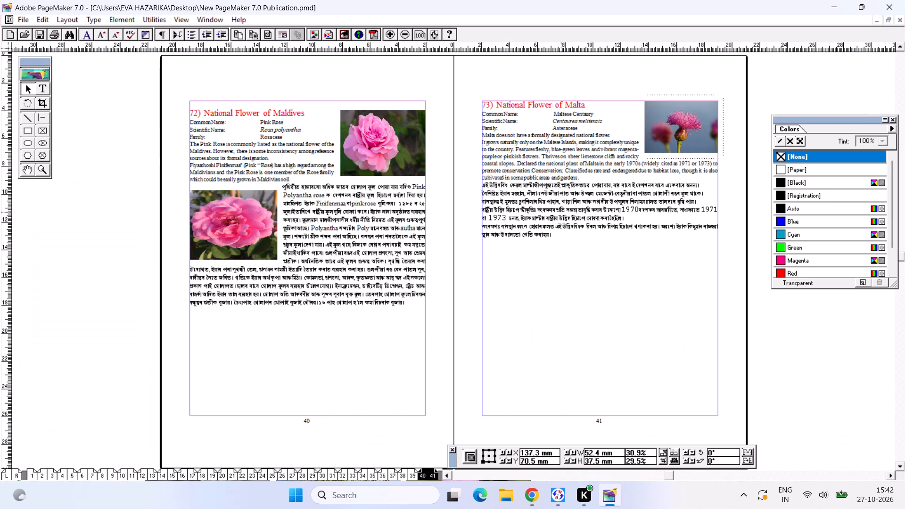
{"action": "left_click_drag", "start_coordinate": [381, 123], "coordinate": [408, 189]}
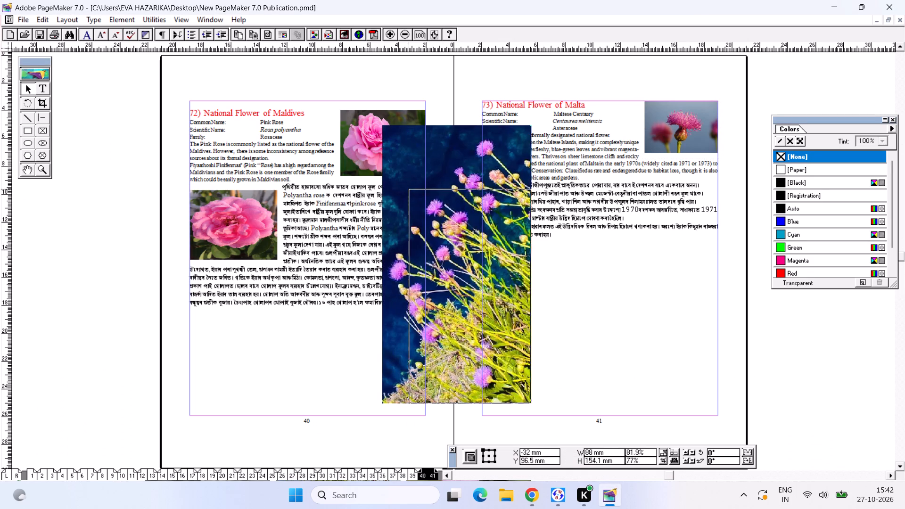
{"action": "left_click_drag", "start_coordinate": [408, 189], "coordinate": [466, 303]}
{"action": "left_click_drag", "start_coordinate": [504, 329], "coordinate": [523, 213]}
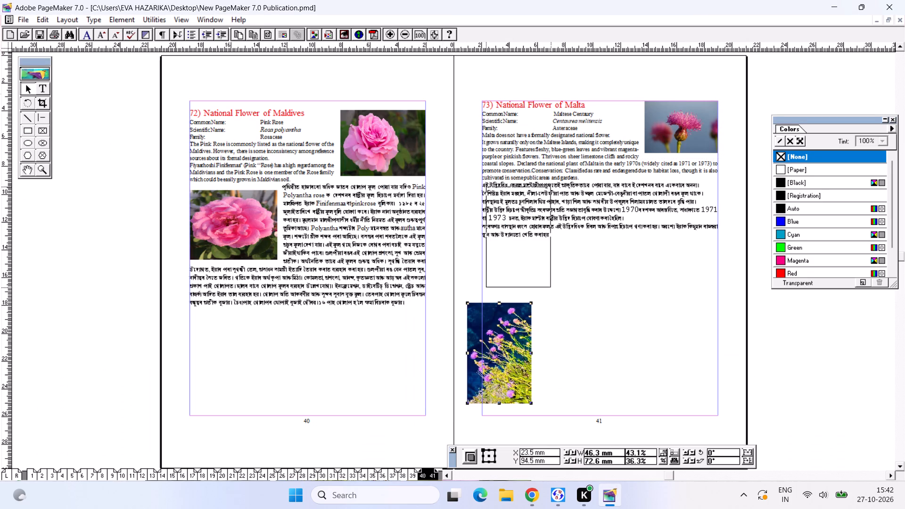
{"action": "left_click_drag", "start_coordinate": [523, 213], "coordinate": [520, 156]}
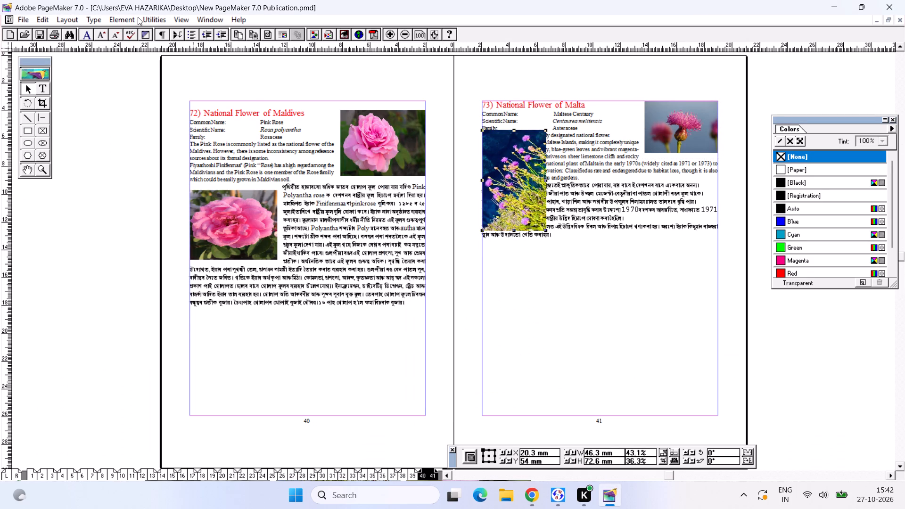
Apply the rectangular wrap-around text wrap option to the tall purple-flower picture at page 41's left margin.
{"action": "left_click", "coordinate": [138, 17]}
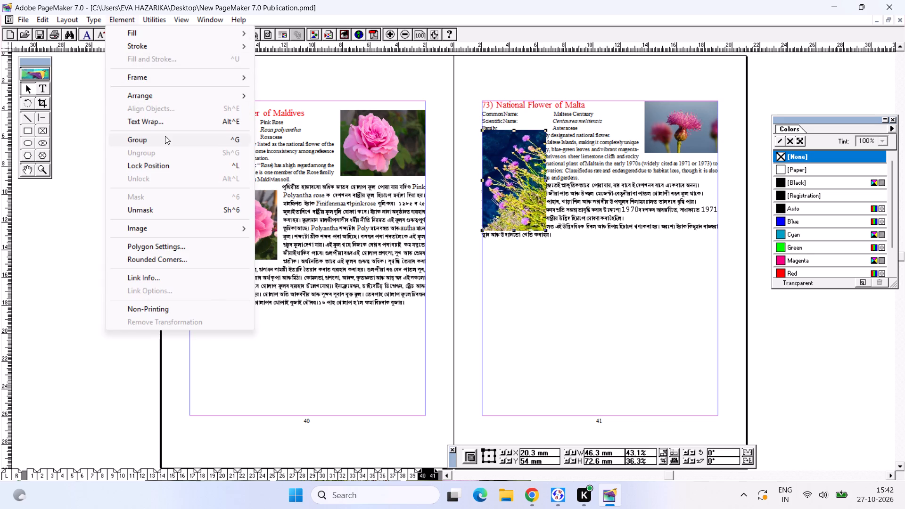
{"action": "left_click", "coordinate": [171, 127]}
{"action": "left_click", "coordinate": [434, 171]}
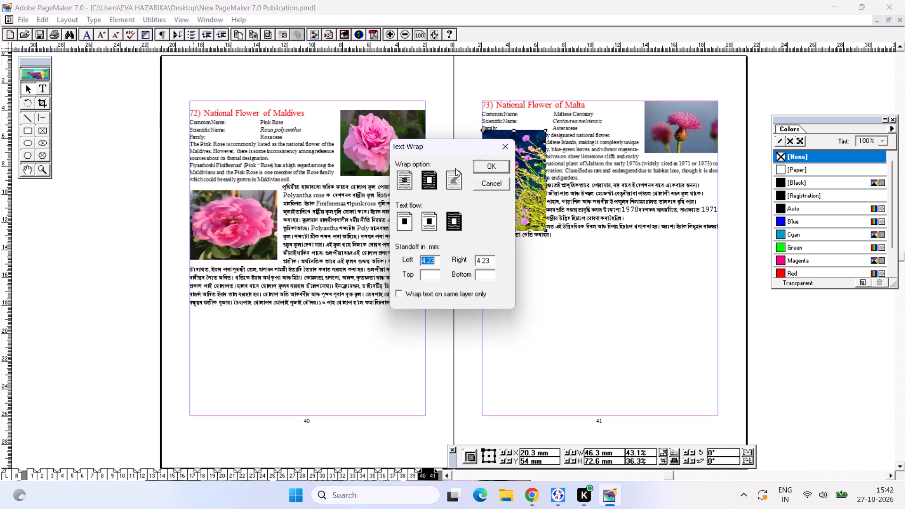
{"action": "left_click", "coordinate": [508, 163]}
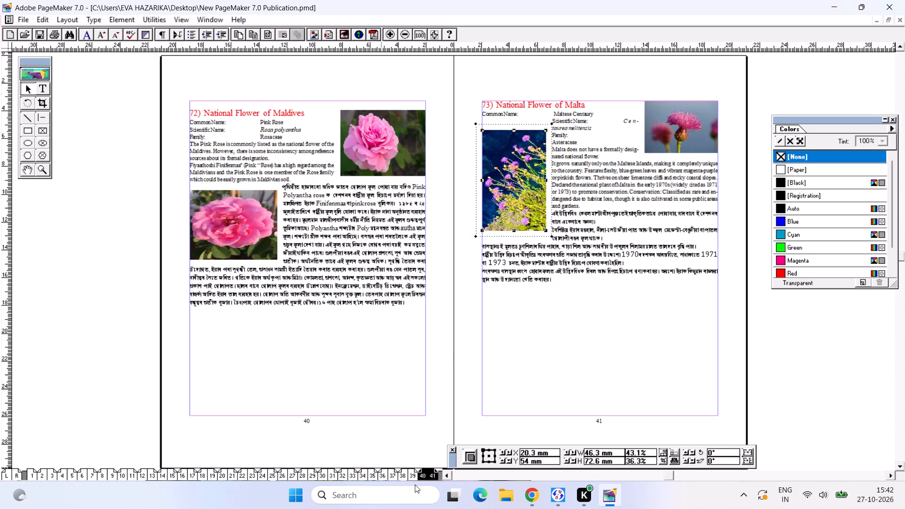
Check pages 38–39, then shrink page 41's tall Malta picture to about 37 × 54 mm and lower it along the left margin.
{"action": "left_click", "coordinate": [402, 475]}
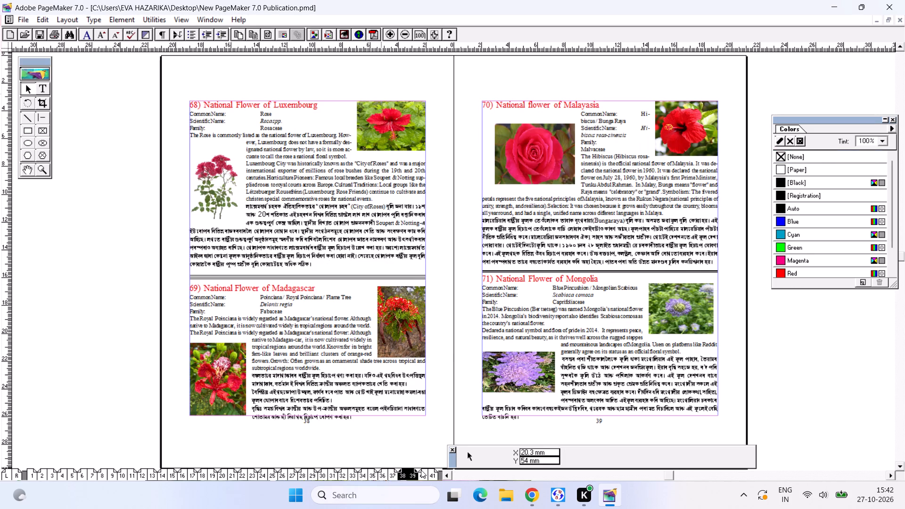
{"action": "left_click", "coordinate": [428, 476]}
{"action": "left_click_drag", "start_coordinate": [519, 157], "coordinate": [521, 175]}
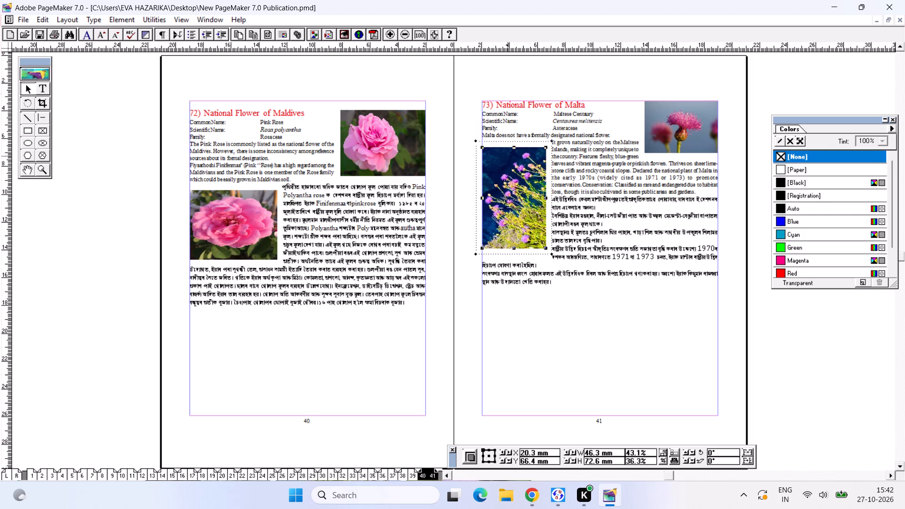
{"action": "left_click_drag", "start_coordinate": [483, 148], "coordinate": [494, 172]}
{"action": "left_click_drag", "start_coordinate": [510, 206], "coordinate": [509, 208]}
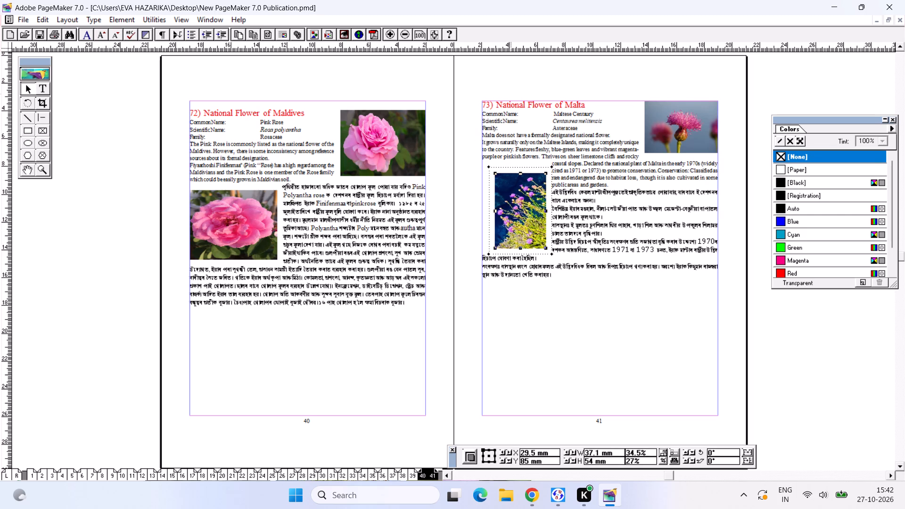
{"action": "left_click_drag", "start_coordinate": [509, 208], "coordinate": [499, 205]}
{"action": "left_click", "coordinate": [601, 216]}
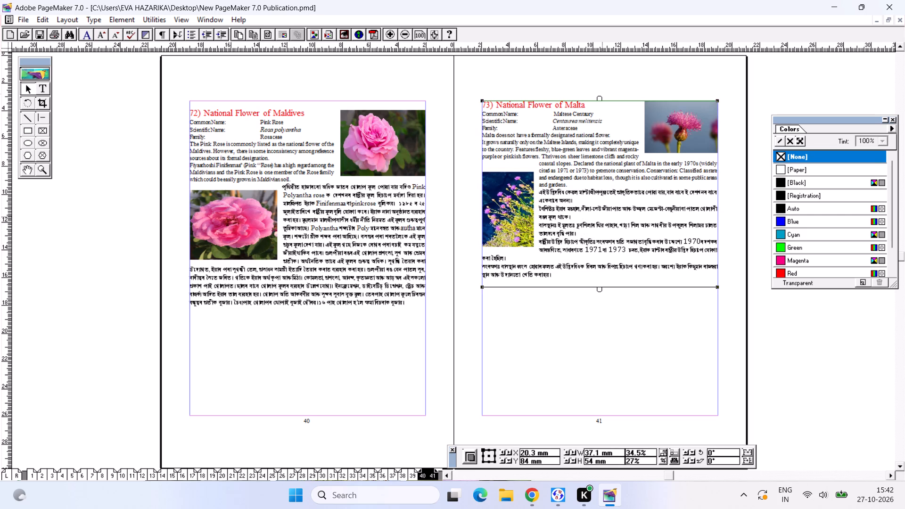
{"action": "left_click_drag", "start_coordinate": [529, 218], "coordinate": [529, 228]}
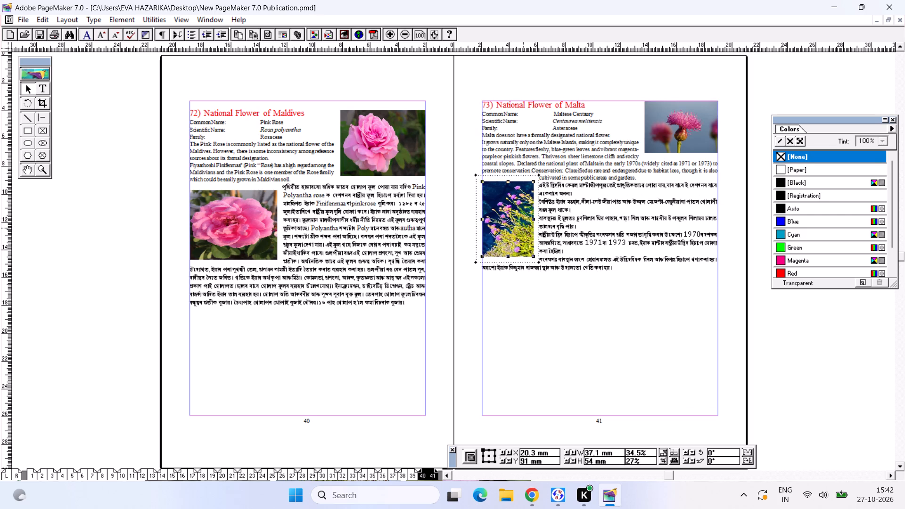
{"action": "left_click", "coordinate": [523, 227]}
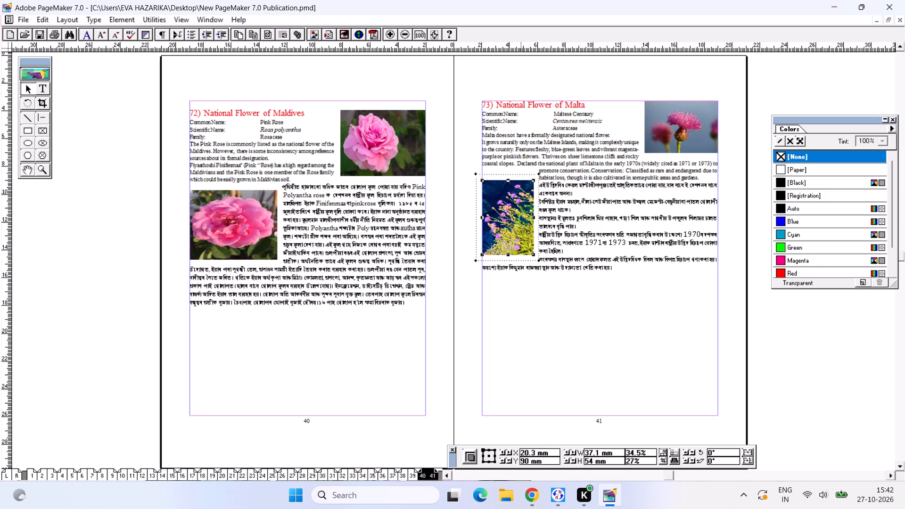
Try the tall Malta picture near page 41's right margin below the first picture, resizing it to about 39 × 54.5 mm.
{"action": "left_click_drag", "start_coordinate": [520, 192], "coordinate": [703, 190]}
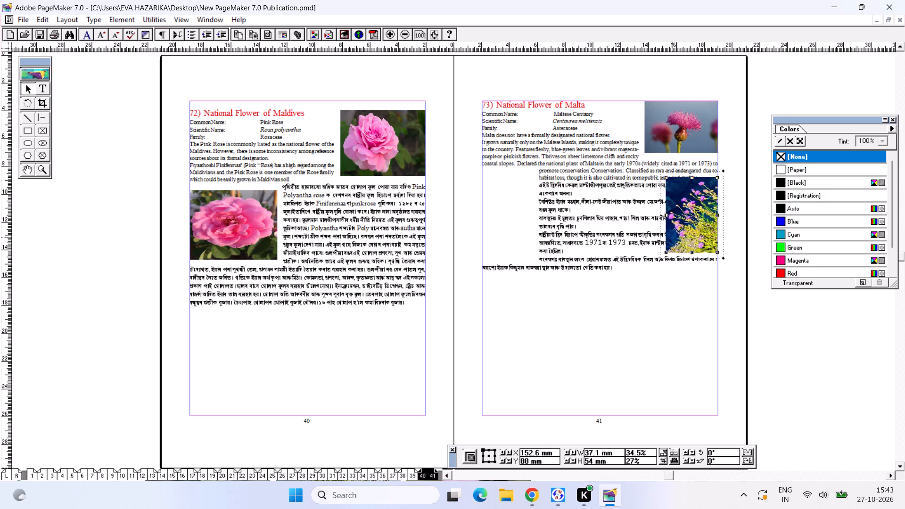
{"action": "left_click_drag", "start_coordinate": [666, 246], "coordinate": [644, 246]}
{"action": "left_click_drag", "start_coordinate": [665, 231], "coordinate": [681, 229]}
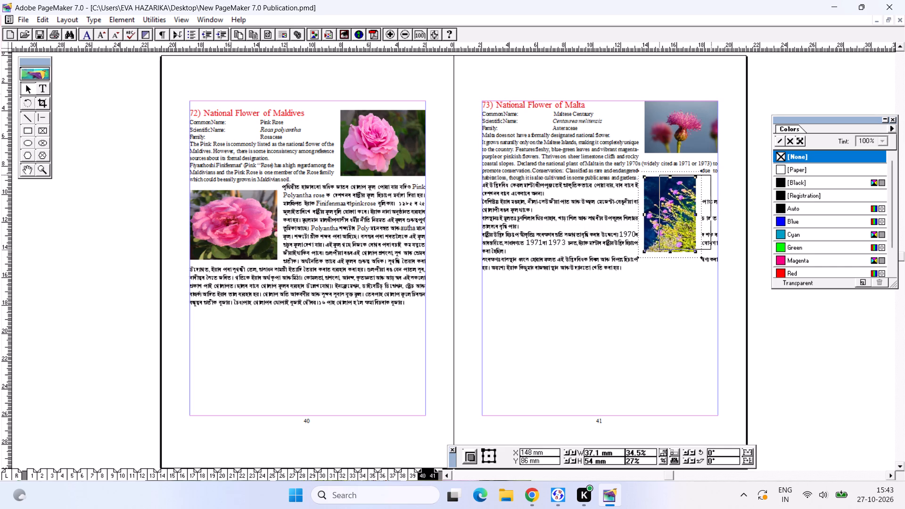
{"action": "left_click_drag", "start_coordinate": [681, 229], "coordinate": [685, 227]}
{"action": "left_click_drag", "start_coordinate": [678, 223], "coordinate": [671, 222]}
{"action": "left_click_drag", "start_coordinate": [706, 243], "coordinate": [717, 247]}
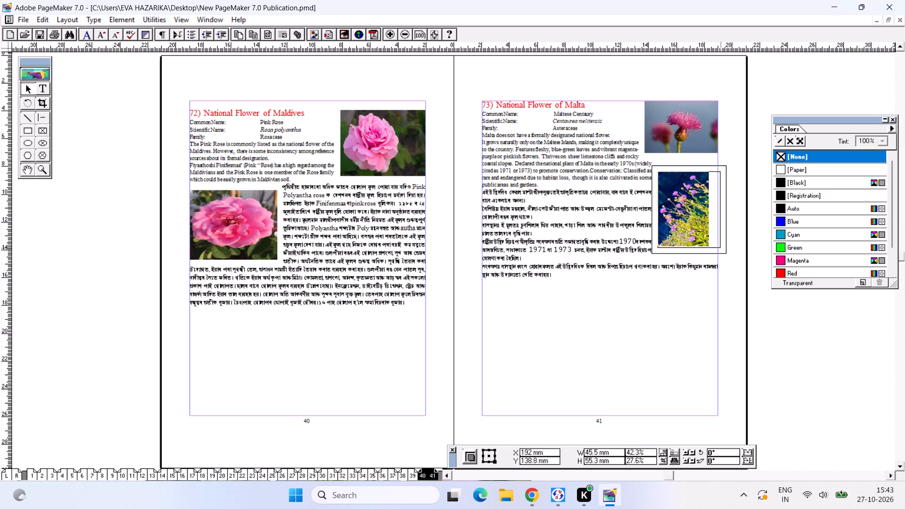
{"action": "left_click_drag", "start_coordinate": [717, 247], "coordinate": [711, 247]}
Place the tall Malta picture at page 41's left margin beside the Assamese text and enlarge it slightly.
{"action": "left_click_drag", "start_coordinate": [692, 231], "coordinate": [519, 234]}
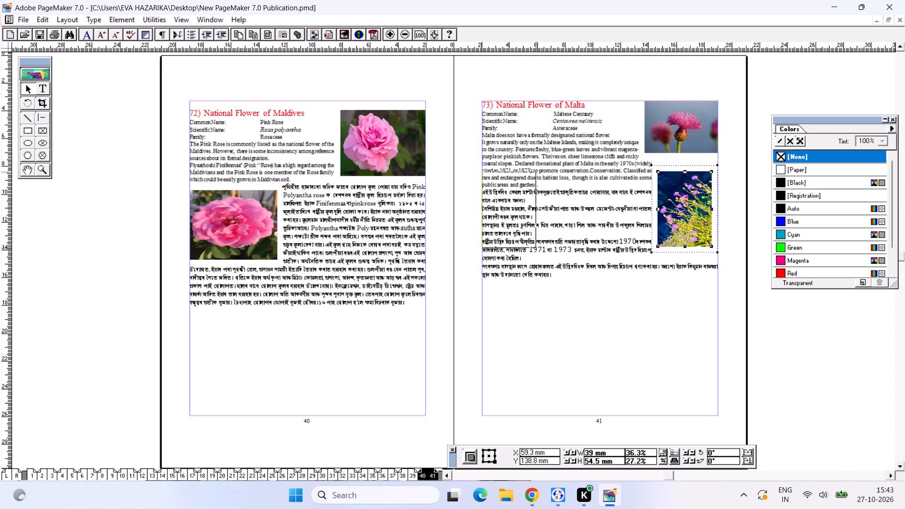
{"action": "left_click_drag", "start_coordinate": [519, 234], "coordinate": [516, 246]}
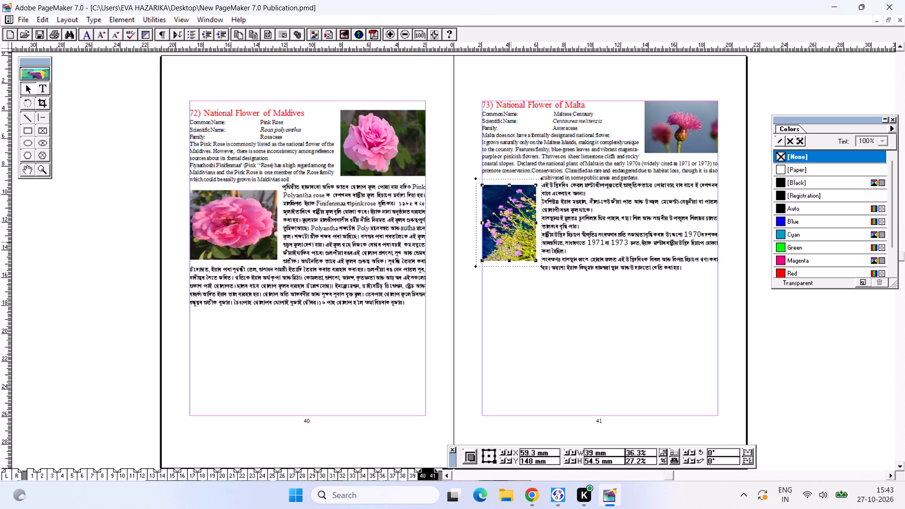
{"action": "left_click", "coordinate": [607, 229]}
{"action": "left_click_drag", "start_coordinate": [523, 231], "coordinate": [520, 237]}
{"action": "left_click_drag", "start_coordinate": [537, 191], "coordinate": [538, 186]}
{"action": "left_click", "coordinate": [600, 239]}
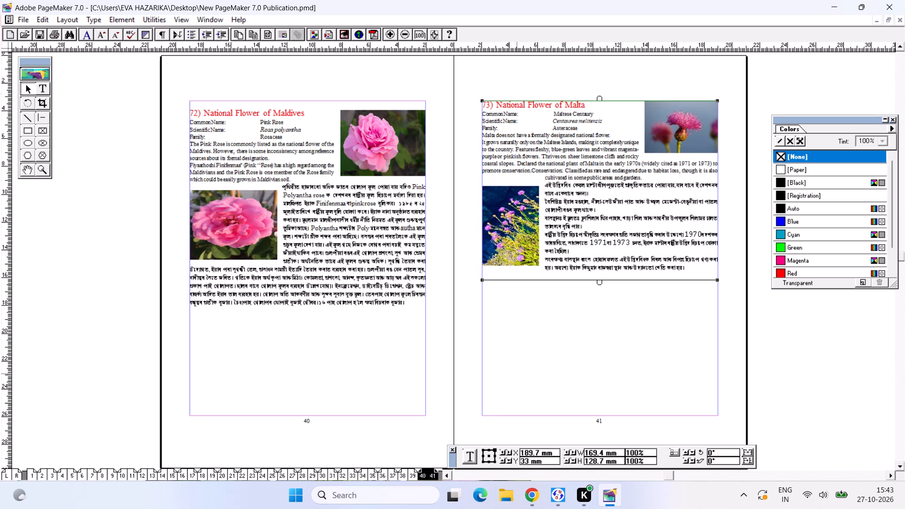
{"action": "left_click", "coordinate": [517, 376]}
{"action": "left_click", "coordinate": [550, 106]}
{"action": "left_click", "coordinate": [554, 317]}
Save the publication.
{"action": "key", "text": "ctrl+s"}
{"action": "key", "text": "ctrl+s"}
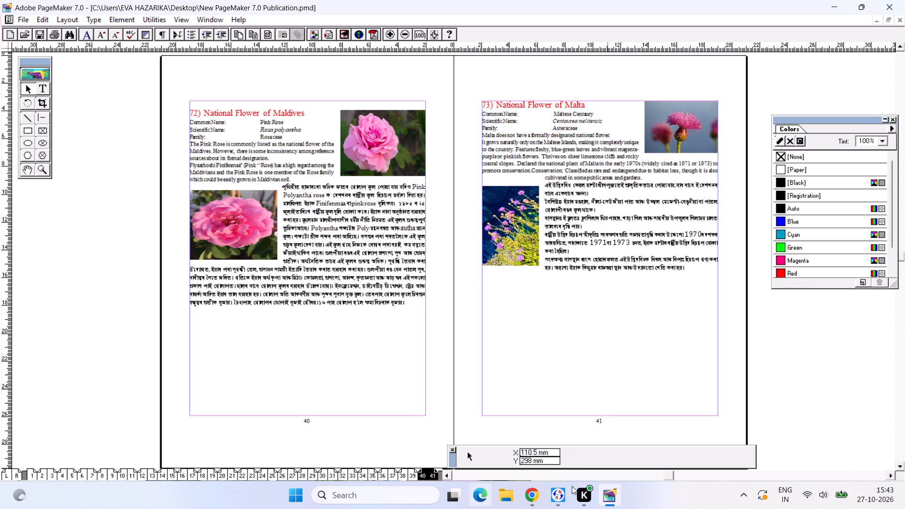
{"action": "key", "text": "ctrl+s"}
{"action": "key", "text": "ctrl+s"}
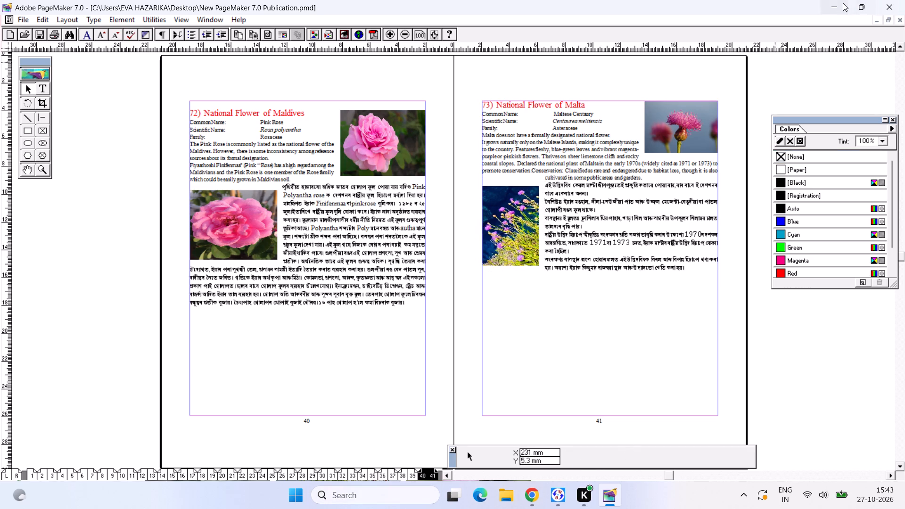
Switch to Chrome with the "73) National Flower of Malta" image results.
{"action": "left_click", "coordinate": [843, 3]}
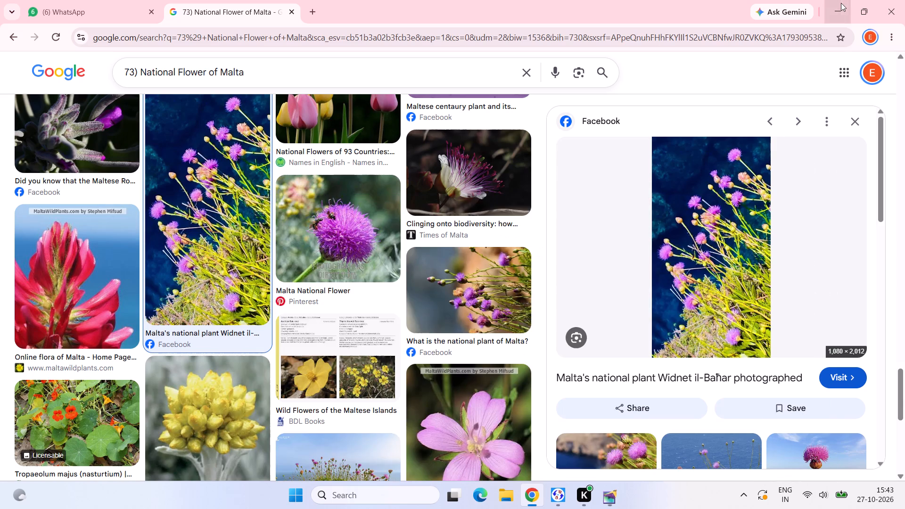
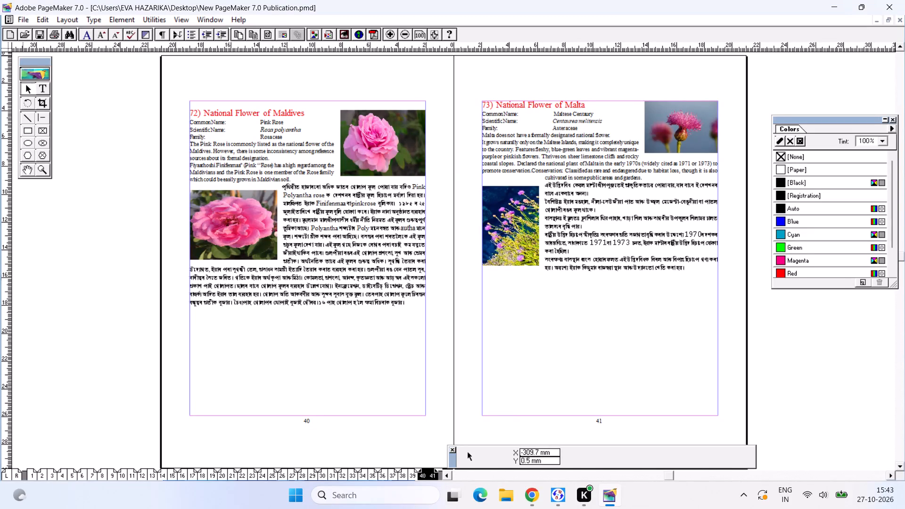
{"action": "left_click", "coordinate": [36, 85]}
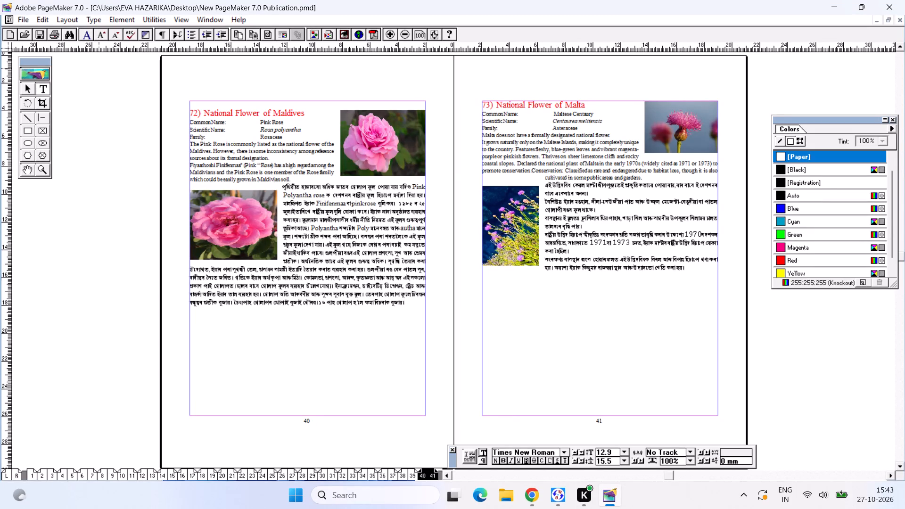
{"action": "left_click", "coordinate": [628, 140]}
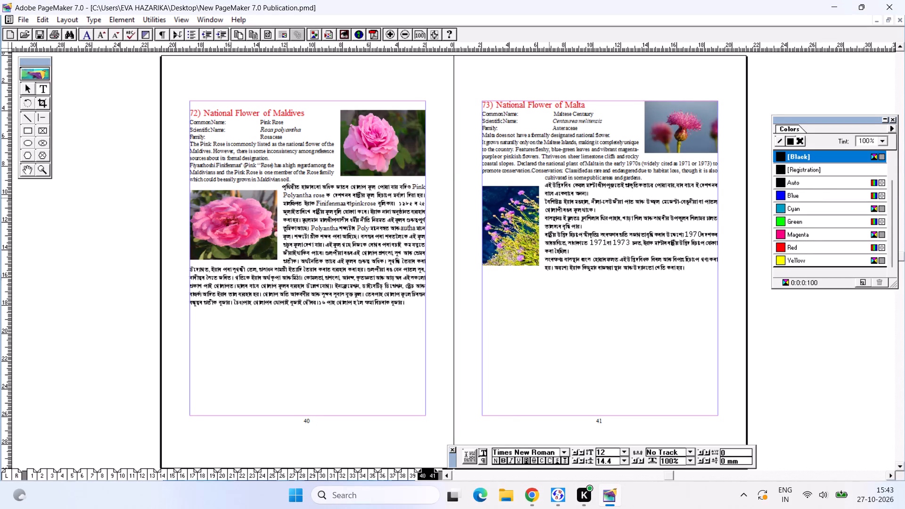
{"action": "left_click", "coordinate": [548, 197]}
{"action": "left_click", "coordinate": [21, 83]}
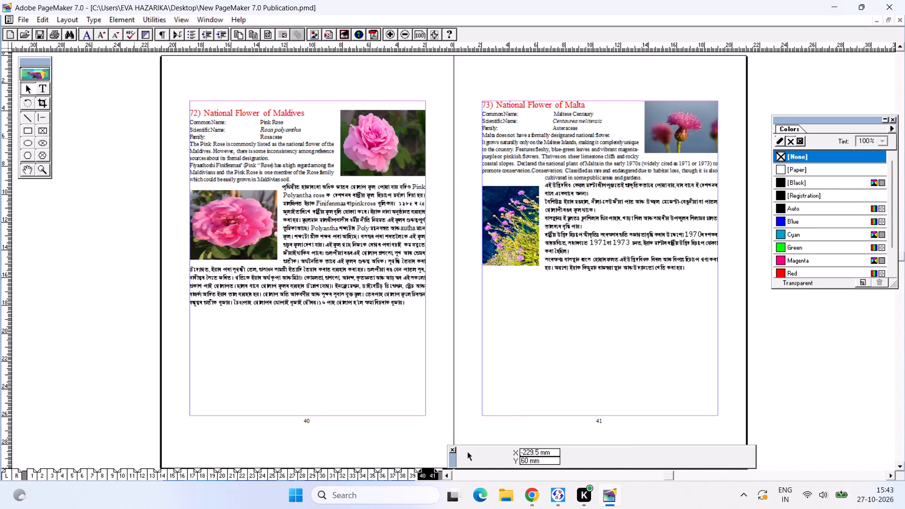
Move the tall Malta picture slightly upward along page 41's left margin, beside the Assamese text.
{"action": "left_click_drag", "start_coordinate": [520, 243], "coordinate": [522, 239]}
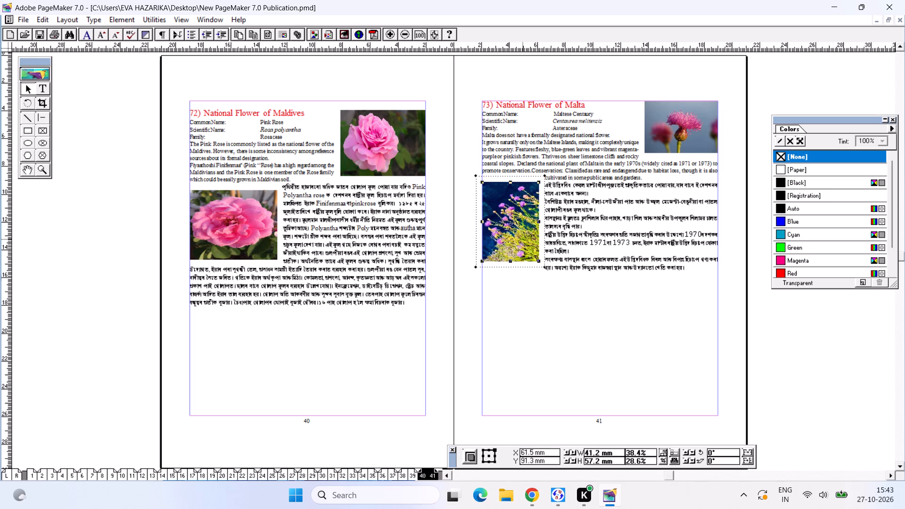
{"action": "left_click", "coordinate": [545, 255]}
{"action": "left_click", "coordinate": [495, 251]}
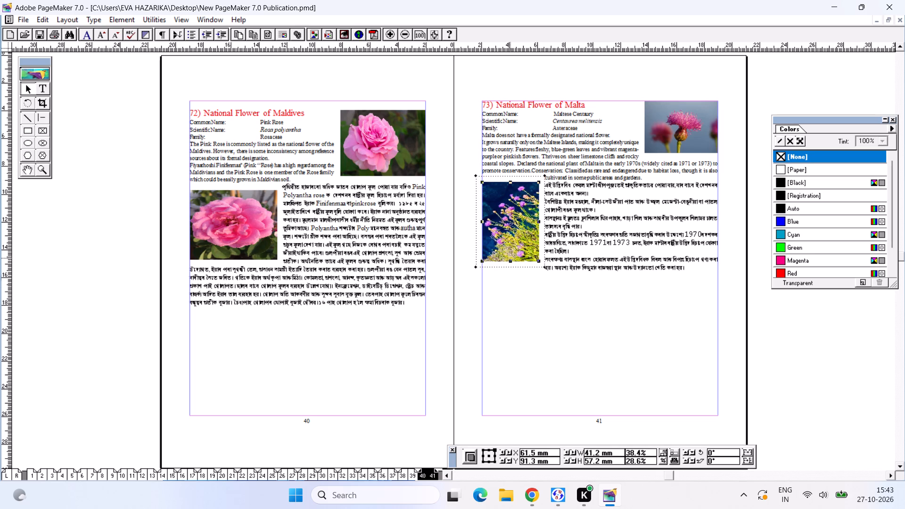
{"action": "left_click_drag", "start_coordinate": [510, 257], "coordinate": [515, 257]}
{"action": "left_click", "coordinate": [602, 240]}
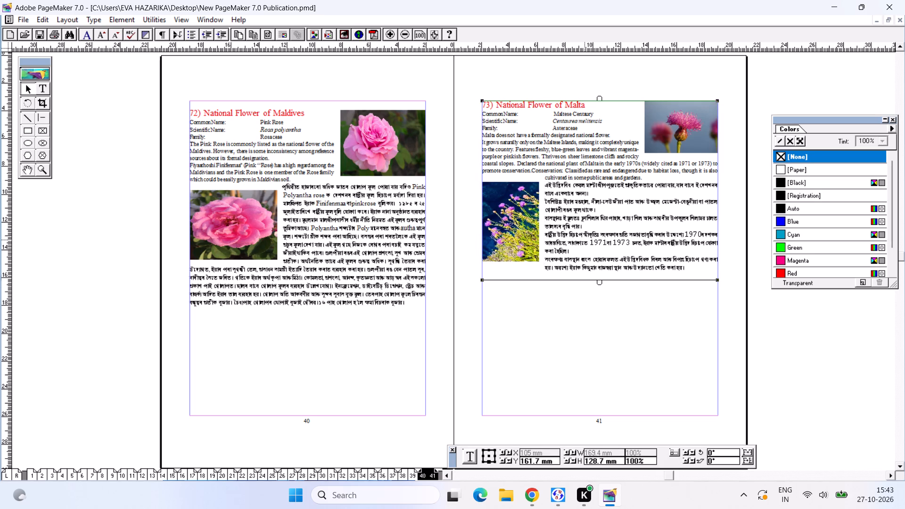
{"action": "left_click", "coordinate": [622, 314]}
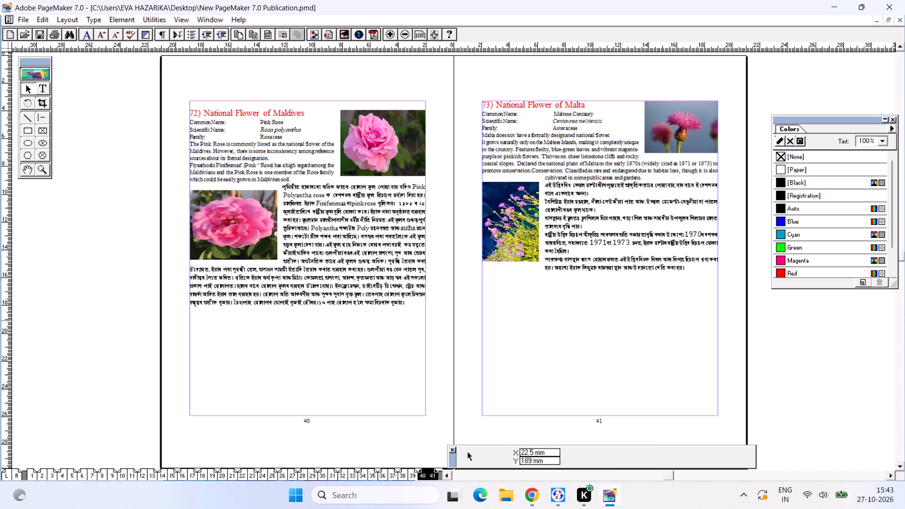
Save the publication.
{"action": "left_click", "coordinate": [337, 282]}
{"action": "key", "text": "ctrl+s"}
{"action": "key", "text": "ctrl+s"}
{"action": "key", "text": "ctrl+s"}
{"action": "key", "text": "ctrl+s"}
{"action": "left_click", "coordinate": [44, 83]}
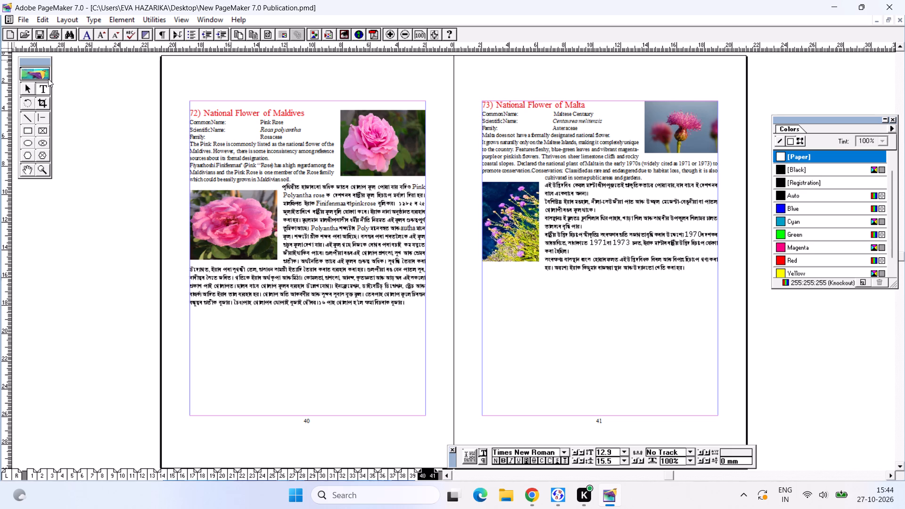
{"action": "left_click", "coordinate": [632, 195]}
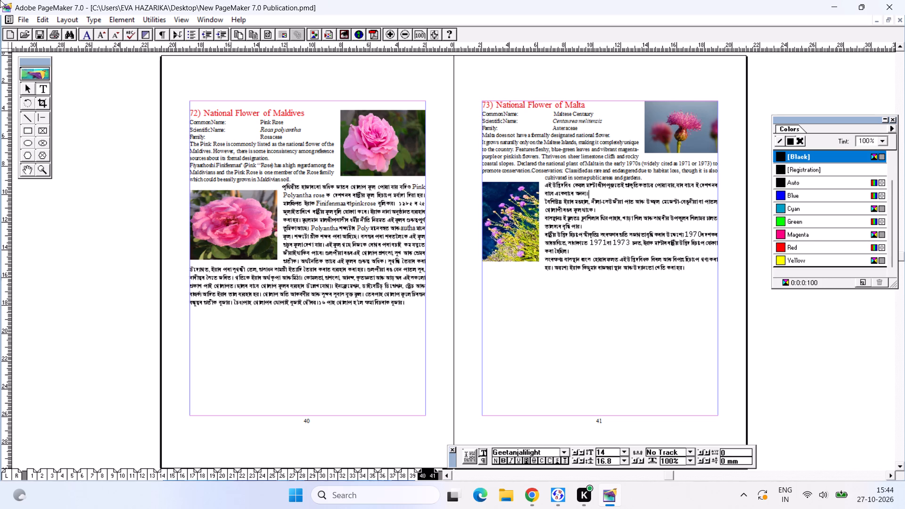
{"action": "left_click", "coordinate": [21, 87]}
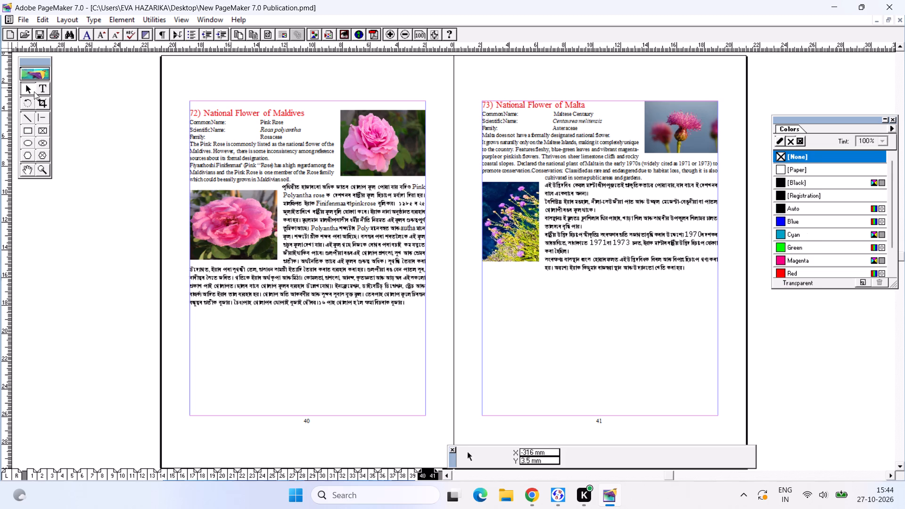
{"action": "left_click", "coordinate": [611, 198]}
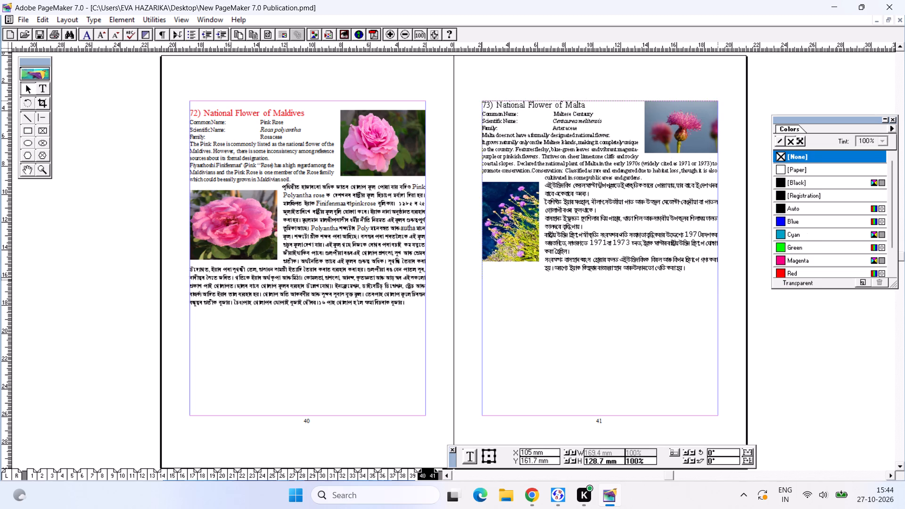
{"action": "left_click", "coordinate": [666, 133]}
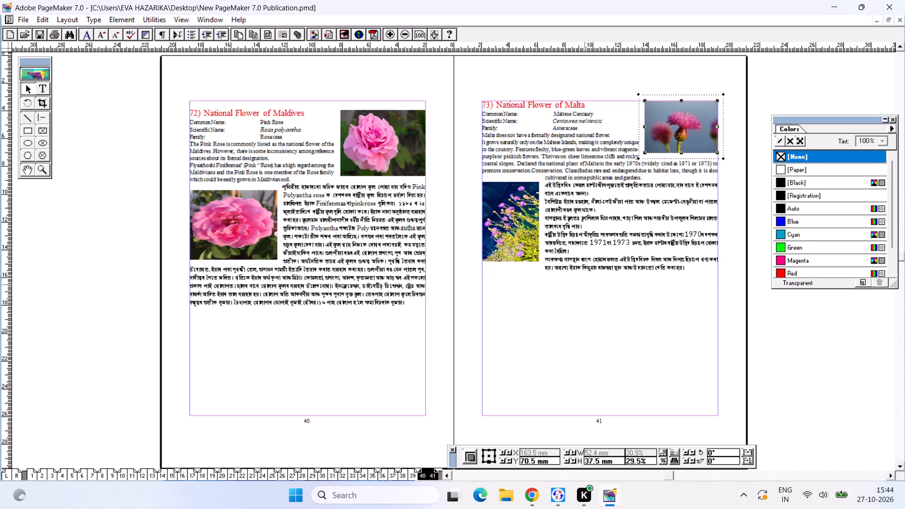
Copy the whole "74) National Flower of Mauritius" text from page 88 of national flowers (2).pmd and paste it into the New PageMaker 7.0 Publication.
{"action": "key", "text": "ctrl+Tab"}
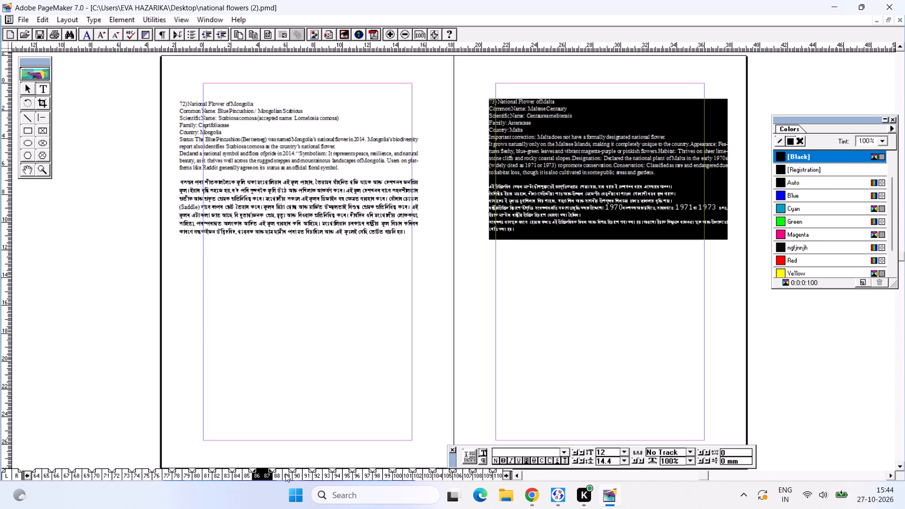
{"action": "left_click", "coordinate": [281, 474]}
{"action": "left_click", "coordinate": [280, 172]}
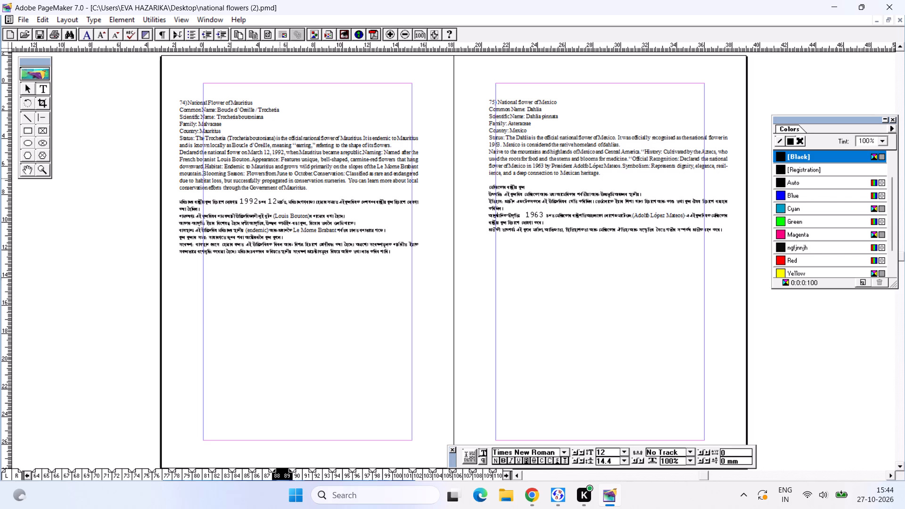
{"action": "key", "text": "ctrl+a"}
{"action": "key", "text": "ctrl+c"}
{"action": "key", "text": "ctrl+Tab"}
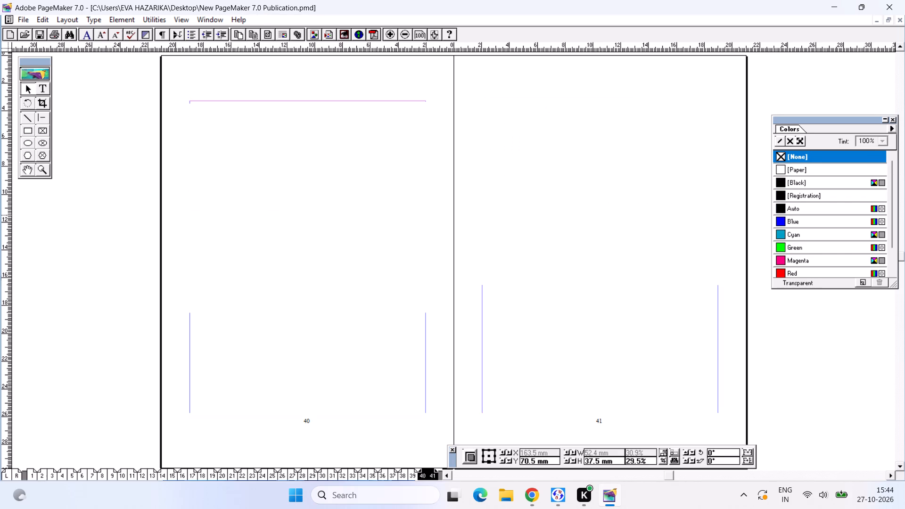
{"action": "key", "text": "ctrl+v"}
Move the pasted Mauritius text block off the spread onto the pasteboard beside the lower part of page 41.
{"action": "left_click_drag", "start_coordinate": [500, 285], "coordinate": [594, 397]}
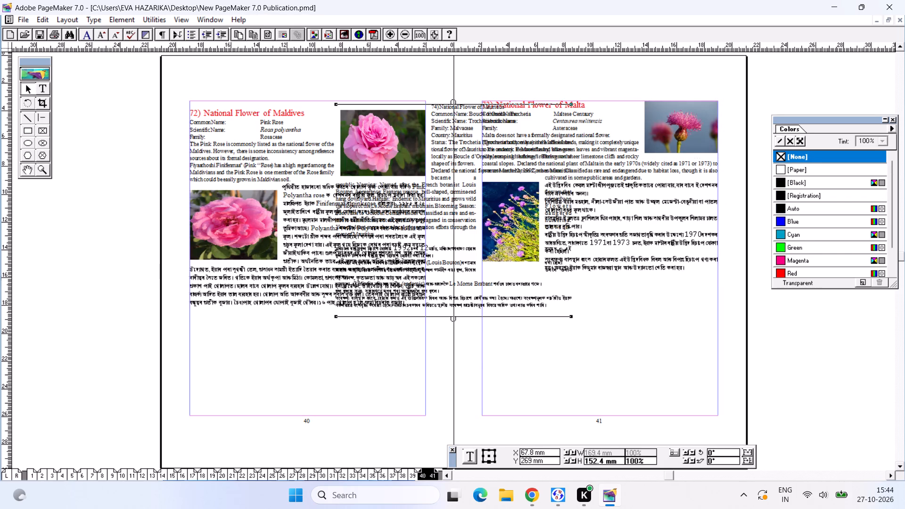
{"action": "left_click_drag", "start_coordinate": [594, 397], "coordinate": [672, 404]}
{"action": "left_click_drag", "start_coordinate": [659, 379], "coordinate": [641, 409]}
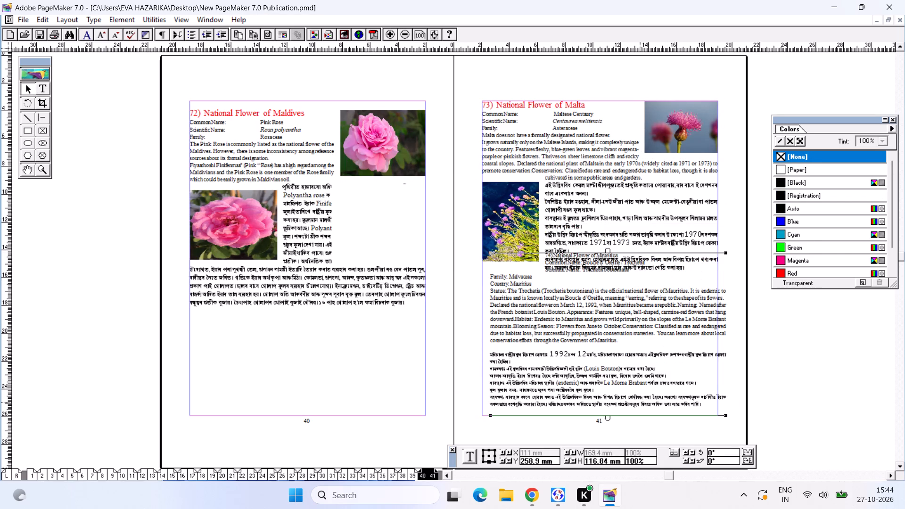
{"action": "left_click_drag", "start_coordinate": [639, 402], "coordinate": [631, 412]}
{"action": "left_click_drag", "start_coordinate": [632, 403], "coordinate": [635, 419]}
{"action": "left_click", "coordinate": [636, 410]}
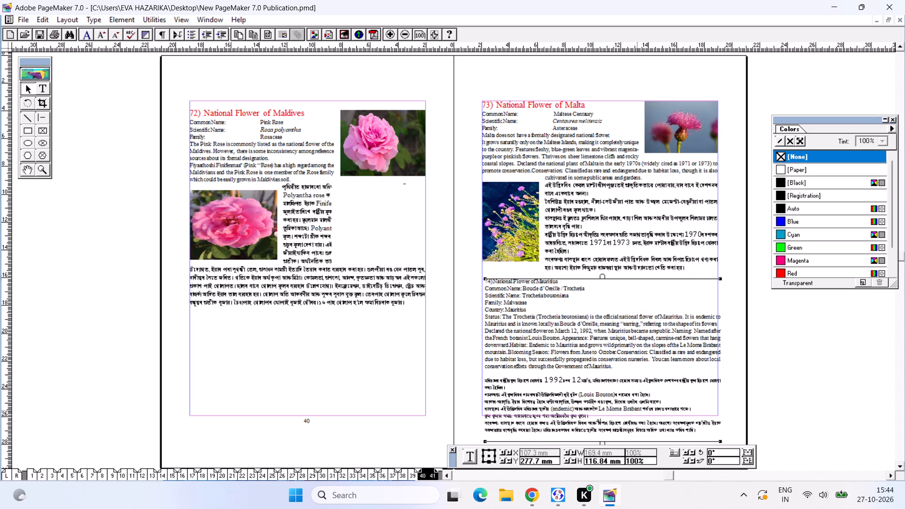
{"action": "left_click_drag", "start_coordinate": [627, 396], "coordinate": [885, 415]}
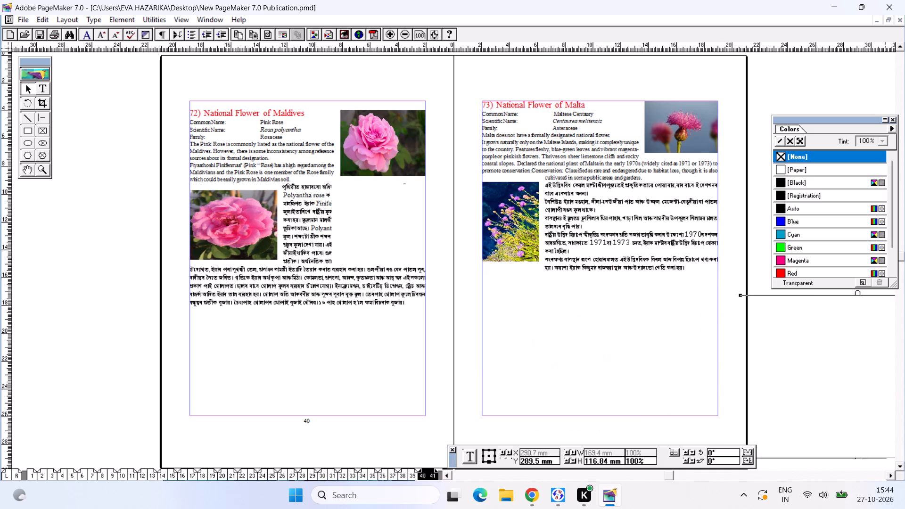
{"action": "left_click_drag", "start_coordinate": [866, 412], "coordinate": [891, 410]}
{"action": "left_click", "coordinate": [891, 410]}
Enlarge the tall Malta picture on page 41 to about 50.7 × 65.7 mm, keeping its upper-left corner in place.
{"action": "left_click", "coordinate": [504, 207]}
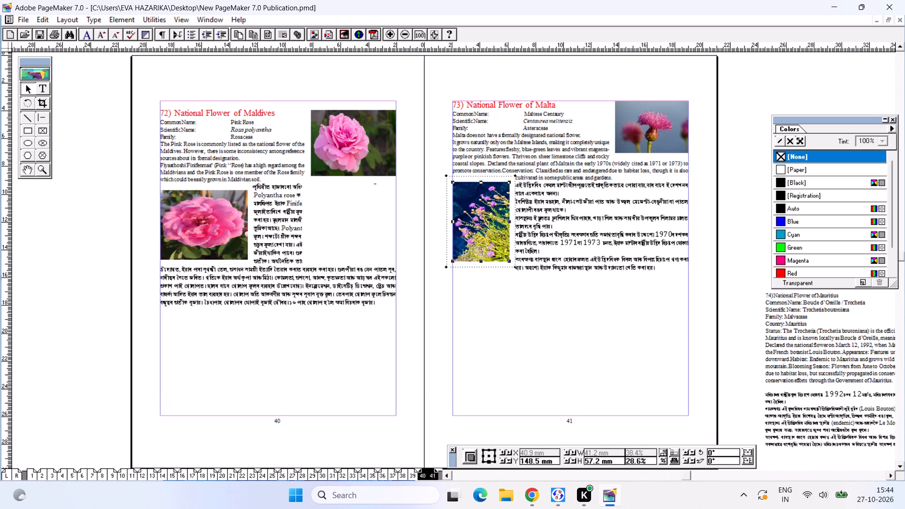
{"action": "left_click_drag", "start_coordinate": [509, 263], "coordinate": [522, 273]}
{"action": "left_click", "coordinate": [487, 247]}
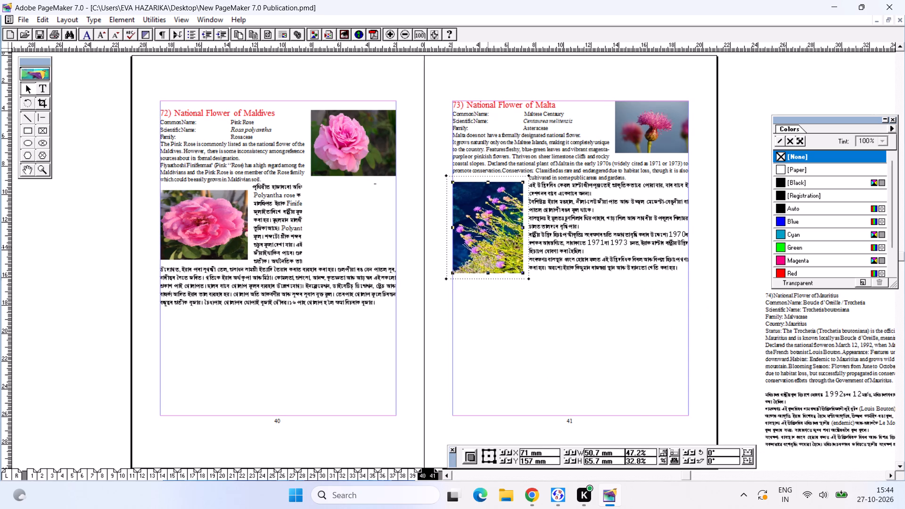
Enlarge the Malta flower picture at page 41's upper-right corner slightly toward its lower left.
{"action": "left_click", "coordinate": [655, 139]}
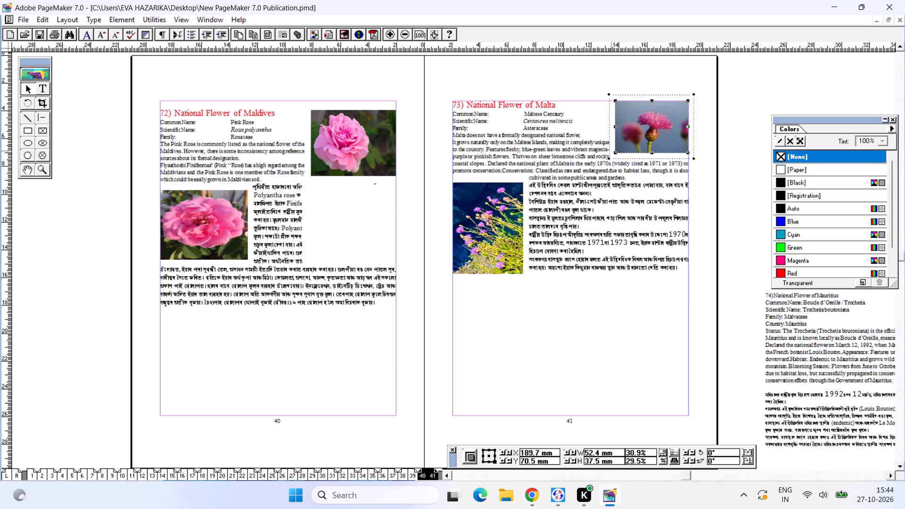
{"action": "left_click_drag", "start_coordinate": [614, 151], "coordinate": [613, 158]}
{"action": "left_click", "coordinate": [573, 225]}
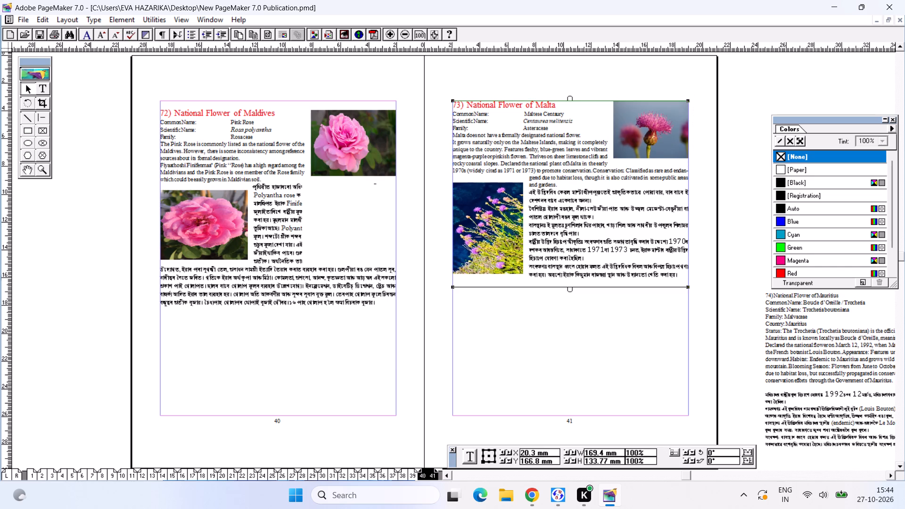
Move the lower Maldives rose picture on page 40 slightly downward beside the Assamese text.
{"action": "left_click", "coordinate": [226, 214]}
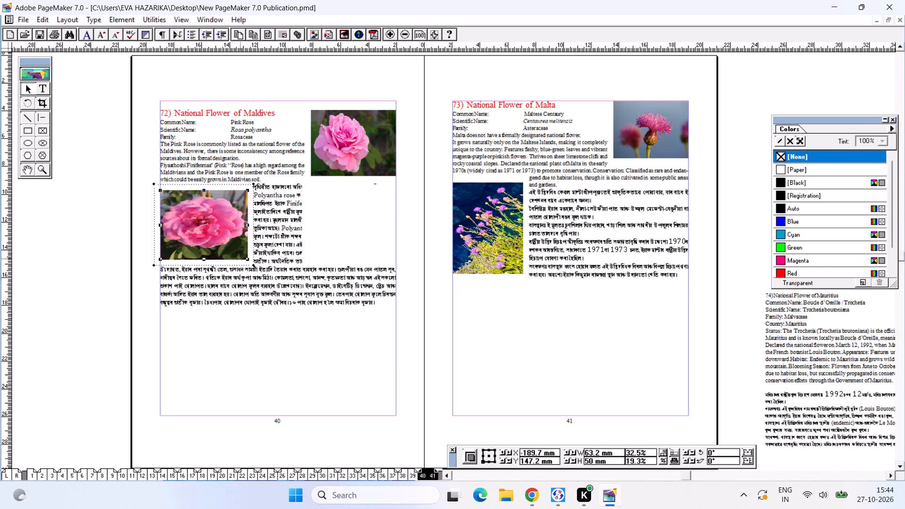
{"action": "left_click", "coordinate": [247, 263]}
{"action": "left_click_drag", "start_coordinate": [225, 246], "coordinate": [225, 251]}
{"action": "left_click", "coordinate": [608, 262]}
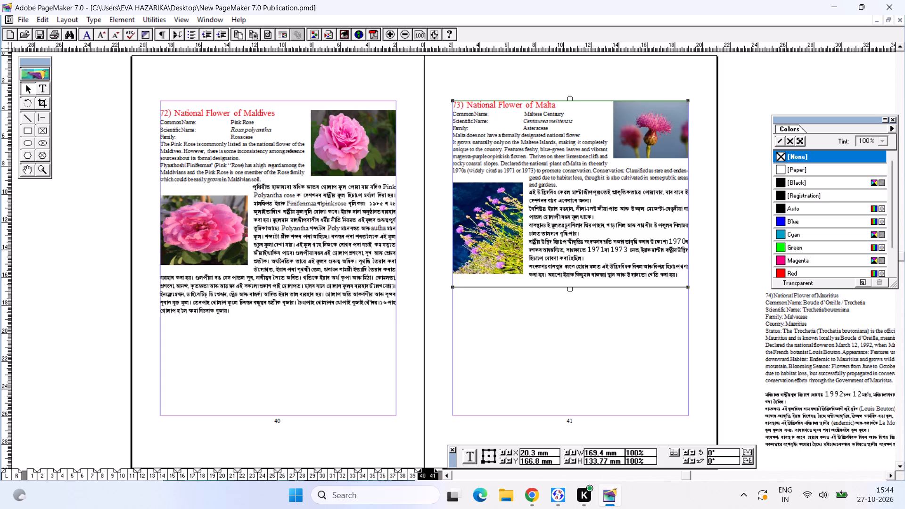
{"action": "left_click", "coordinate": [220, 144]}
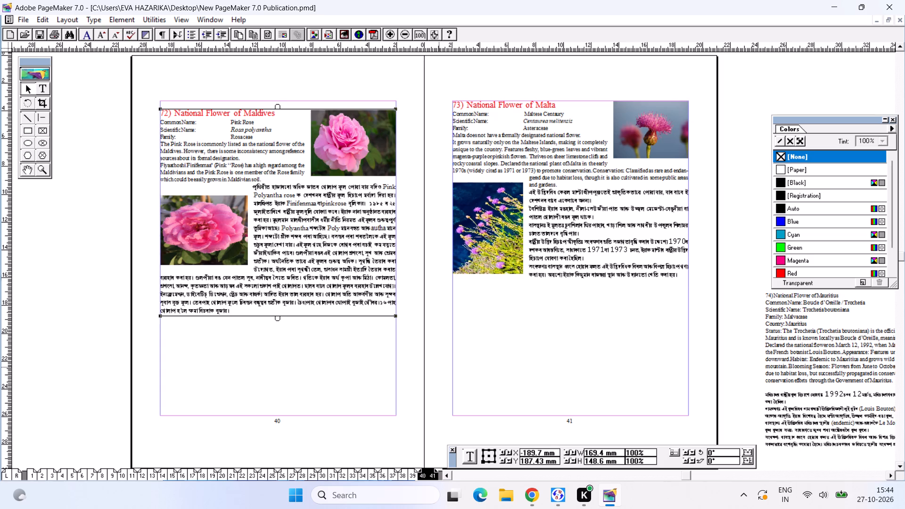
Switch to national flowers (2).pmd and set the text cursor in the empty area below the Mexico entry on page 89.
{"action": "key", "text": "ctrl+Tab"}
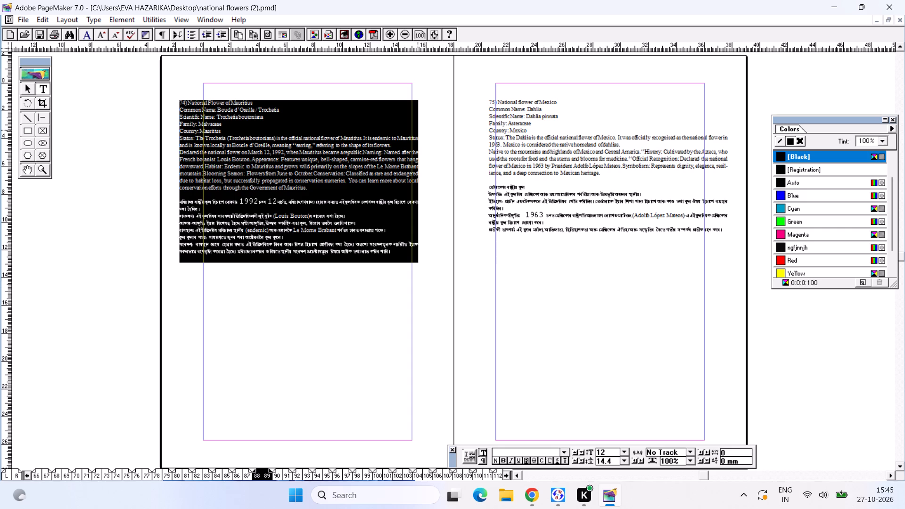
{"action": "left_click", "coordinate": [572, 396]}
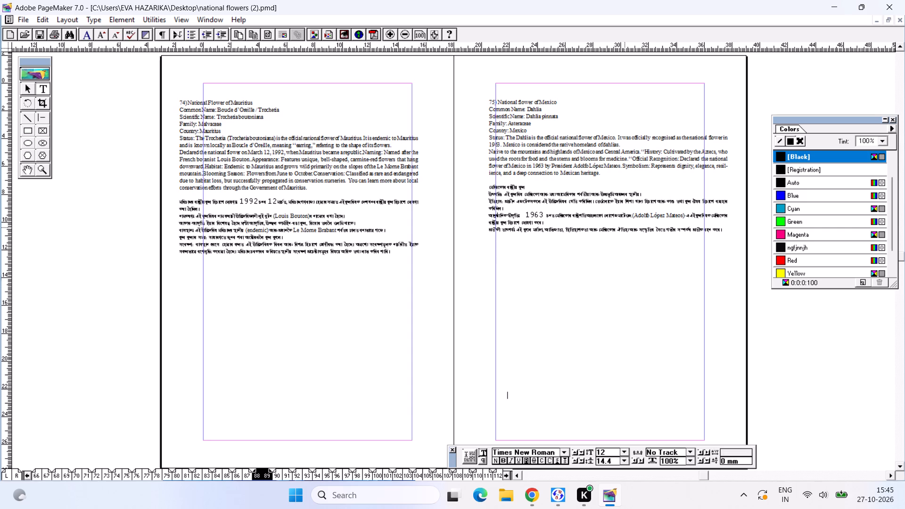
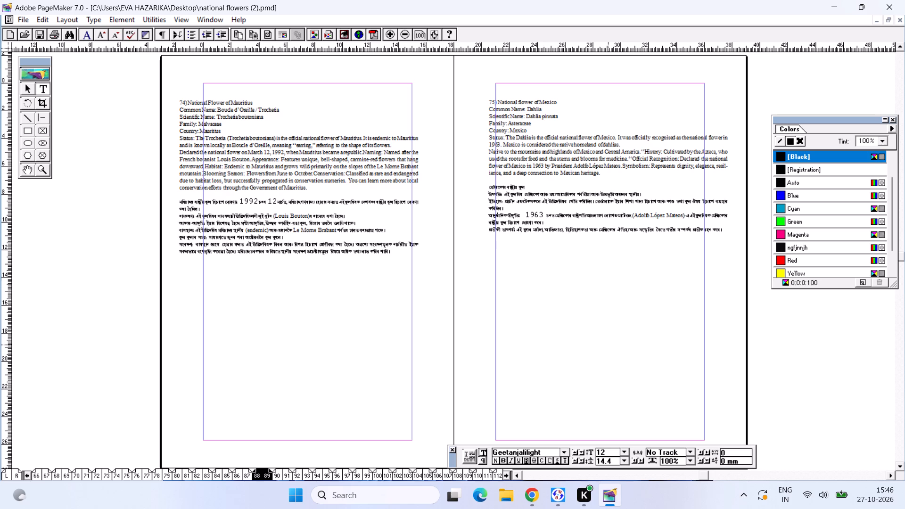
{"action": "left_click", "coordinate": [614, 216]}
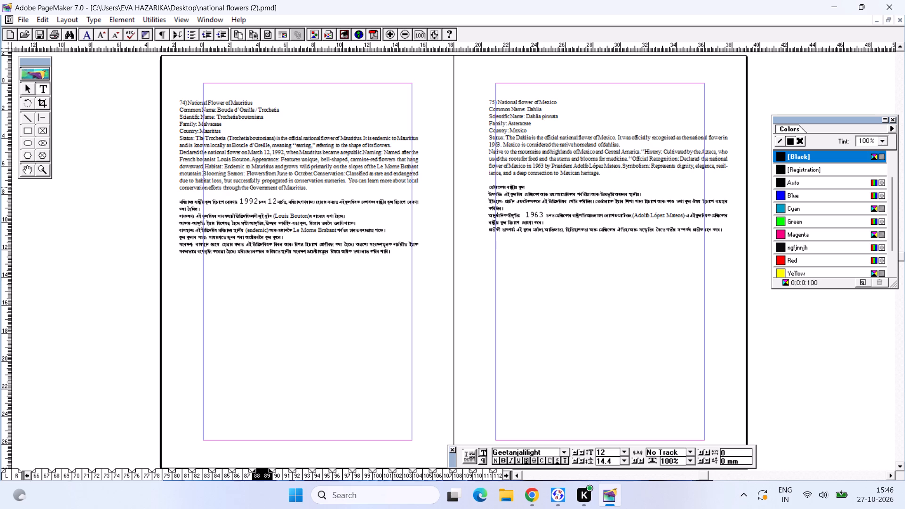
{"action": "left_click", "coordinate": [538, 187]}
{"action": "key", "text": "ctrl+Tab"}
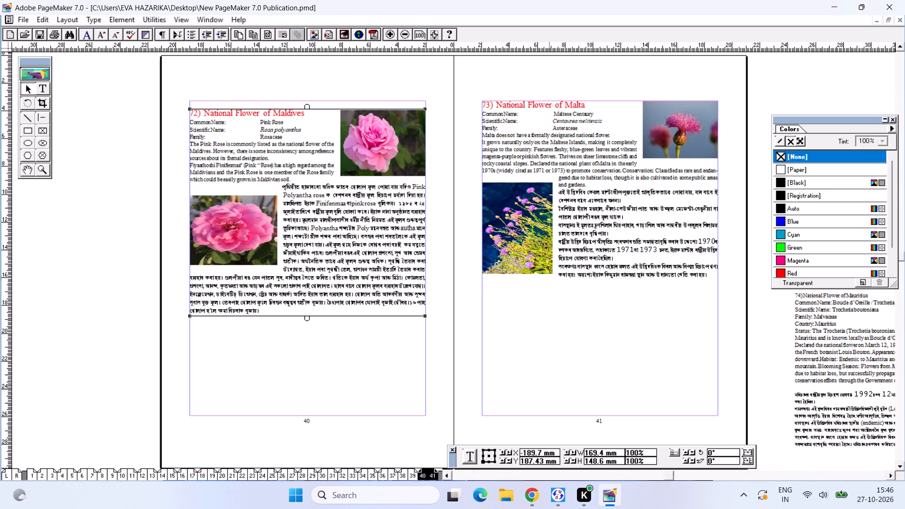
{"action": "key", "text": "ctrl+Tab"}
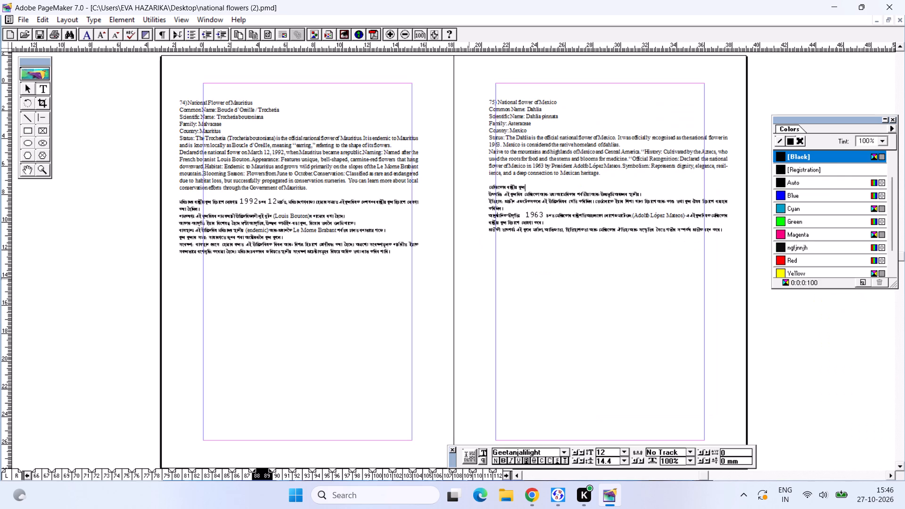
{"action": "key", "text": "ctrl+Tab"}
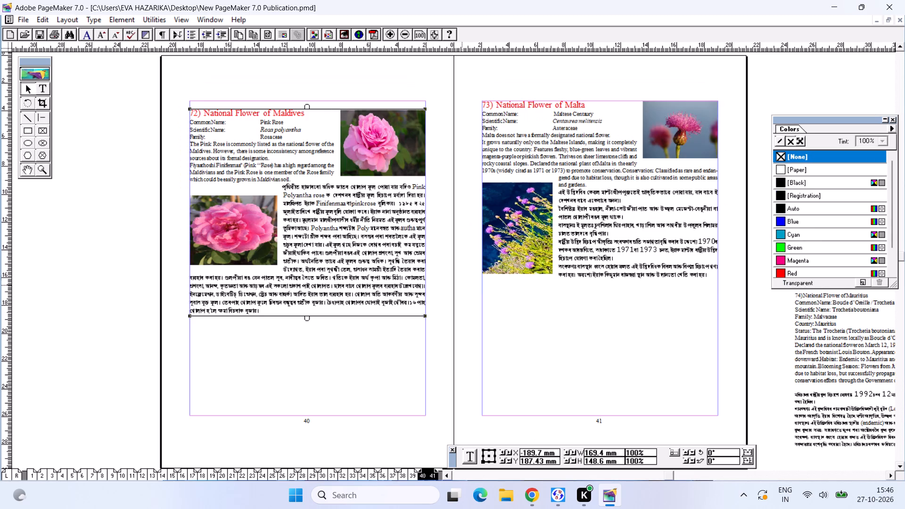
Move the Maldives text block and both rose pictures on page 40 slightly upward, aligning the text with the top margin.
{"action": "left_click_drag", "start_coordinate": [302, 212], "coordinate": [302, 209]}
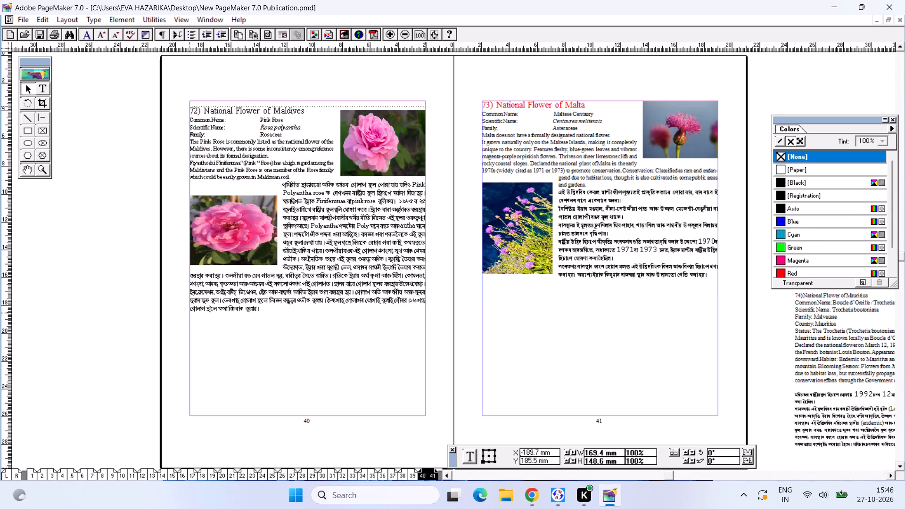
{"action": "left_click_drag", "start_coordinate": [302, 209], "coordinate": [303, 207]}
{"action": "left_click", "coordinate": [243, 228]}
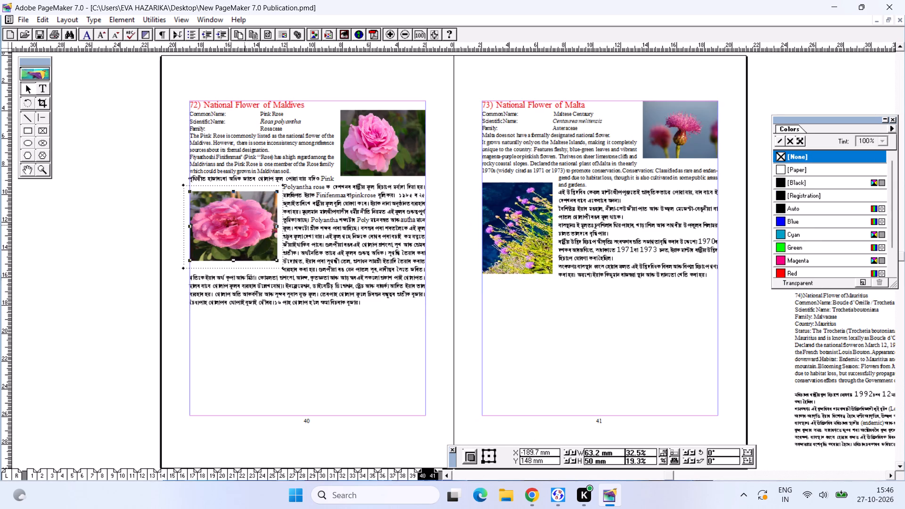
{"action": "left_click_drag", "start_coordinate": [356, 162], "coordinate": [357, 157]}
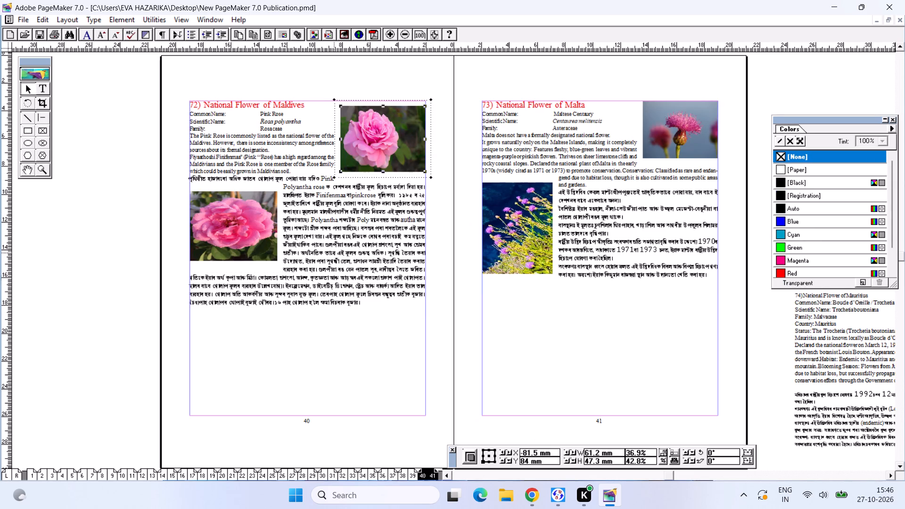
{"action": "left_click", "coordinate": [334, 253]}
{"action": "left_click", "coordinate": [295, 157]}
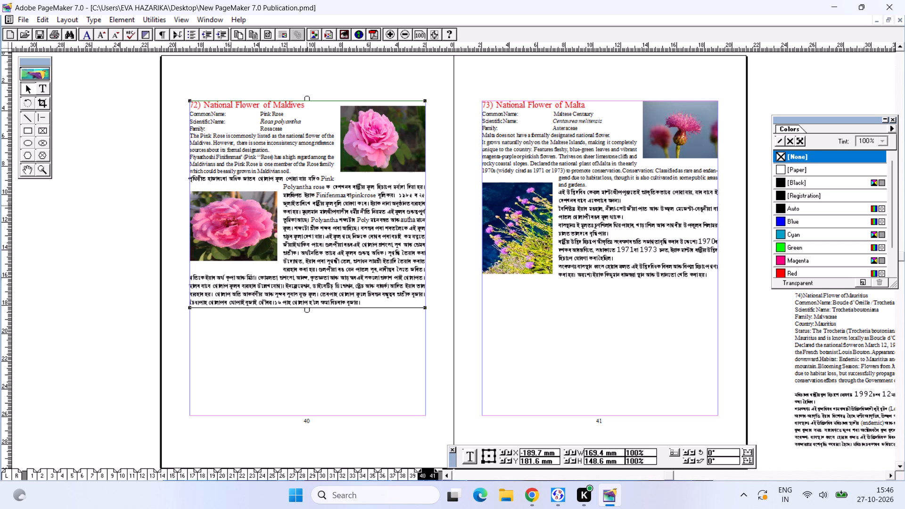
{"action": "left_click", "coordinate": [543, 131]}
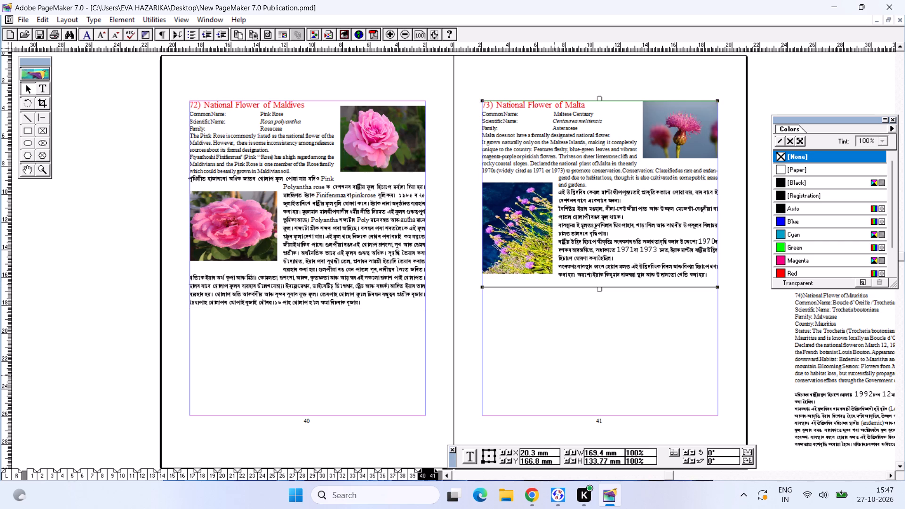
{"action": "left_click", "coordinate": [554, 374]}
Move the Mauritius text block on the pasteboard beside page 41 slightly downward.
{"action": "left_click", "coordinate": [808, 356]}
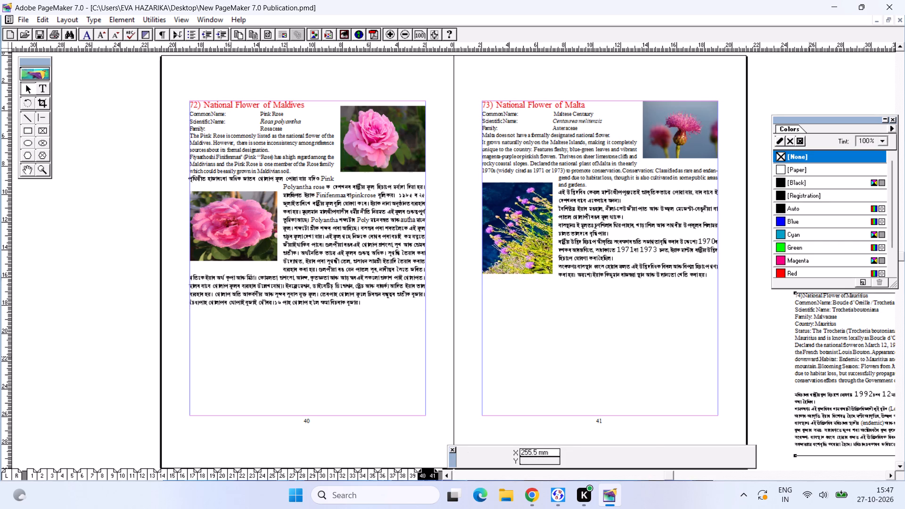
{"action": "left_click_drag", "start_coordinate": [815, 380], "coordinate": [812, 394]}
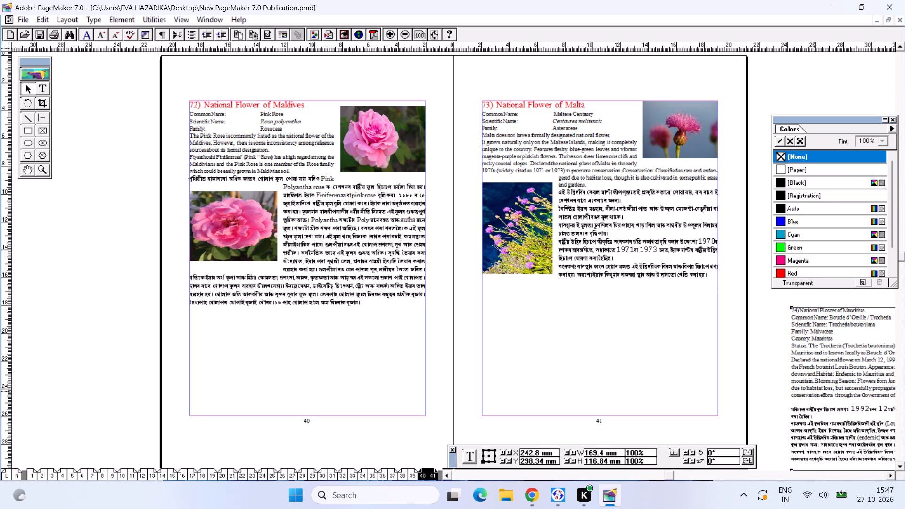
Copy the Mexico entry from national flowers (2).pmd into New PageMaker 7.0 Publication.pmd, placing it below the Malta entry on page 41.
{"action": "key", "text": "ctrl+Tab"}
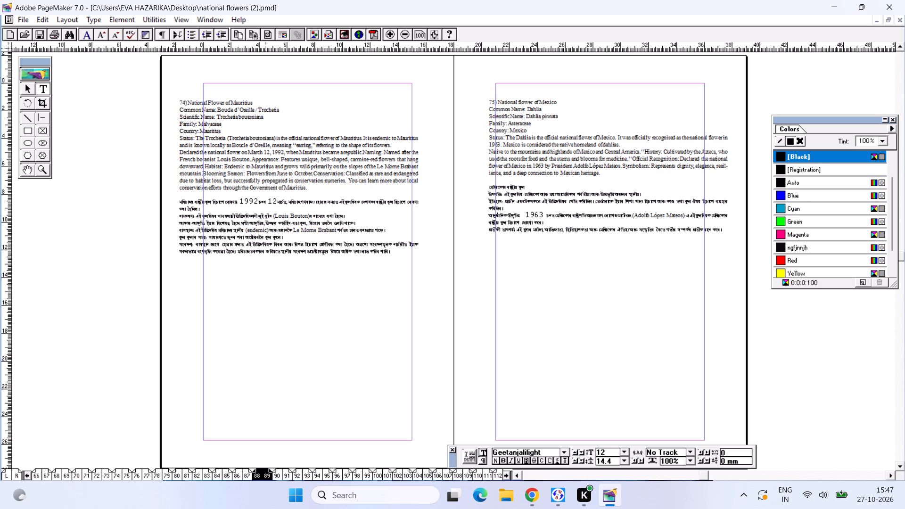
{"action": "left_click", "coordinate": [569, 188]}
{"action": "left_click", "coordinate": [28, 83]}
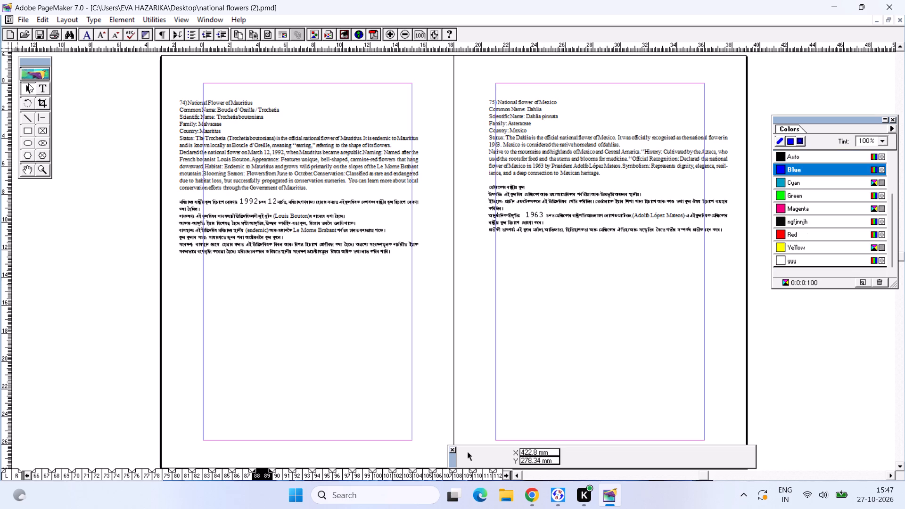
{"action": "left_click", "coordinate": [526, 137]}
{"action": "key", "text": "ctrl+c"}
{"action": "key", "text": "ctrl+Tab"}
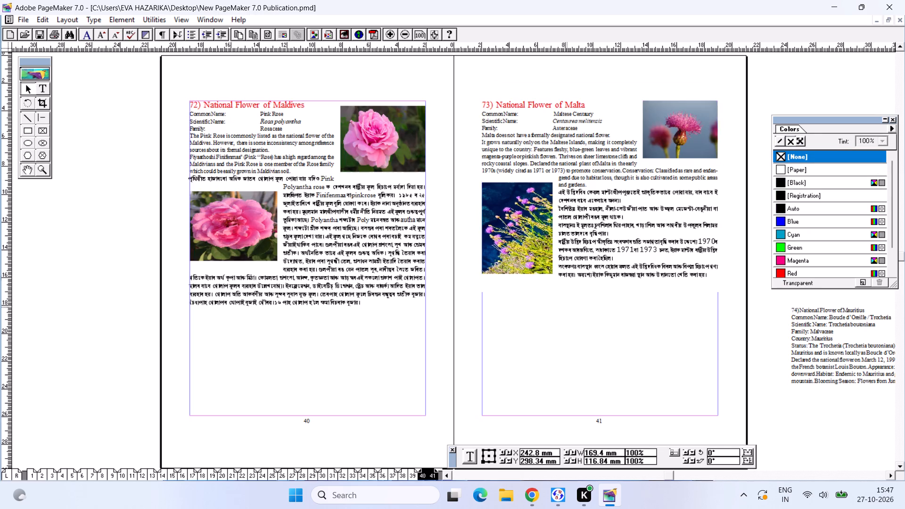
{"action": "key", "text": "ctrl+v"}
{"action": "left_click_drag", "start_coordinate": [657, 212], "coordinate": [645, 394]}
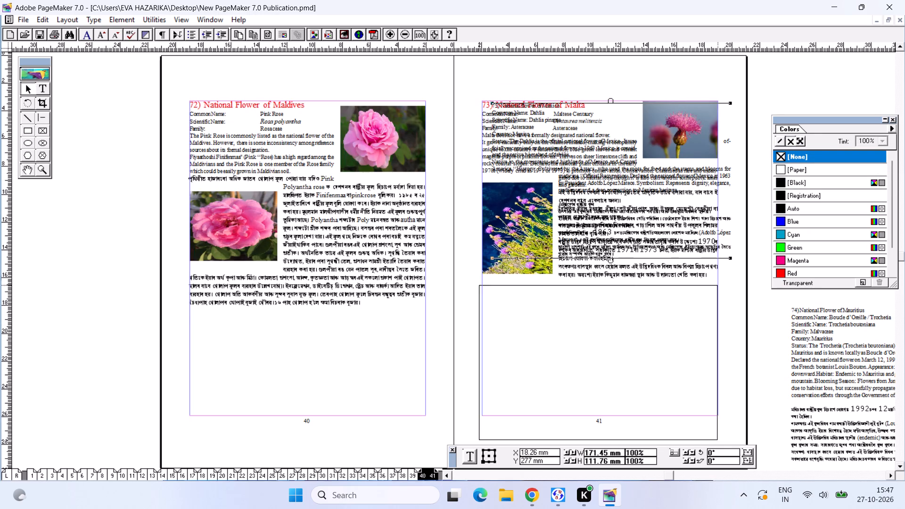
{"action": "left_click_drag", "start_coordinate": [645, 394], "coordinate": [642, 393]}
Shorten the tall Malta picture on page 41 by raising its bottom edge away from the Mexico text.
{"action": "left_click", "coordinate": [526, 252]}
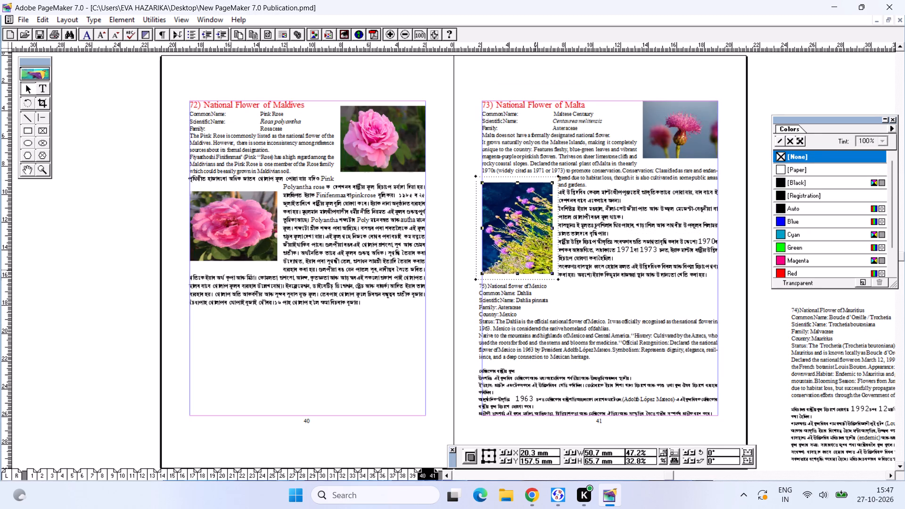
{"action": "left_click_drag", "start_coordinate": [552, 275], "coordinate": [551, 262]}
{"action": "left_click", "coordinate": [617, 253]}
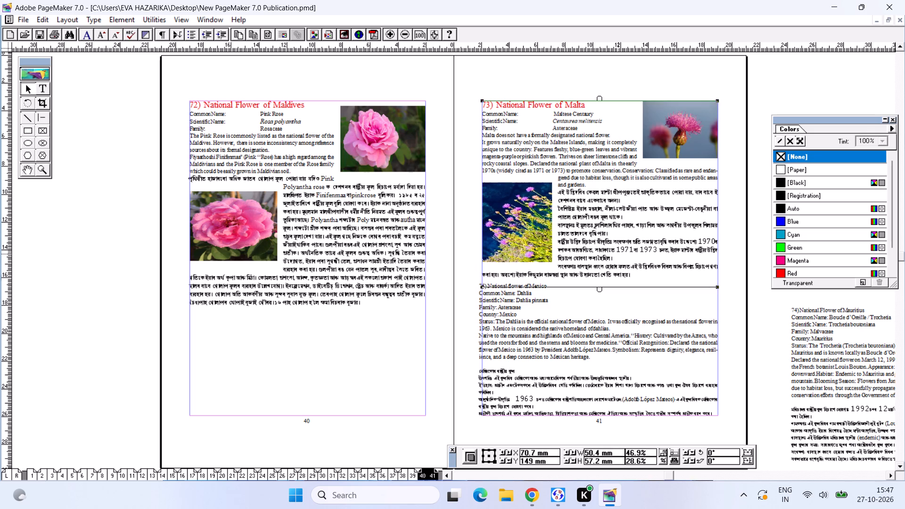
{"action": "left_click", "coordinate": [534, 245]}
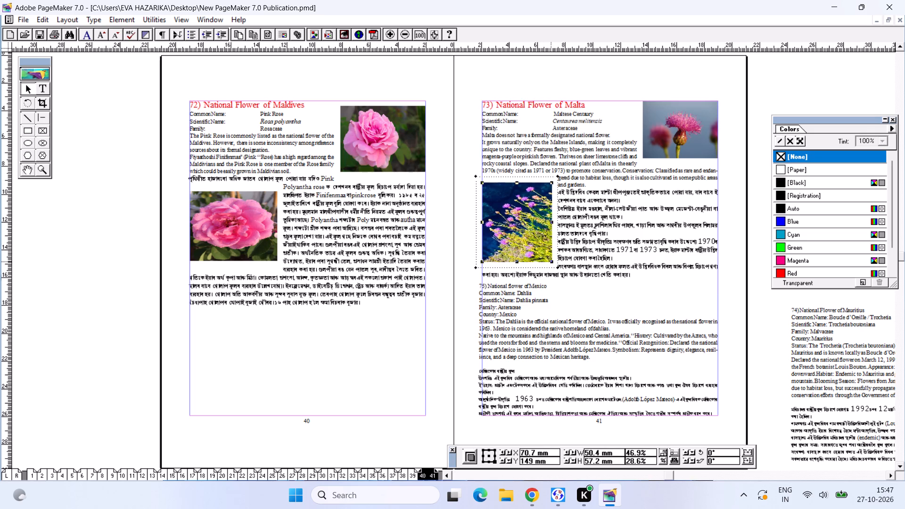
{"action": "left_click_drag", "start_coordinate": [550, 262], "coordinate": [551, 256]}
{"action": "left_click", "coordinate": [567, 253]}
Shift the Mexico text block on page 41 slightly so its left edge meets the page margin.
{"action": "left_click_drag", "start_coordinate": [502, 338], "coordinate": [508, 336]}
{"action": "left_click_drag", "start_coordinate": [512, 341], "coordinate": [512, 346]}
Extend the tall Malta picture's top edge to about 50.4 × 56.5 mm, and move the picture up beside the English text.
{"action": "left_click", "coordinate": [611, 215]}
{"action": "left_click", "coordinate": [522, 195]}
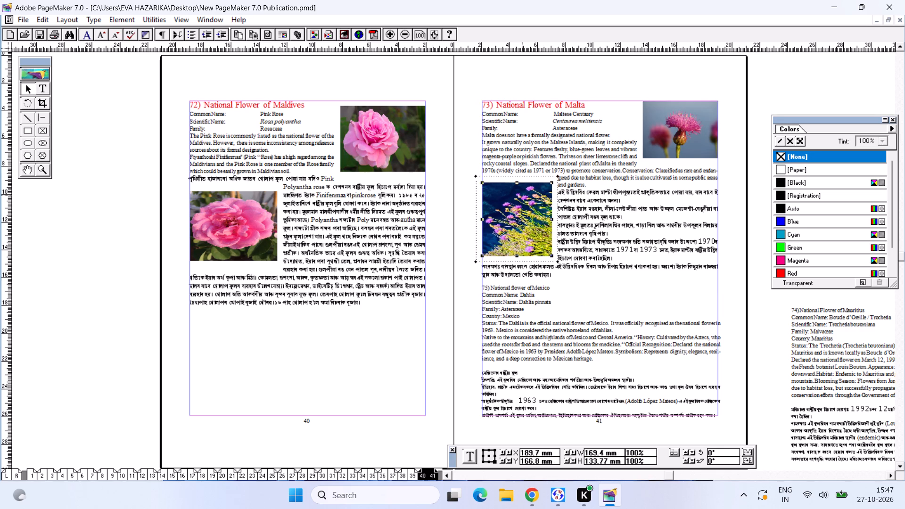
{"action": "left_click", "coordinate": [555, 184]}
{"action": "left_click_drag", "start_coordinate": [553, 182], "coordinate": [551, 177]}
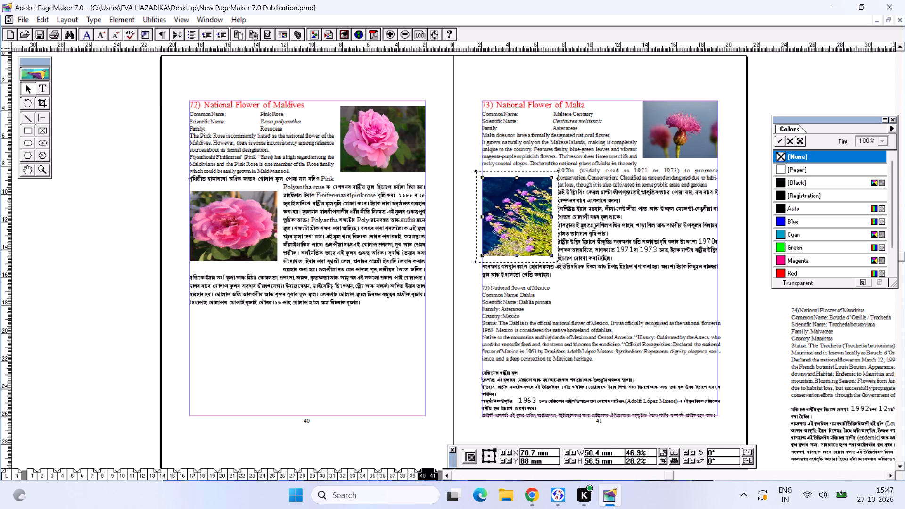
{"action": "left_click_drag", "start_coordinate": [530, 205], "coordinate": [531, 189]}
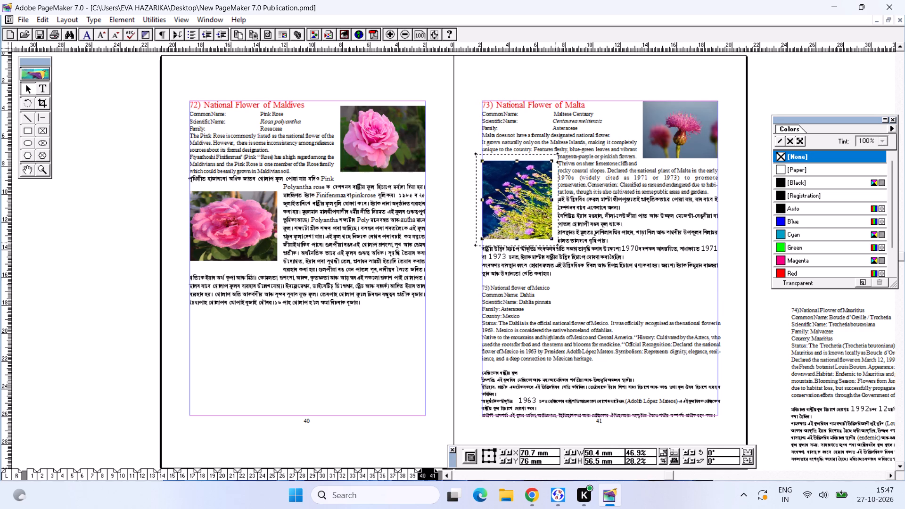
Delete the tall Malta picture from page 41.
{"action": "left_click", "coordinate": [555, 240]}
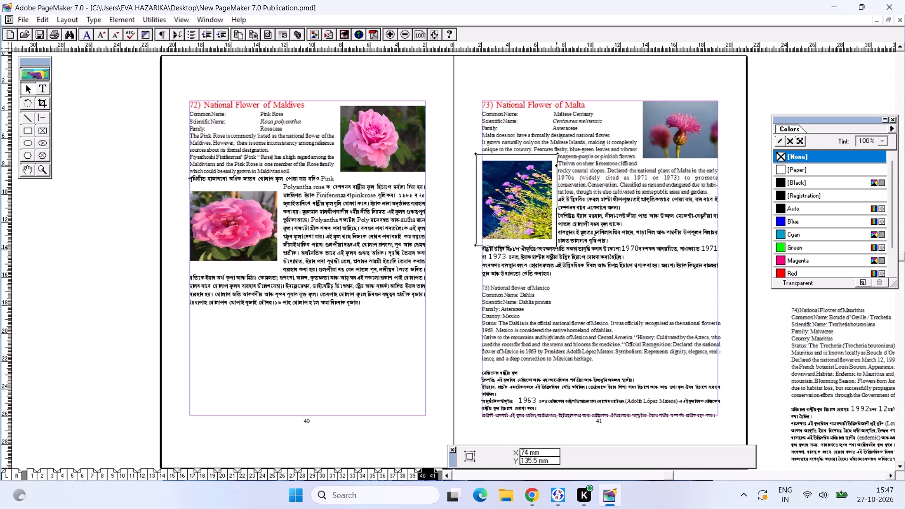
{"action": "key", "text": "BackSpace"}
{"action": "left_click", "coordinate": [743, 143]}
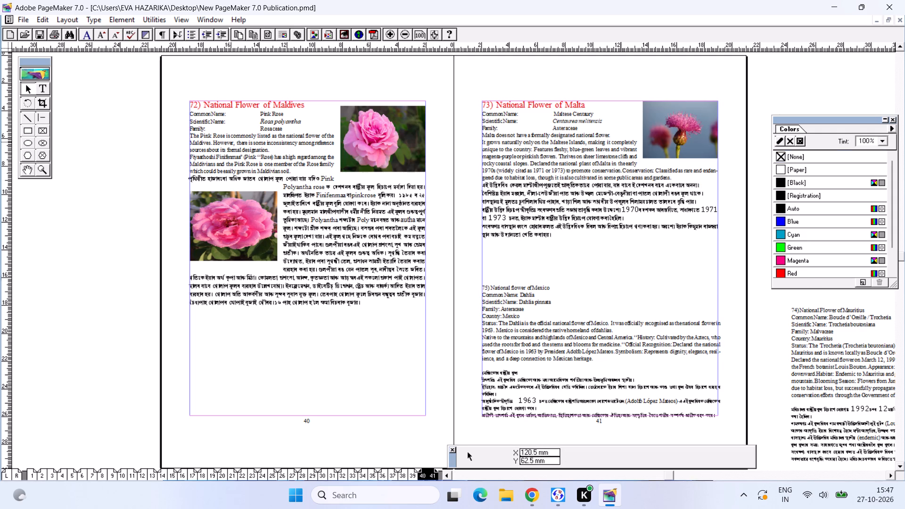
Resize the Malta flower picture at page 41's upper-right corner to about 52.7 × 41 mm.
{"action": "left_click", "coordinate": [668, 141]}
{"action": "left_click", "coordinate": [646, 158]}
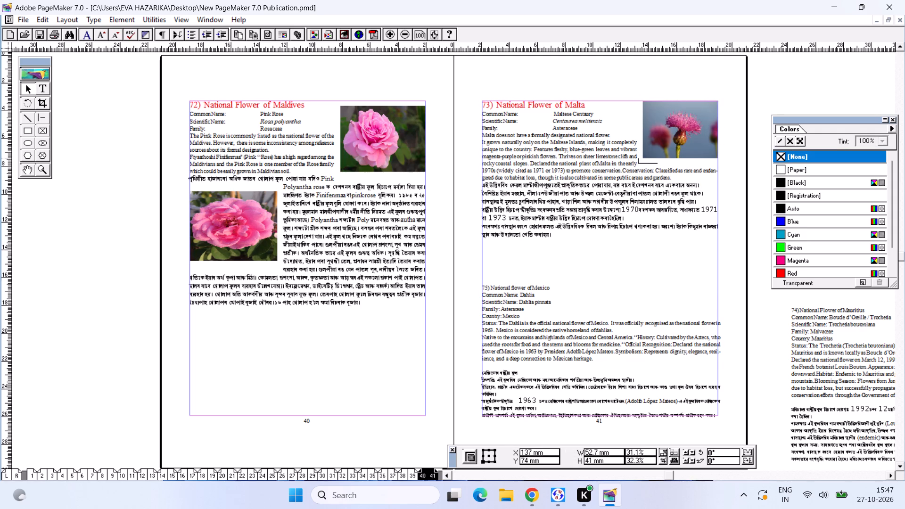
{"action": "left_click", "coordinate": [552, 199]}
Move the Mexico text block on page 41 up toward the Malta text, keeping it on the left margin.
{"action": "left_click_drag", "start_coordinate": [523, 311], "coordinate": [523, 301]}
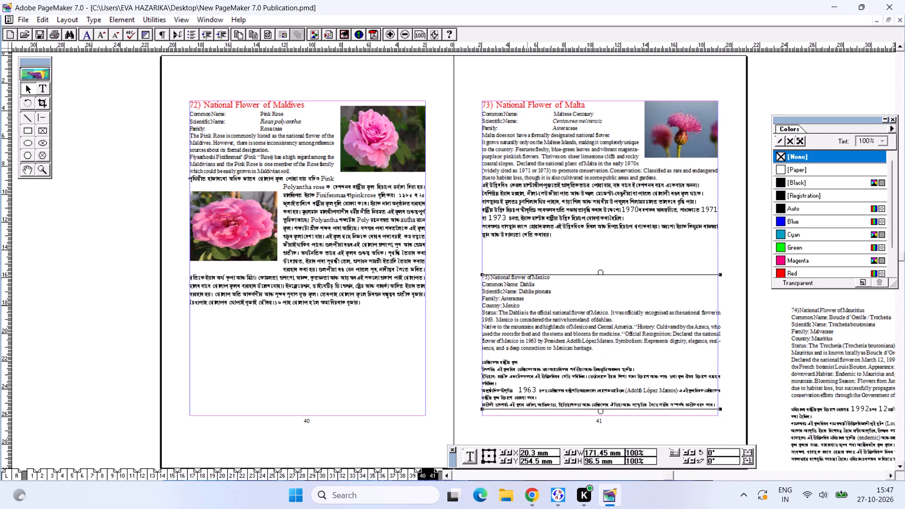
Enlarge the Malta flower picture at page 41's upper-right corner to about 53.2 × 42.5 mm.
{"action": "left_click", "coordinate": [676, 129]}
{"action": "left_click", "coordinate": [645, 157]}
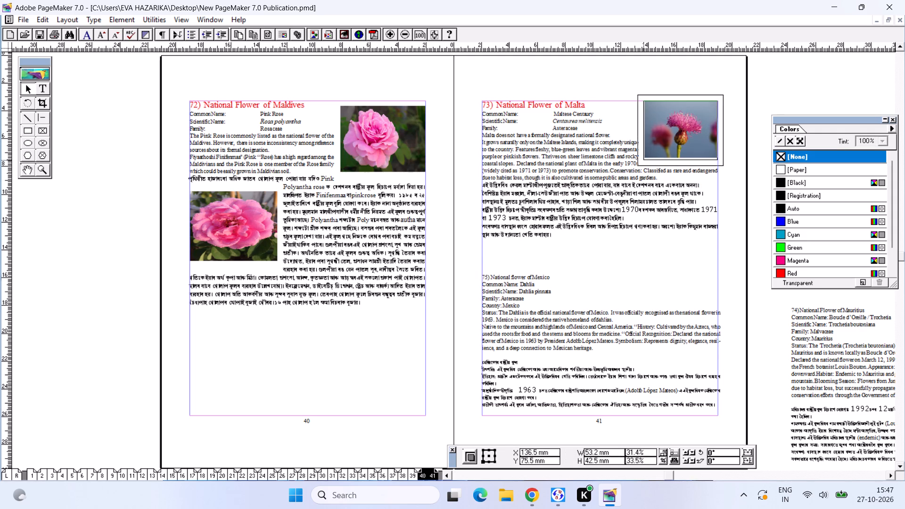
Nudge the Mexico text block on page 41 further up to a Y position of about 250.5 mm.
{"action": "left_click_drag", "start_coordinate": [522, 298], "coordinate": [522, 294]}
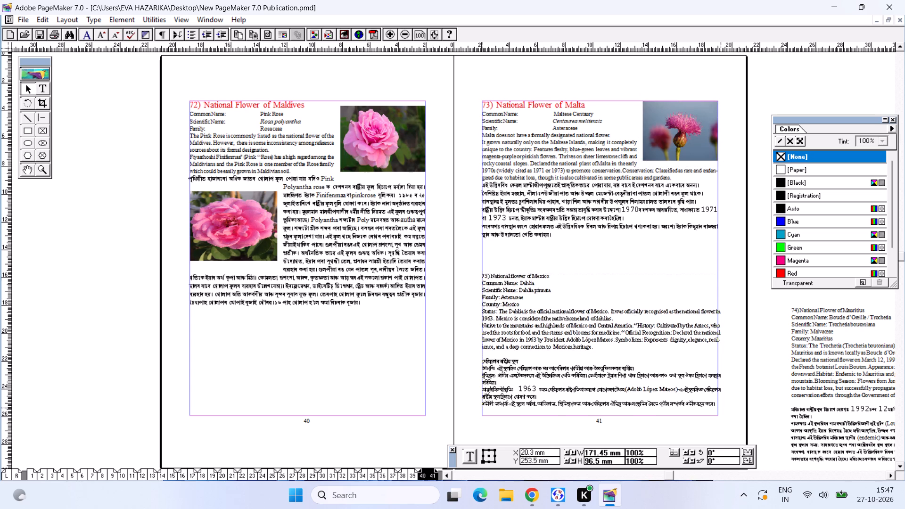
{"action": "left_click_drag", "start_coordinate": [522, 294], "coordinate": [522, 293]}
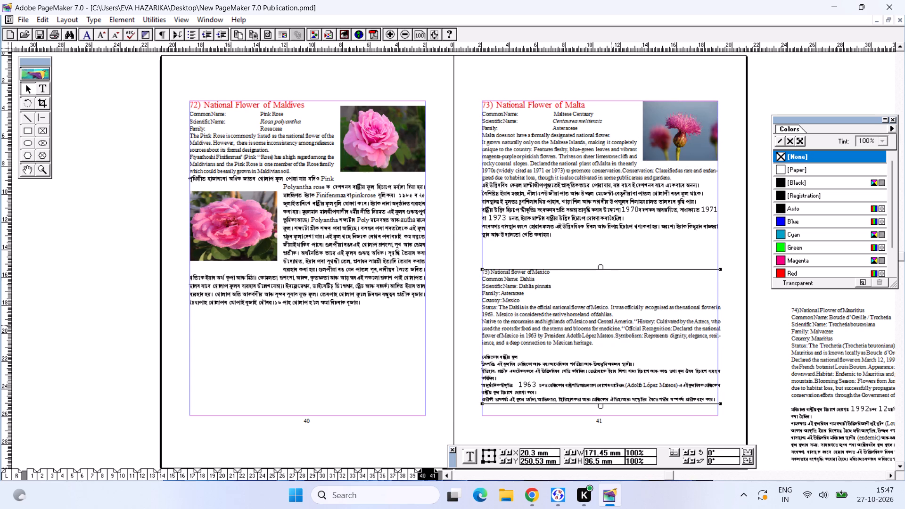
Change the entry number in the Mexico heading on page 41 to 74.
{"action": "key", "text": "ctrl+2"}
{"action": "left_click_drag", "start_coordinate": [192, 319], "coordinate": [213, 92], "text": "alt"}
{"action": "left_click_drag", "start_coordinate": [250, 213], "coordinate": [234, 283], "text": "alt"}
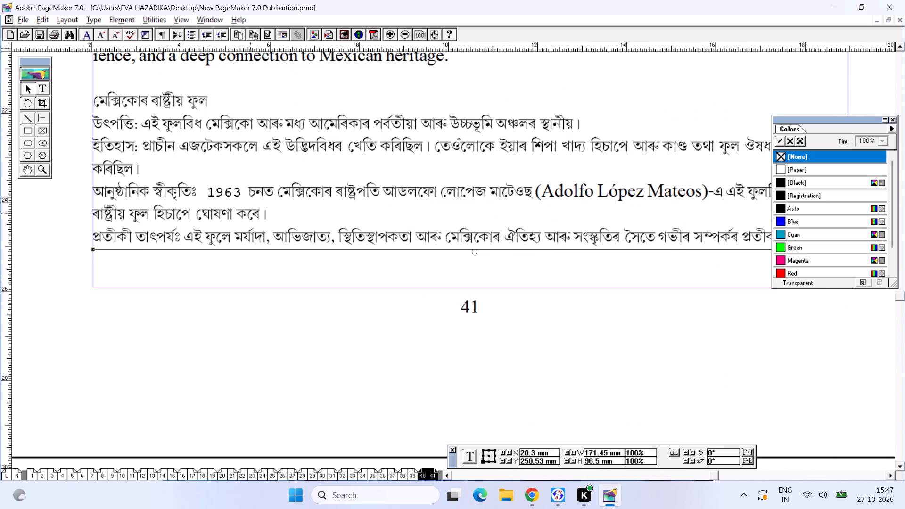
{"action": "left_click_drag", "start_coordinate": [234, 283], "coordinate": [231, 297], "text": "alt"}
{"action": "left_click_drag", "start_coordinate": [251, 114], "coordinate": [251, 190], "text": "alt"}
{"action": "left_click_drag", "start_coordinate": [199, 76], "coordinate": [202, 146], "text": "alt"}
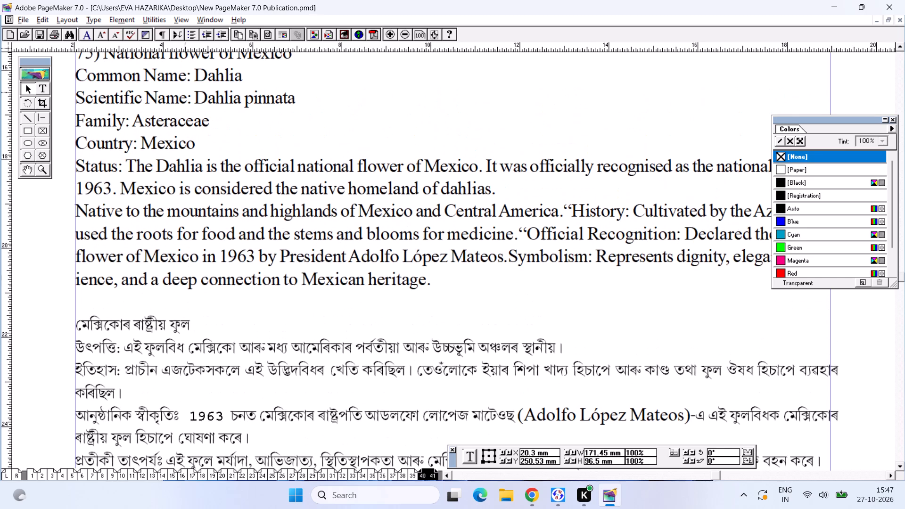
{"action": "left_click_drag", "start_coordinate": [185, 92], "coordinate": [186, 126], "text": "alt"}
{"action": "left_click", "coordinate": [44, 85]}
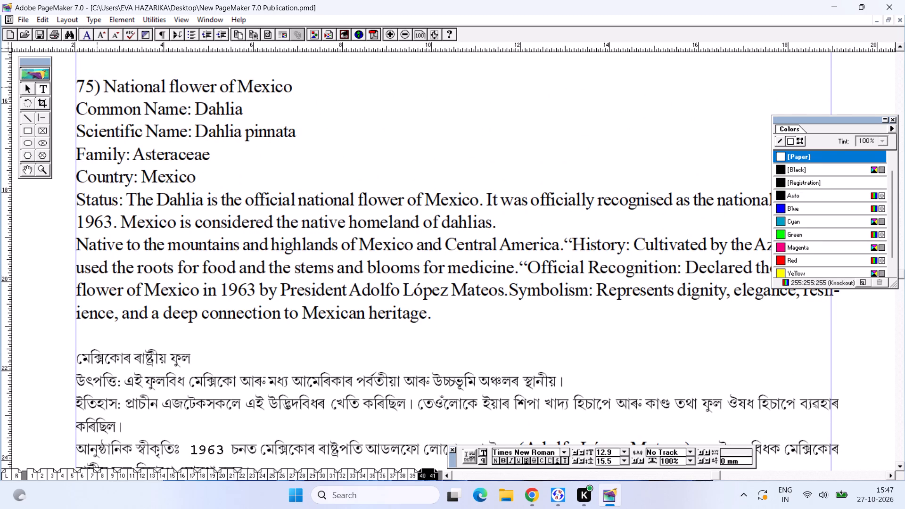
{"action": "left_click_drag", "start_coordinate": [95, 87], "coordinate": [84, 90]}
{"action": "key", "text": "4"}
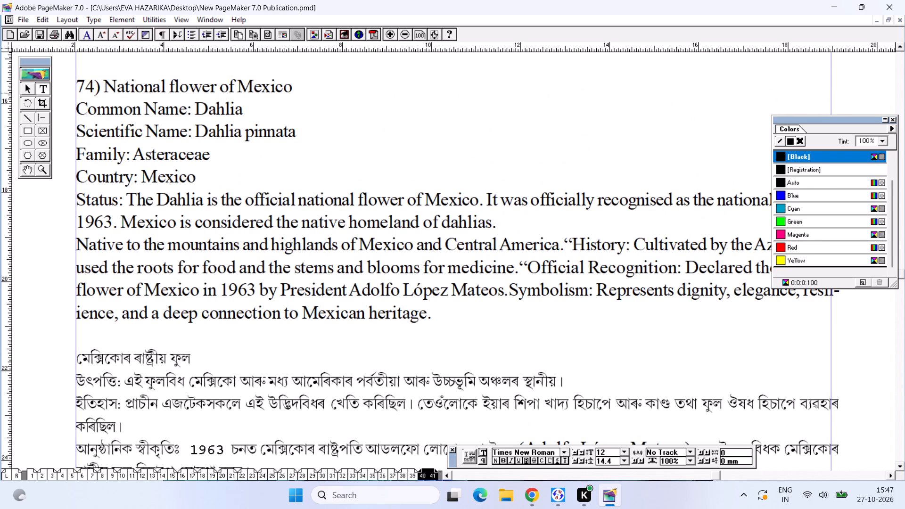
Enlarge the heading "74) National flower of Mexico" to 18 pt.
{"action": "left_click_drag", "start_coordinate": [331, 92], "coordinate": [80, 66]}
{"action": "key", "text": "ctrl+shift+period"}
{"action": "key", "text": "ctrl+shift+period"}
{"action": "key", "text": "ctrl+shift+period"}
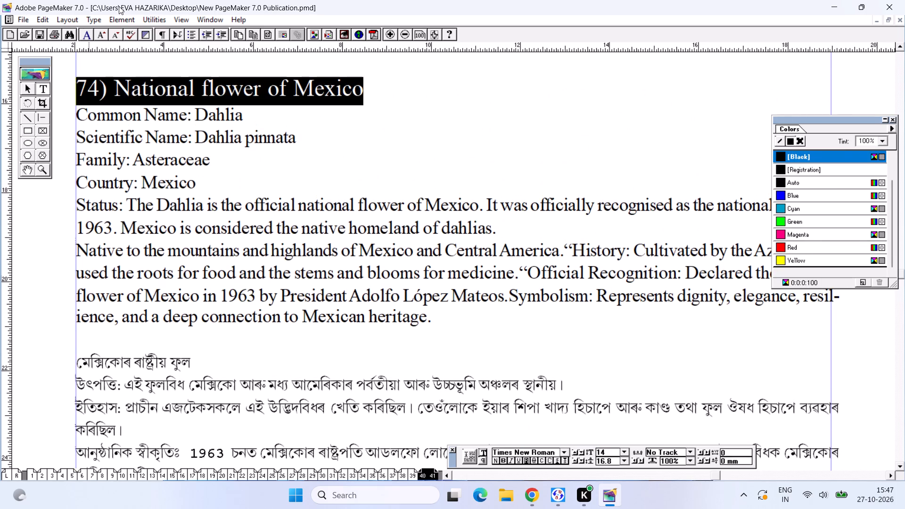
{"action": "key", "text": "ctrl+shift+period"}
{"action": "key", "text": "ctrl+shift+period"}
{"action": "key", "text": "ctrl+shift+period"}
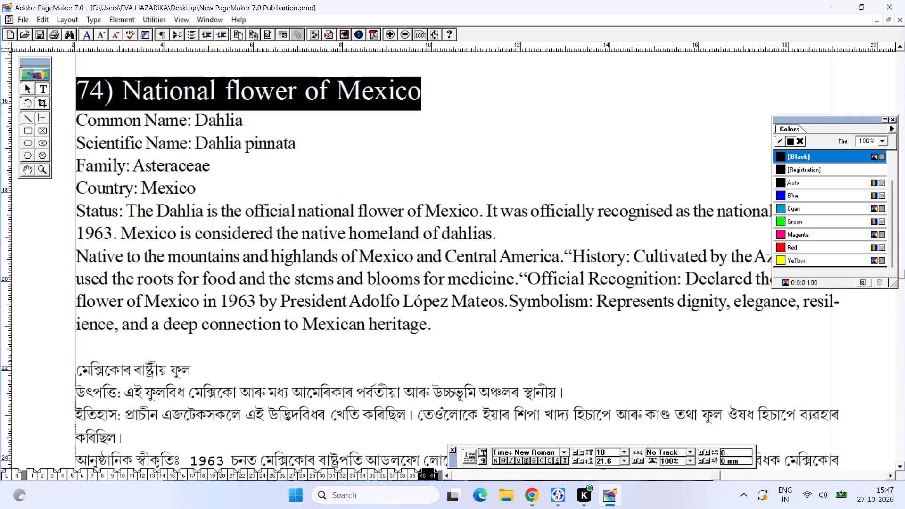
Color the heading "74) National flower of Mexico" red.
{"action": "left_click", "coordinate": [792, 247]}
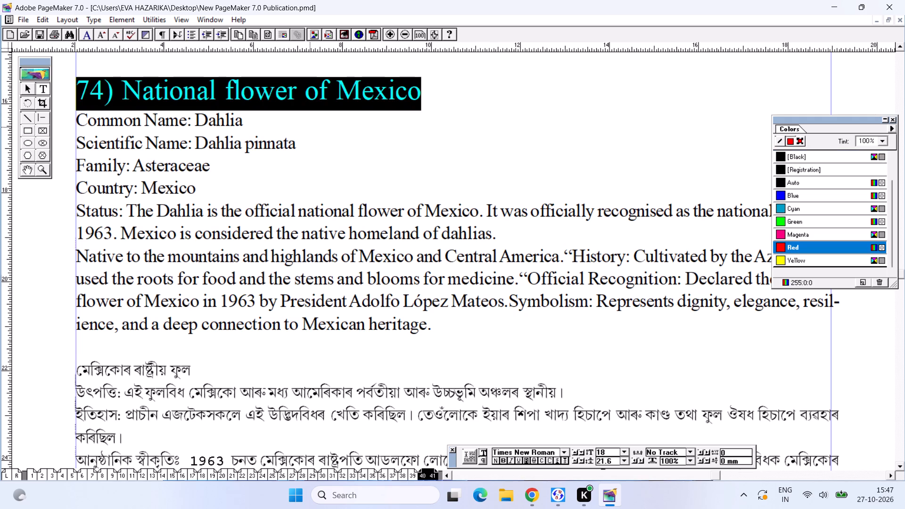
Align the Common Name, Scientific Name and Family values of the Mexico entry in one tabbed column.
{"action": "left_click", "coordinate": [193, 123]}
{"action": "key", "text": "Tab"}
{"action": "key", "text": "Tab"}
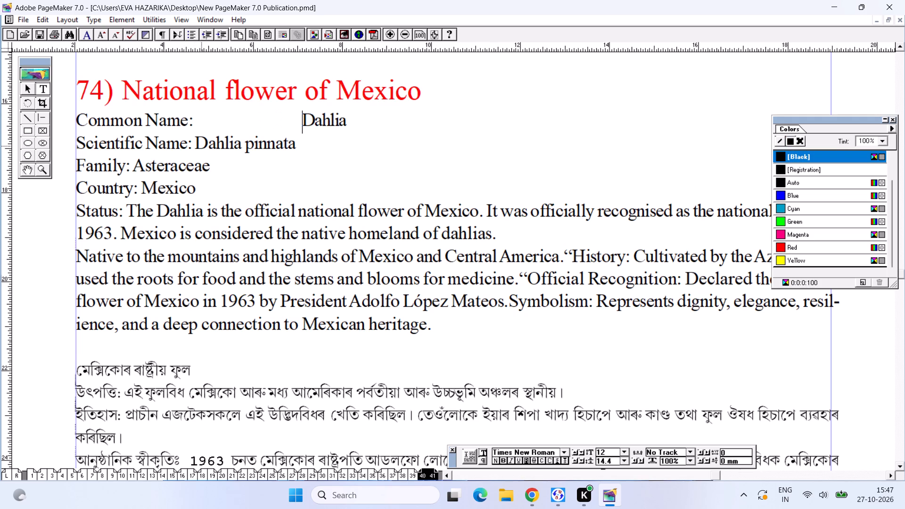
{"action": "left_click", "coordinate": [200, 145]}
{"action": "key", "text": "Tab"}
{"action": "key", "text": "Tab"}
{"action": "left_click", "coordinate": [136, 166]}
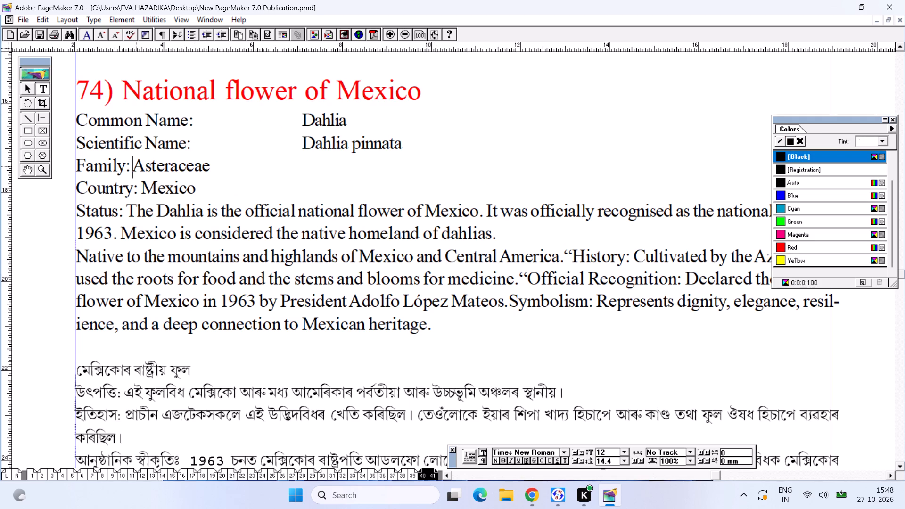
{"action": "key", "text": "Tab"}
{"action": "key", "text": "Tab"}
{"action": "key", "text": "Tab"}
{"action": "key", "text": "Tab"}
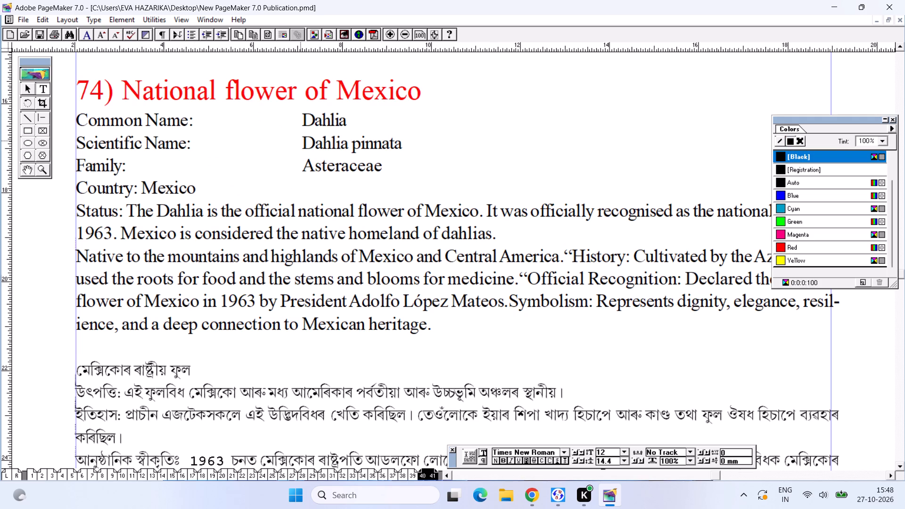
Italicize the scientific name Dahlia pinnata in the Mexico entry and save the publication.
{"action": "left_click_drag", "start_coordinate": [300, 140], "coordinate": [414, 155]}
{"action": "key", "text": "ctrl+shift+i"}
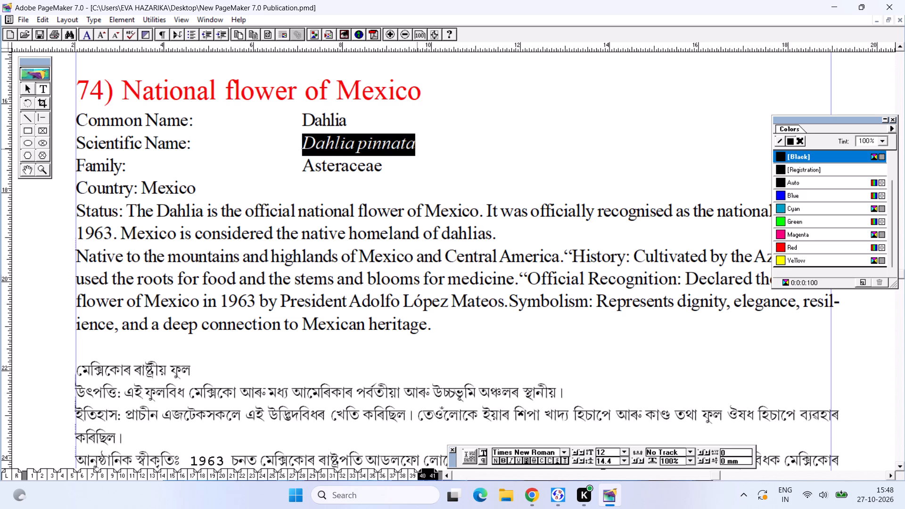
{"action": "key", "text": "ctrl+s"}
Delete the "Country: Mexico" line and the "Status:" label from the Mexico entry.
{"action": "left_click_drag", "start_coordinate": [202, 199], "coordinate": [44, 195]}
{"action": "key", "text": "BackSpace"}
{"action": "key", "text": "BackSpace"}
{"action": "left_click_drag", "start_coordinate": [123, 190], "coordinate": [57, 188]}
{"action": "key", "text": "BackSpace"}
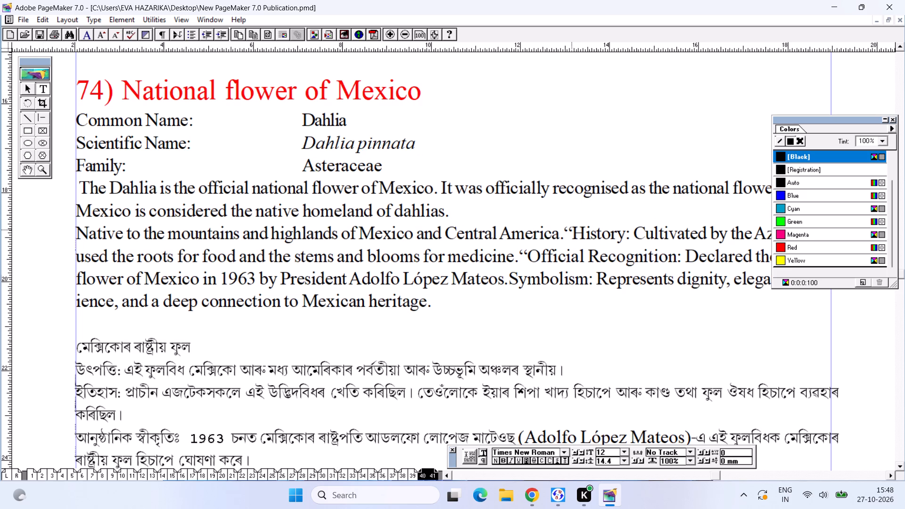
Remove the "History:" and "Official Recognition:" labels with their stray quotation marks from the English Mexico text.
{"action": "left_click_drag", "start_coordinate": [563, 228], "coordinate": [625, 238]}
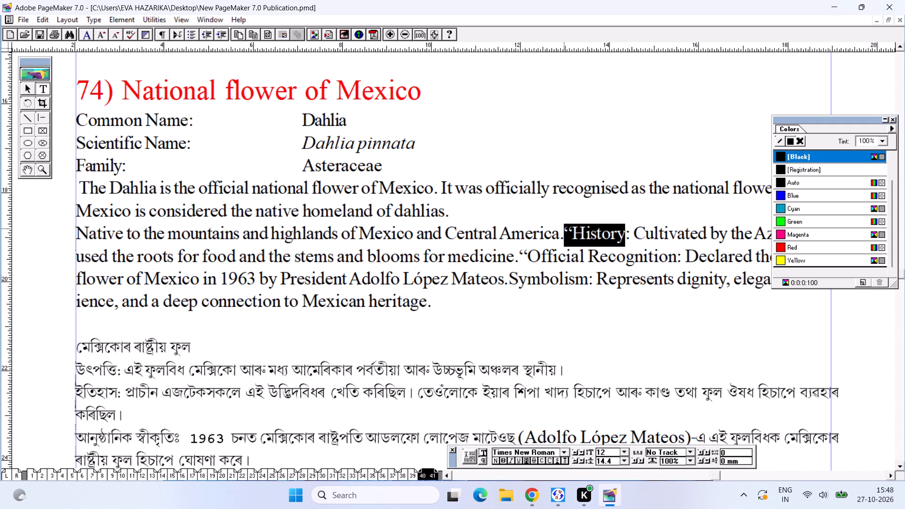
{"action": "left_click_drag", "start_coordinate": [625, 238], "coordinate": [631, 239]}
{"action": "key", "text": "BackSpace"}
{"action": "key", "text": "space"}
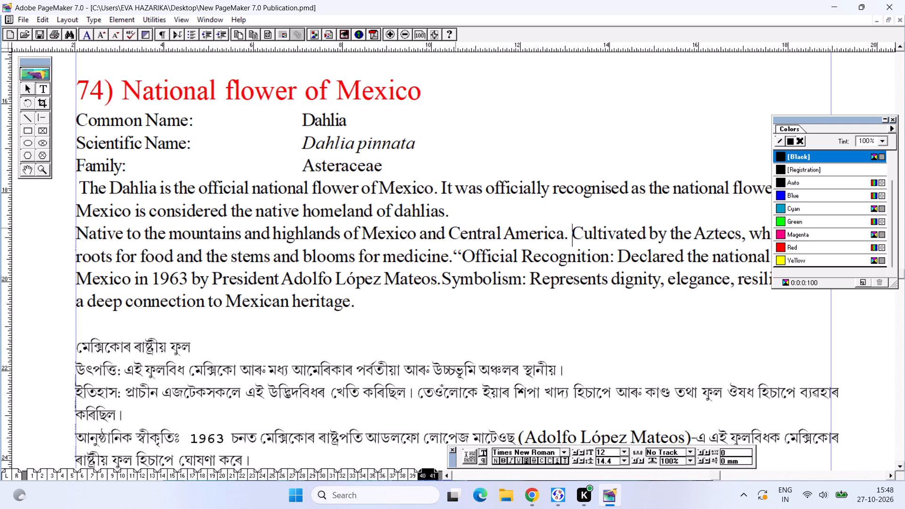
{"action": "left_click_drag", "start_coordinate": [454, 256], "coordinate": [610, 264]}
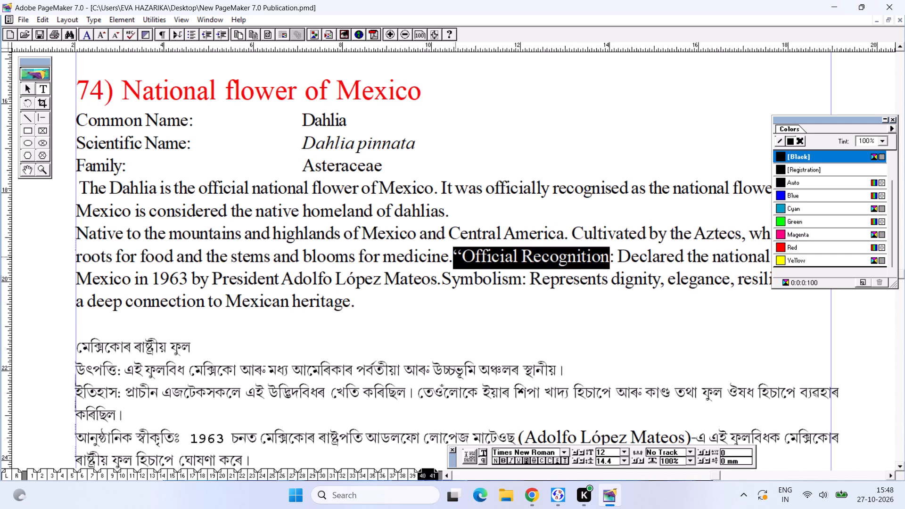
{"action": "left_click_drag", "start_coordinate": [610, 264], "coordinate": [615, 262]}
{"action": "key", "text": "BackSpace"}
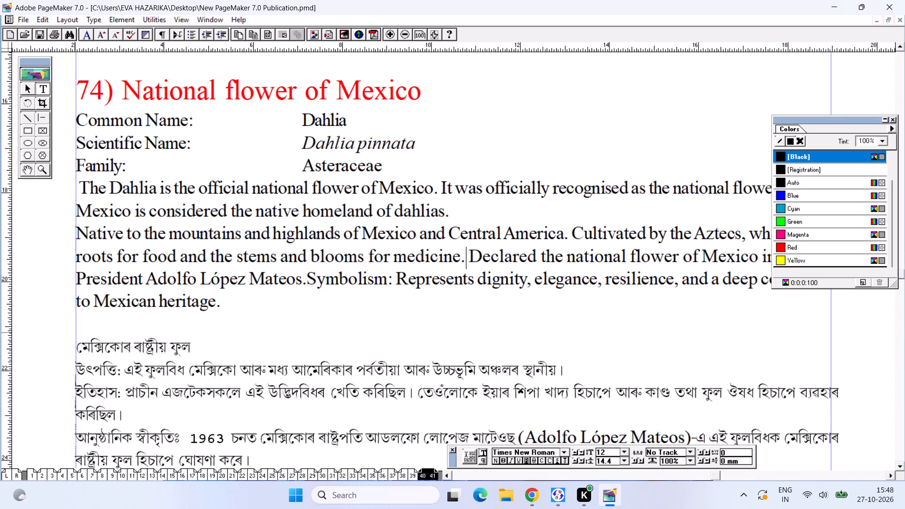
Delete the blank line between the English and Assamese text of the Mexico entry.
{"action": "left_click", "coordinate": [88, 327]}
{"action": "key", "text": "BackSpace"}
Enlarge the Mexico entry's Assamese text, from its title line through the label before 1963, to 14 pt.
{"action": "left_click_drag", "start_coordinate": [169, 355], "coordinate": [133, 120], "text": "alt"}
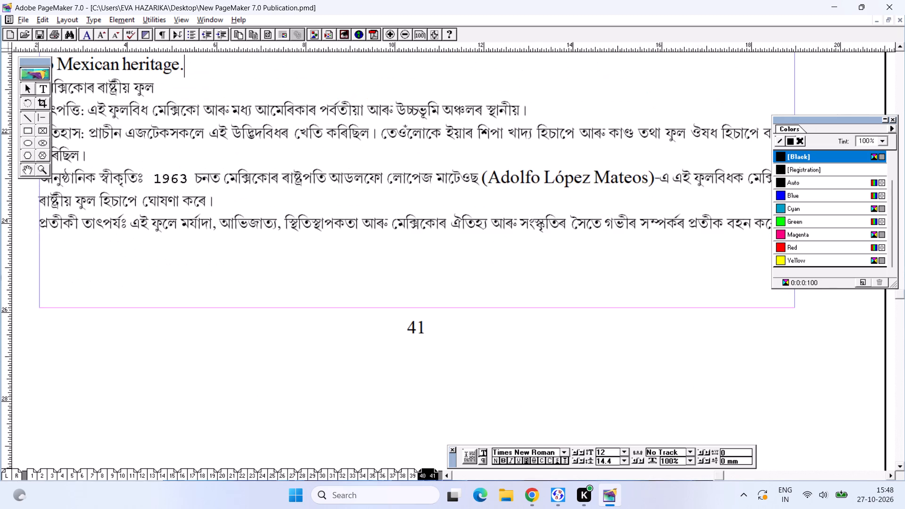
{"action": "left_click_drag", "start_coordinate": [211, 186], "coordinate": [231, 283], "text": "alt"}
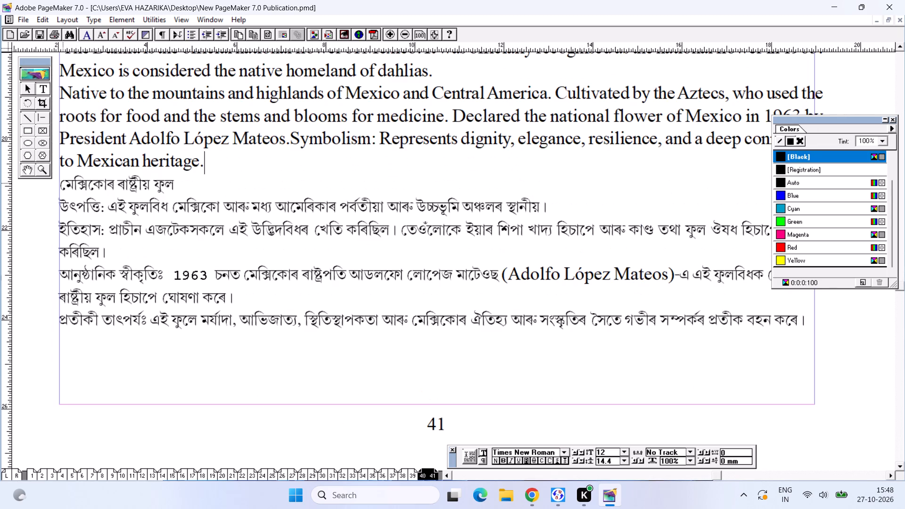
{"action": "left_click_drag", "start_coordinate": [58, 182], "coordinate": [168, 283]}
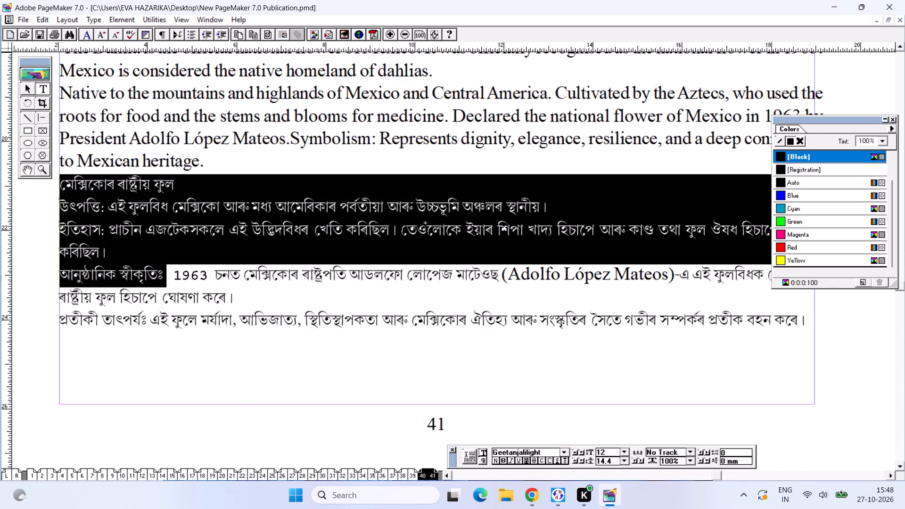
{"action": "key", "text": "ctrl+shift+period"}
{"action": "key", "text": "ctrl+shift+period"}
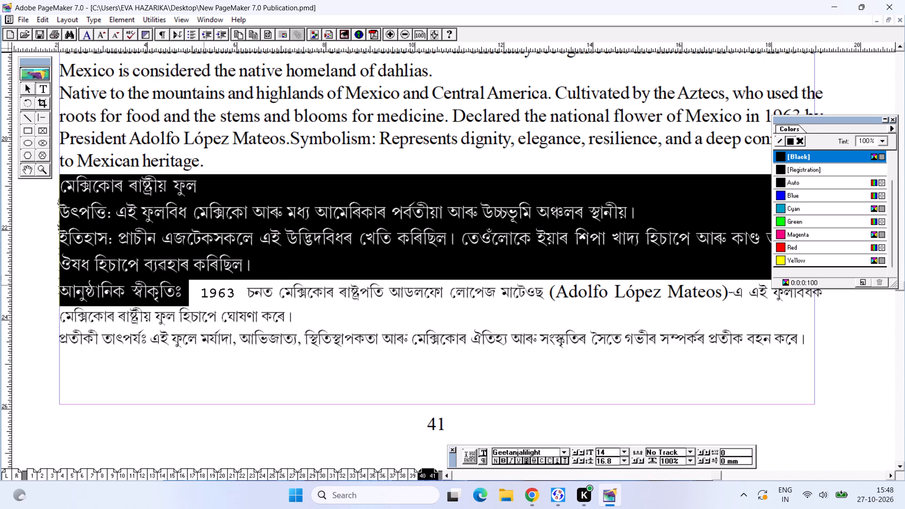
Set the year 1963 in the Assamese Mexico text to the Geetanjalip font and remove the extra space before it.
{"action": "left_click_drag", "start_coordinate": [198, 293], "coordinate": [237, 302]}
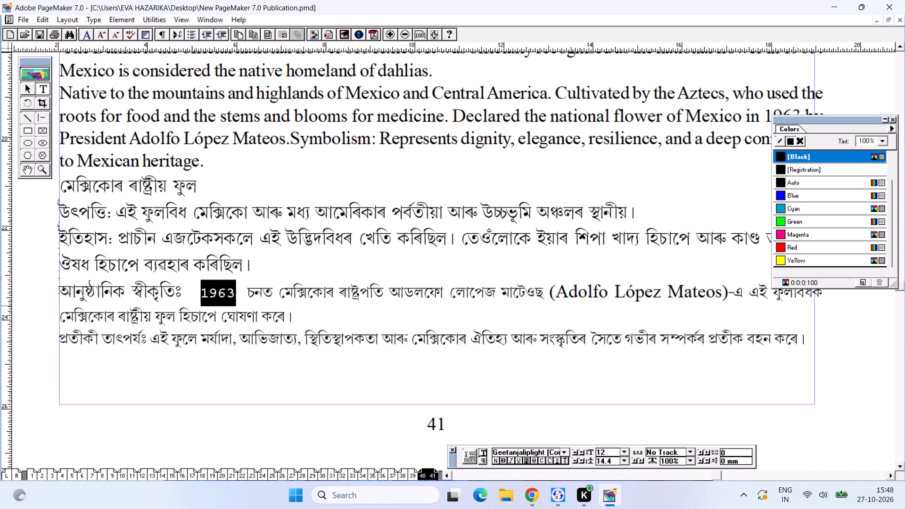
{"action": "key", "text": "ctrl+t"}
{"action": "key", "text": "ctrl+Left"}
{"action": "key", "text": "ctrl+Left"}
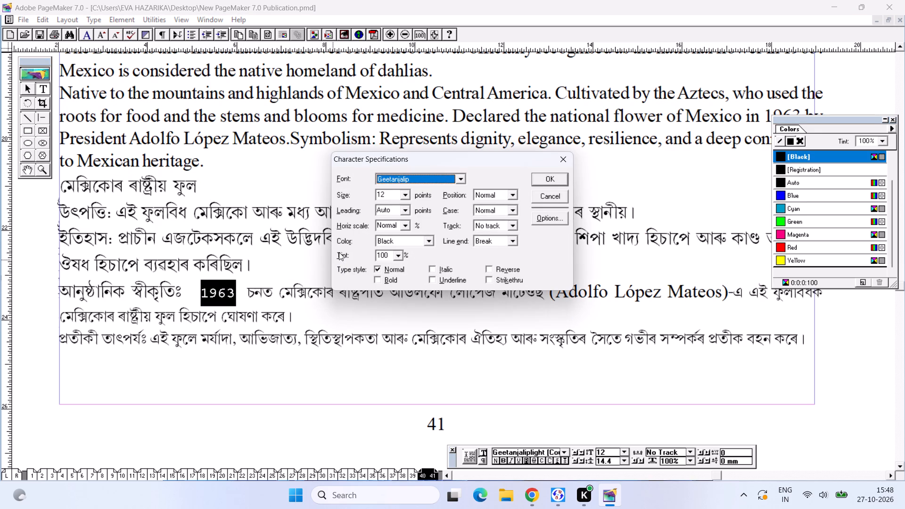
{"action": "key", "text": "ctrl+Return"}
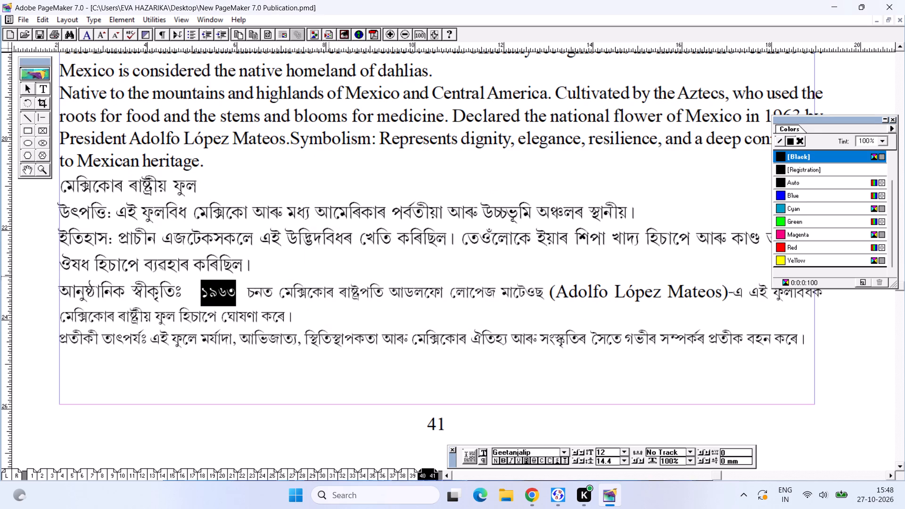
{"action": "left_click", "coordinate": [203, 295]}
{"action": "key", "text": "BackSpace"}
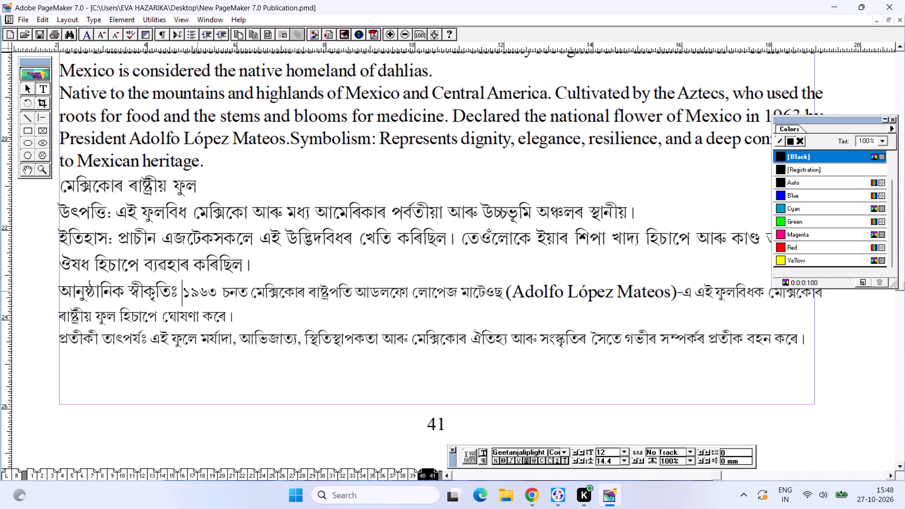
Enlarge the remaining Assamese text of the Mexico entry, from the 1963 line to the end, to 14 pt.
{"action": "left_click_drag", "start_coordinate": [53, 284], "coordinate": [59, 296]}
{"action": "left_click_drag", "start_coordinate": [62, 291], "coordinate": [498, 297]}
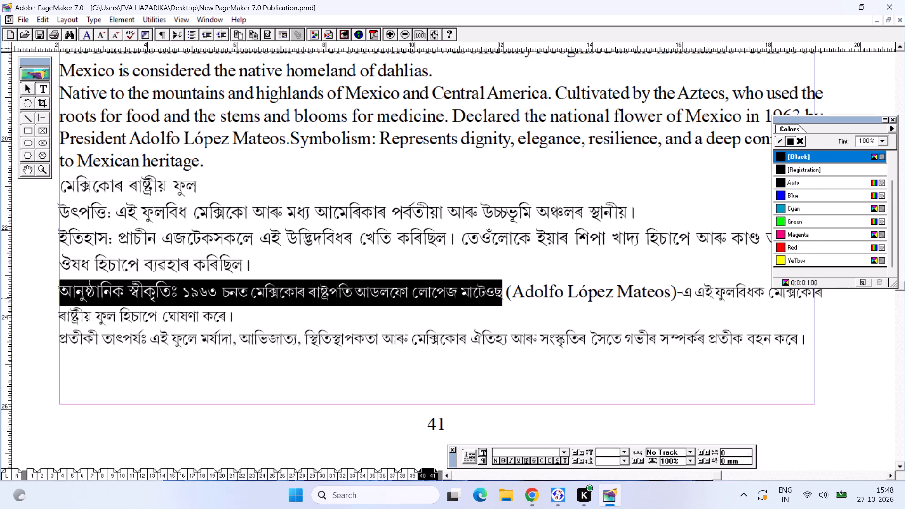
{"action": "key", "text": "ctrl+shift+period"}
{"action": "key", "text": "ctrl+shift+period"}
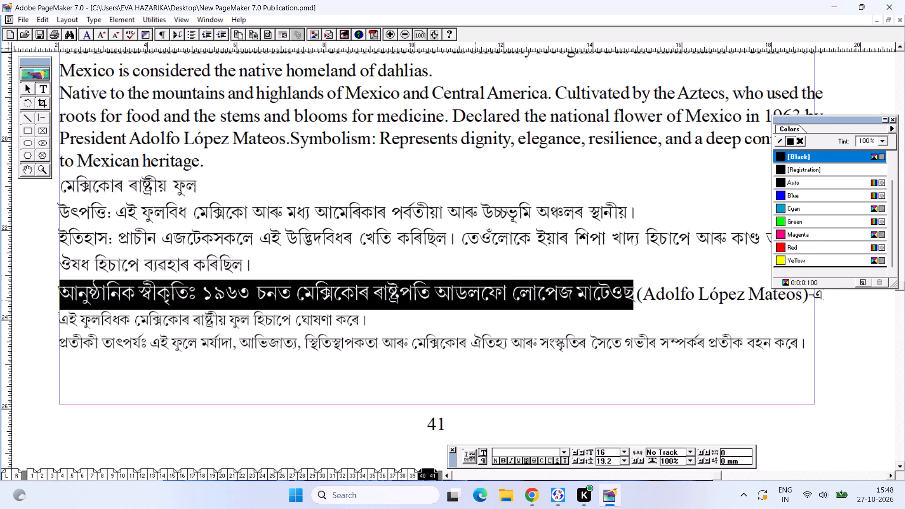
{"action": "key", "text": "ctrl+shift+comma"}
{"action": "key", "text": "ctrl+shift+comma"}
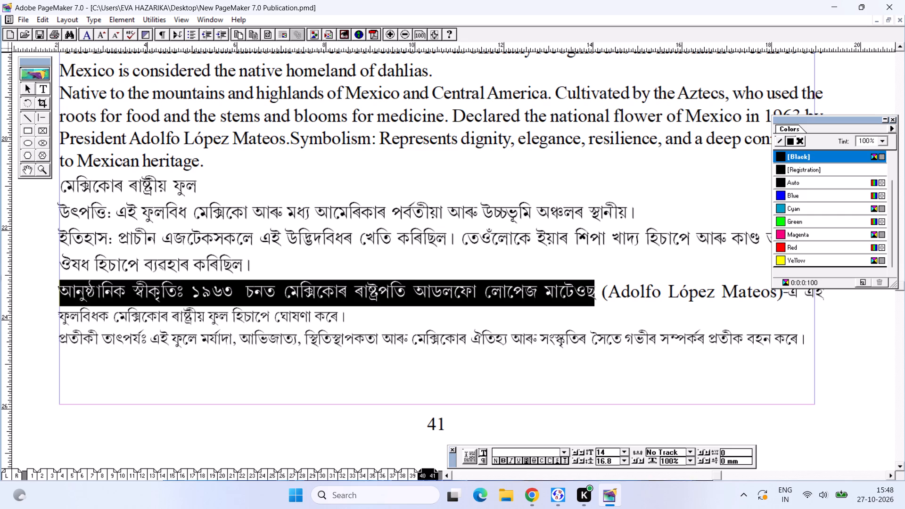
{"action": "left_click_drag", "start_coordinate": [789, 295], "coordinate": [814, 317]}
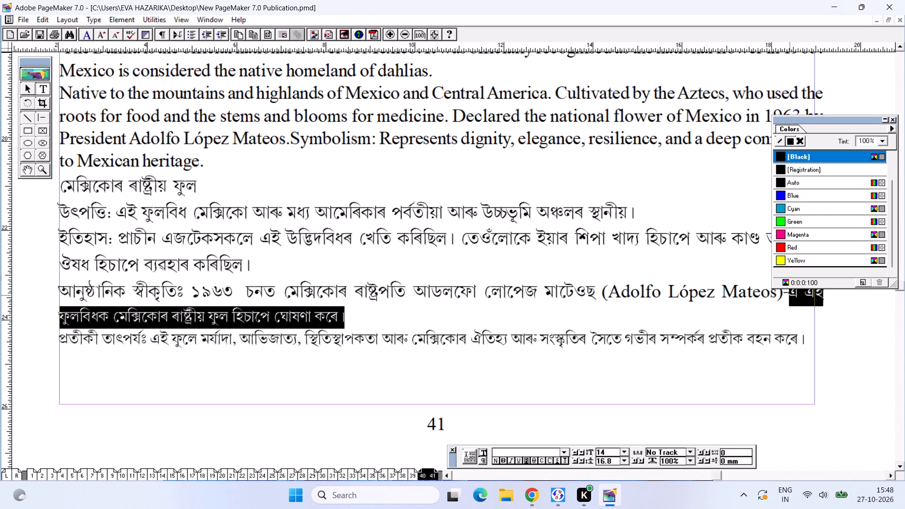
{"action": "left_click_drag", "start_coordinate": [814, 317], "coordinate": [812, 342]}
{"action": "key", "text": "ctrl+shift+period"}
{"action": "key", "text": "ctrl+shift+period"}
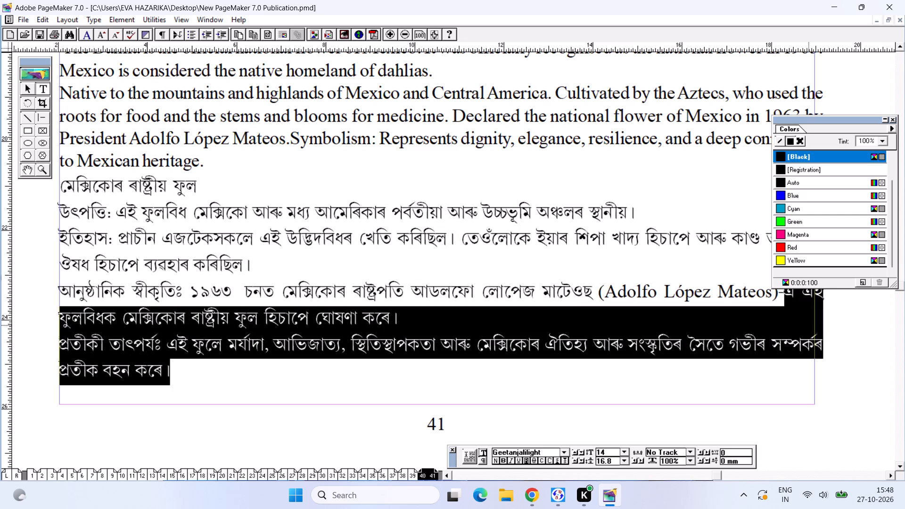
Save the publication with the full page 40–41 spread in view.
{"action": "key", "text": "ctrl+0"}
{"action": "key", "text": "ctrl+s"}
{"action": "key", "text": "ctrl+s"}
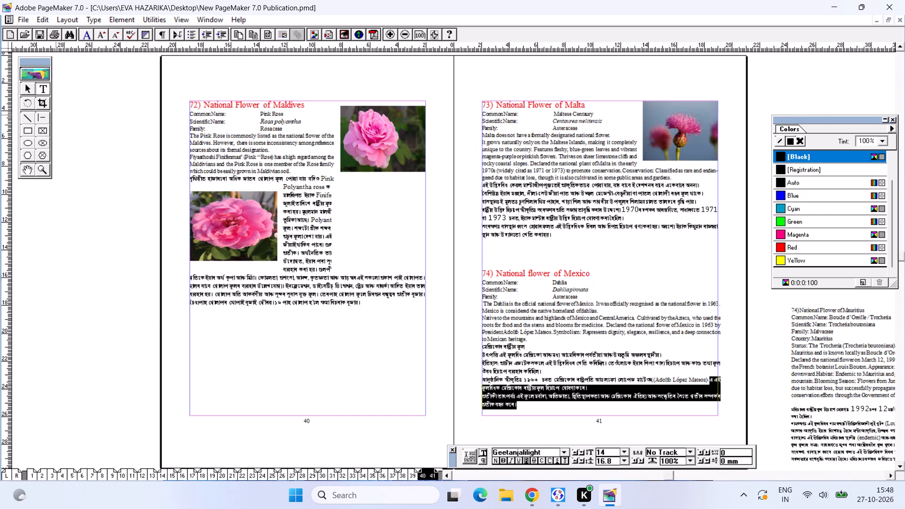
Copy "National flower of Mexico" from the page 41 heading and search Google Images for it in Chrome.
{"action": "left_click", "coordinate": [43, 90]}
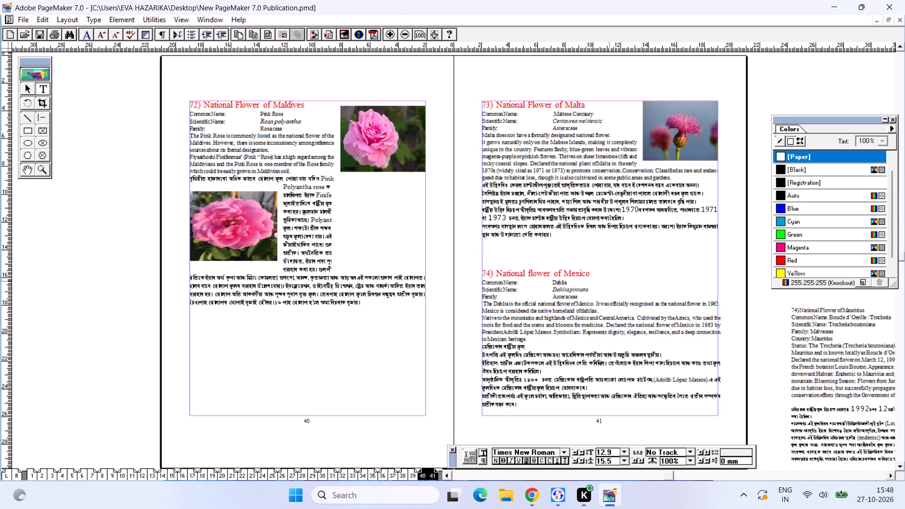
{"action": "left_click_drag", "start_coordinate": [608, 278], "coordinate": [495, 277]}
{"action": "key", "text": "ctrl+c"}
{"action": "key", "text": "ctrl+c"}
{"action": "key", "text": "ctrl+c"}
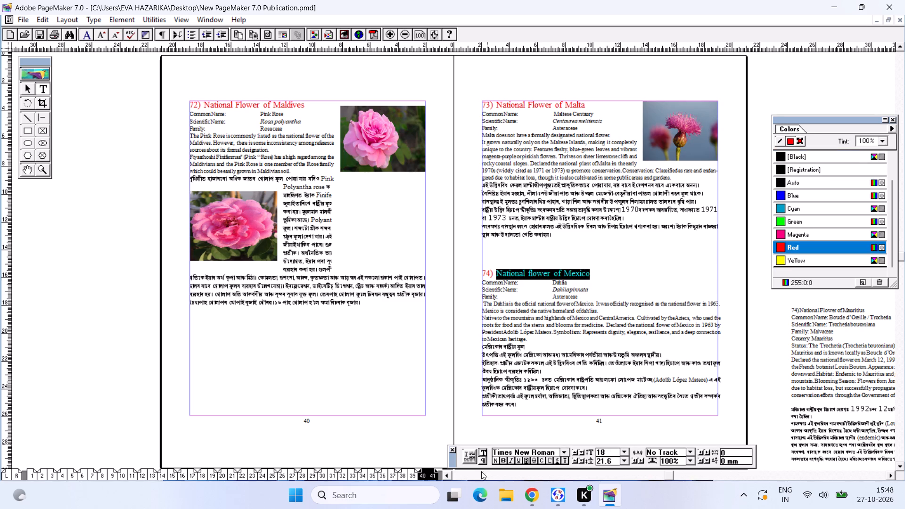
{"action": "left_click", "coordinate": [535, 486]}
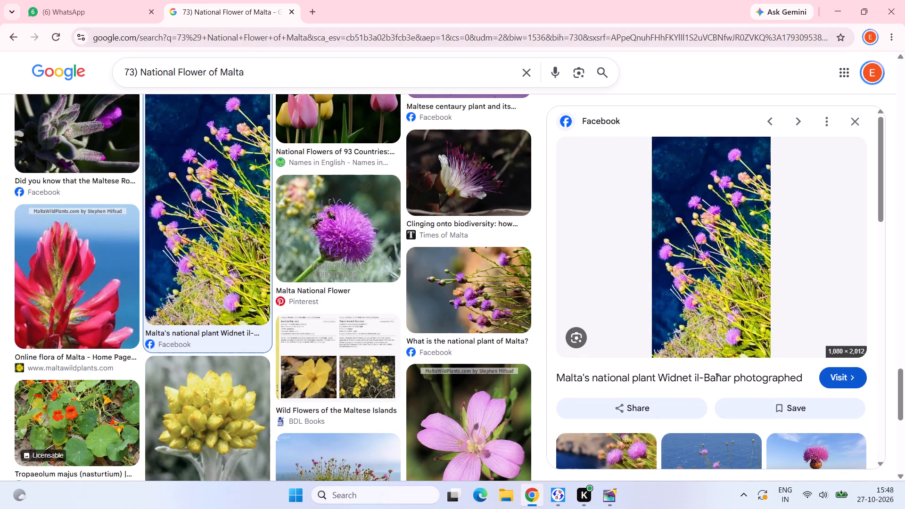
{"action": "left_click_drag", "start_coordinate": [265, 64], "coordinate": [15, 52]}
{"action": "key", "text": "ctrl+v"}
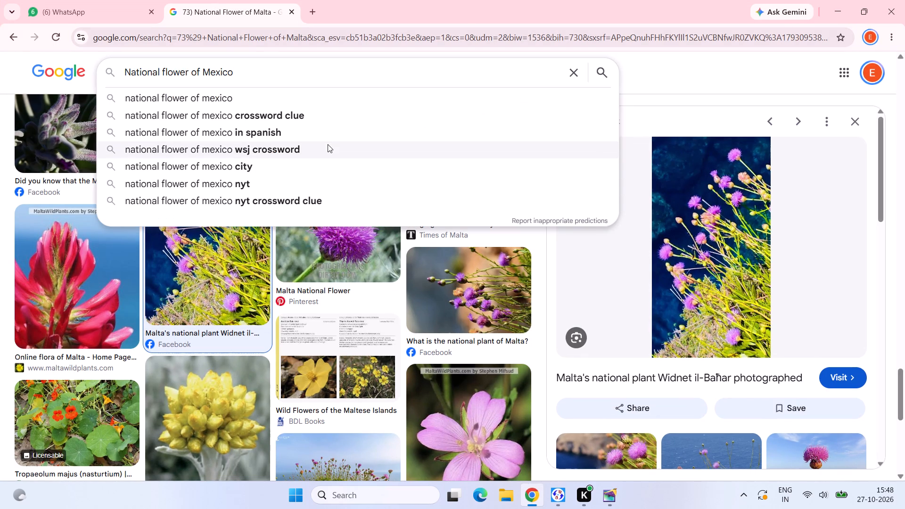
{"action": "key", "text": "Return"}
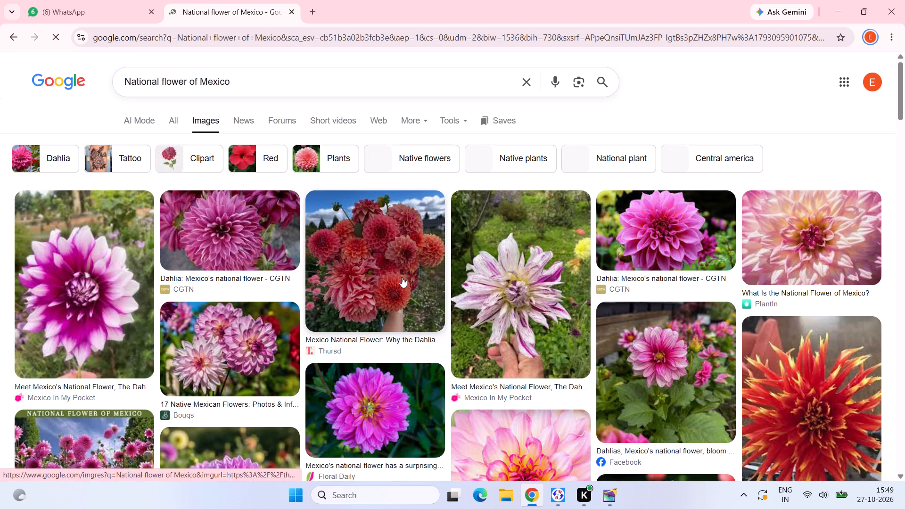
Copy the pink dahlia picture from the CGTN result "Dahlia: Mexico's national flower".
{"action": "left_click", "coordinate": [632, 228]}
{"action": "right_click", "coordinate": [678, 207]}
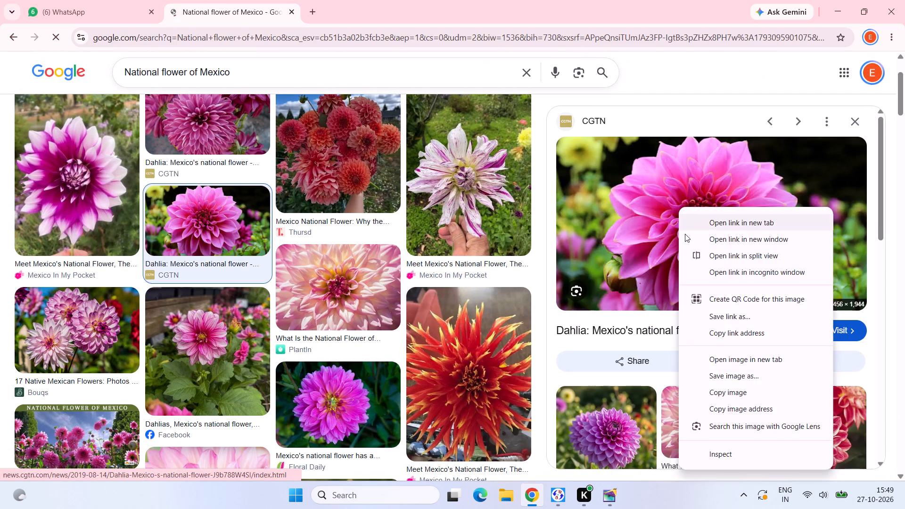
{"action": "left_click", "coordinate": [728, 393]}
Paste the copied dahlia picture into the PageMaker publication and move it over the Mexico entry on page 41.
{"action": "left_click", "coordinate": [611, 508]}
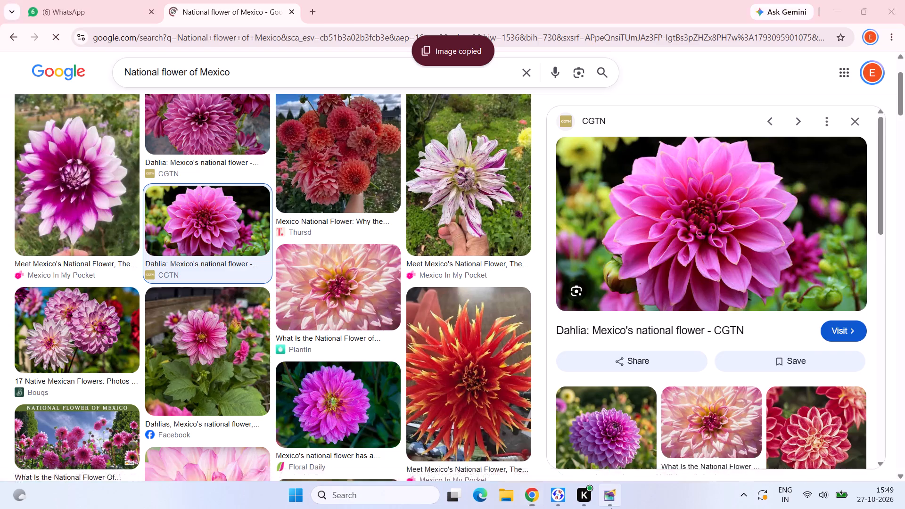
{"action": "left_click", "coordinate": [26, 82]}
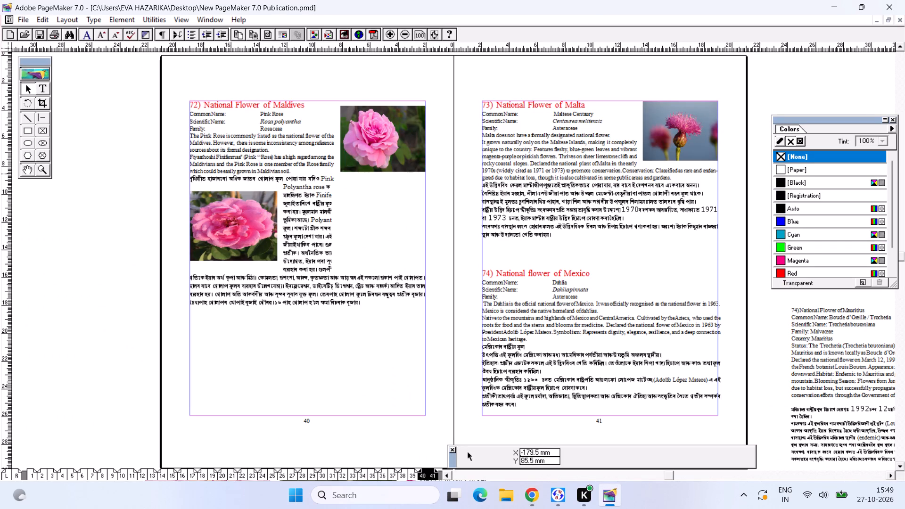
{"action": "key", "text": "ctrl+v"}
{"action": "left_click_drag", "start_coordinate": [420, 213], "coordinate": [422, 215]}
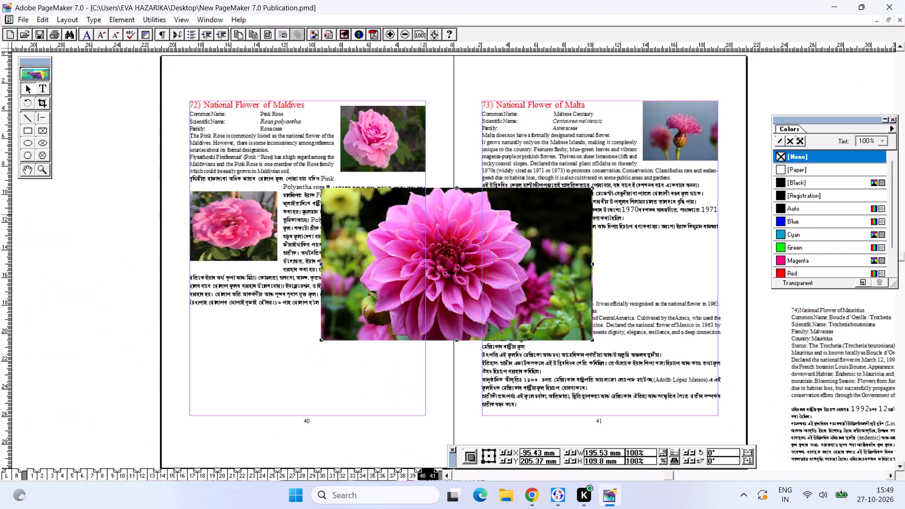
{"action": "left_click_drag", "start_coordinate": [422, 215], "coordinate": [619, 254]}
{"action": "left_click_drag", "start_coordinate": [524, 230], "coordinate": [689, 289]}
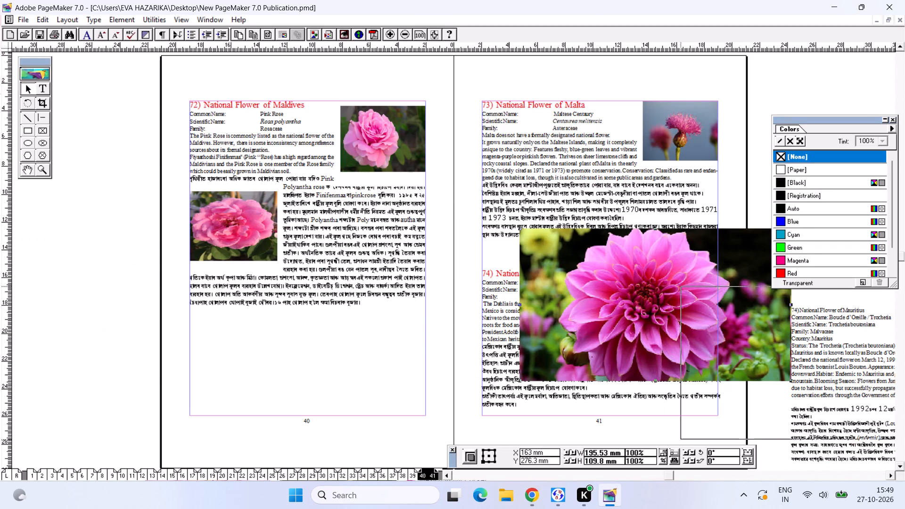
{"action": "left_click_drag", "start_coordinate": [689, 289], "coordinate": [414, 236]}
Resize the pink dahlia picture to about 55 × 40.5 mm and place it beside the Mexico heading at the page 41 margin.
{"action": "left_click_drag", "start_coordinate": [409, 235], "coordinate": [634, 306]}
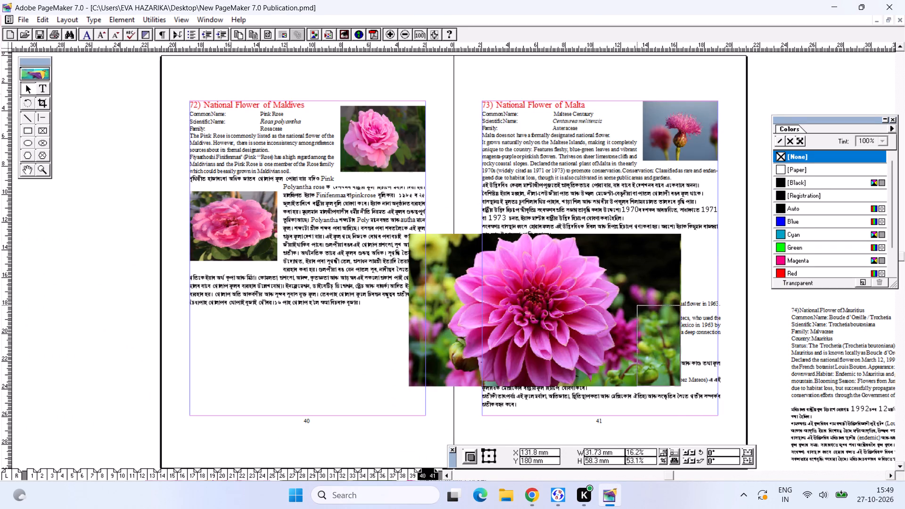
{"action": "left_click_drag", "start_coordinate": [634, 306], "coordinate": [601, 325]}
{"action": "left_click_drag", "start_coordinate": [625, 345], "coordinate": [661, 277]}
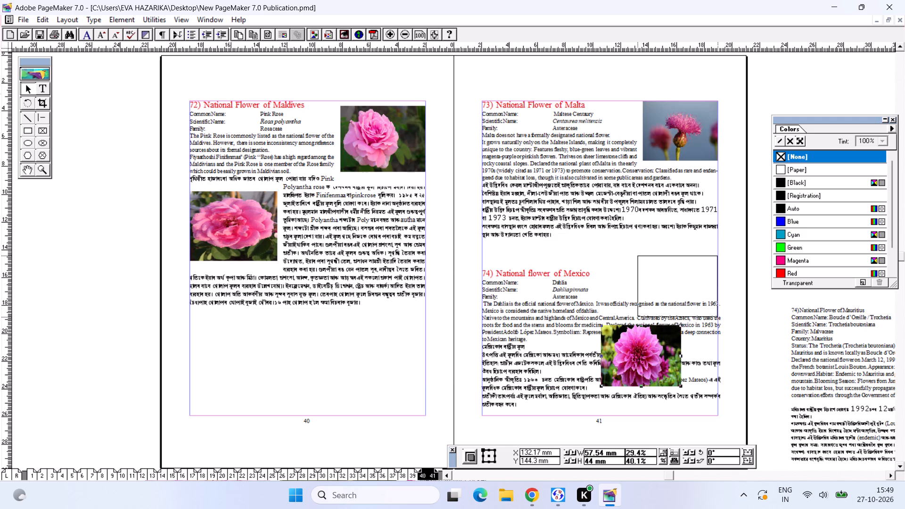
{"action": "left_click_drag", "start_coordinate": [661, 277], "coordinate": [661, 276]}
{"action": "left_click", "coordinate": [662, 285]}
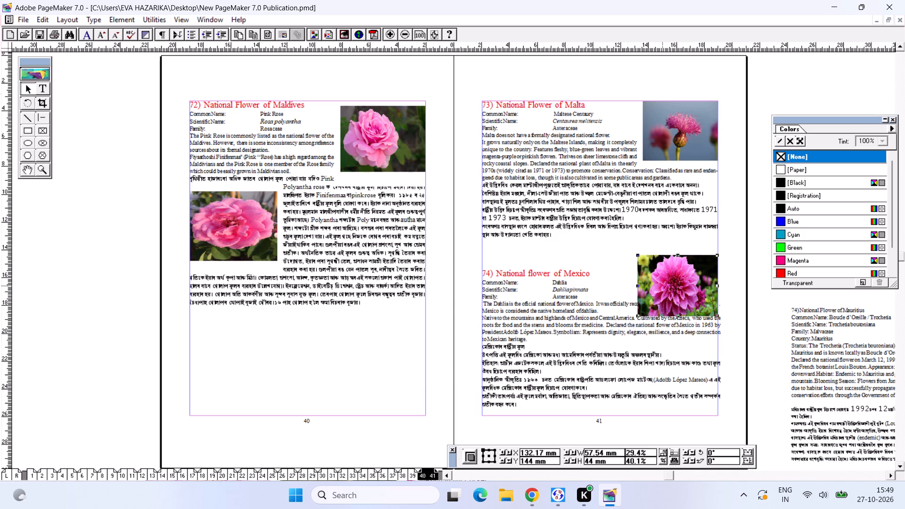
{"action": "left_click_drag", "start_coordinate": [636, 257], "coordinate": [639, 263]}
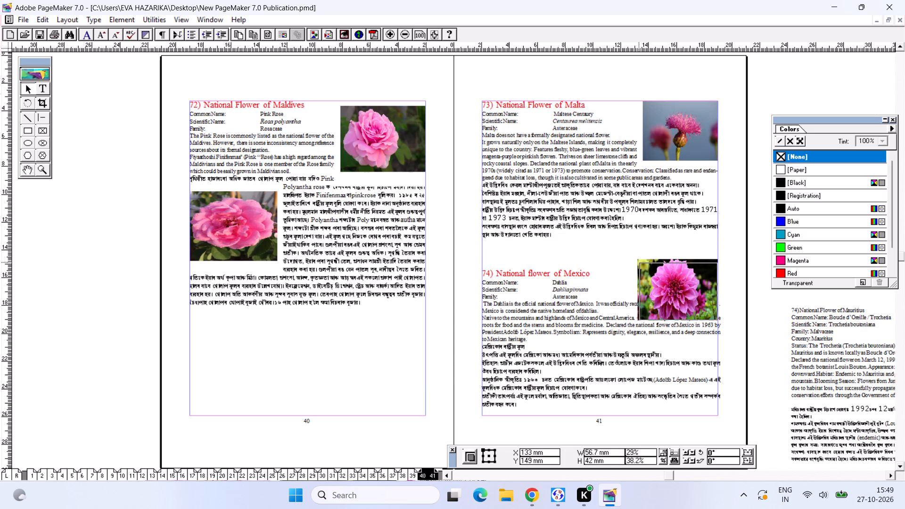
{"action": "left_click_drag", "start_coordinate": [639, 263], "coordinate": [640, 263]}
Apply a rectangular text wrap to the pink dahlia picture beside the Mexico heading on page 41.
{"action": "left_click", "coordinate": [111, 20]}
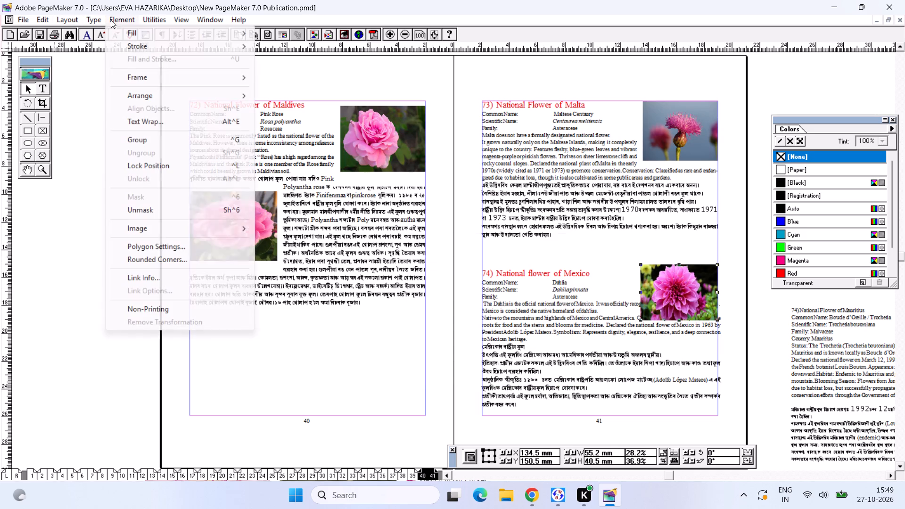
{"action": "left_click", "coordinate": [145, 124]}
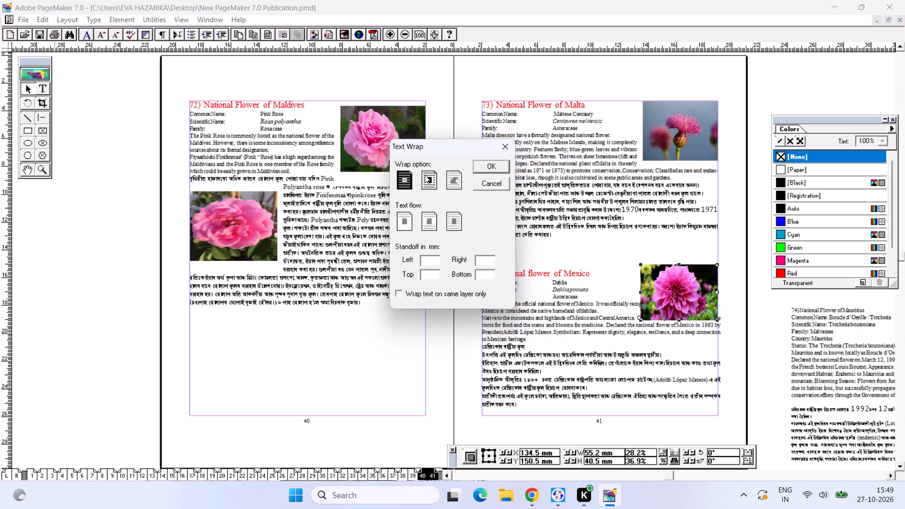
{"action": "left_click", "coordinate": [425, 175]}
{"action": "left_click", "coordinate": [481, 168]}
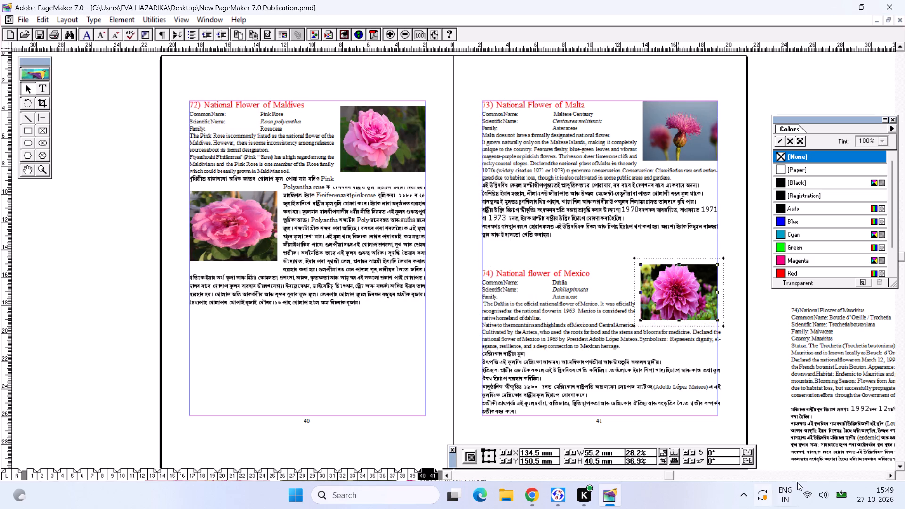
Move the Mexico text block on page 41 up to a Y position of about 146.7 mm.
{"action": "left_click", "coordinate": [609, 360]}
{"action": "left_click_drag", "start_coordinate": [587, 391], "coordinate": [588, 389]}
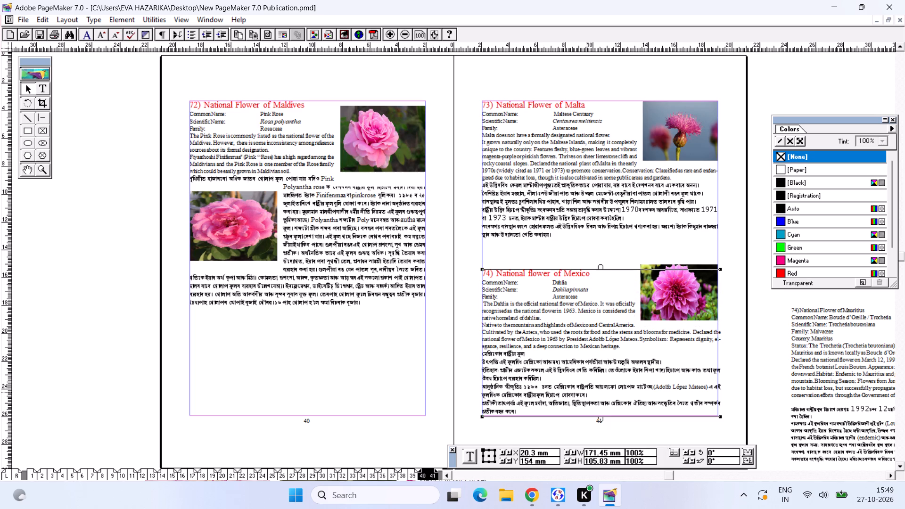
{"action": "left_click_drag", "start_coordinate": [588, 389], "coordinate": [589, 382]}
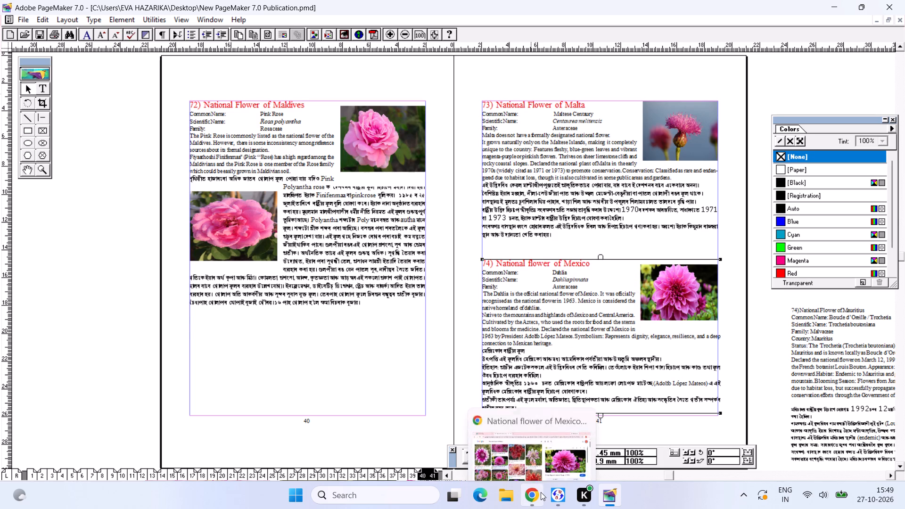
In Chrome, browse the Mexico flower image results and copy the Instagram picture of three pink dahlias by a fence post.
{"action": "left_click", "coordinate": [541, 492]}
{"action": "left_click", "coordinate": [853, 123]}
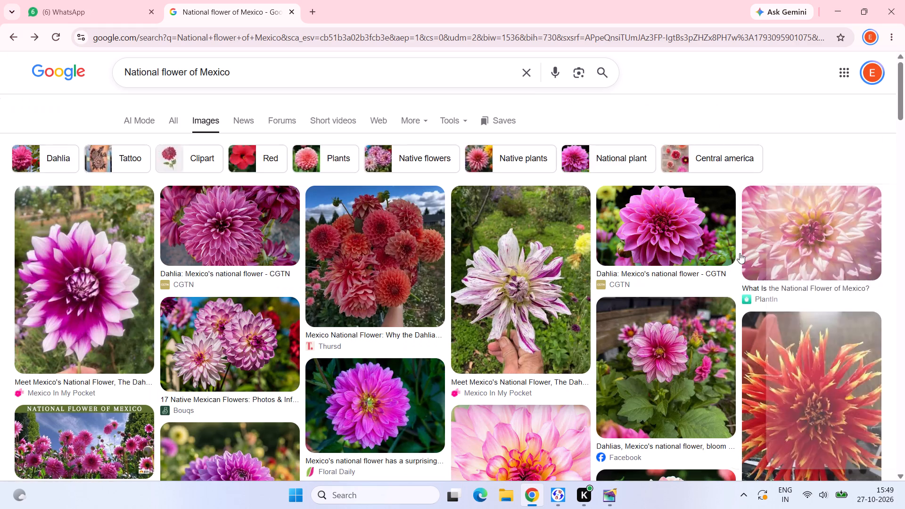
{"action": "scroll", "coordinate": [724, 291], "scroll_direction": "down", "scroll_amount": 1}
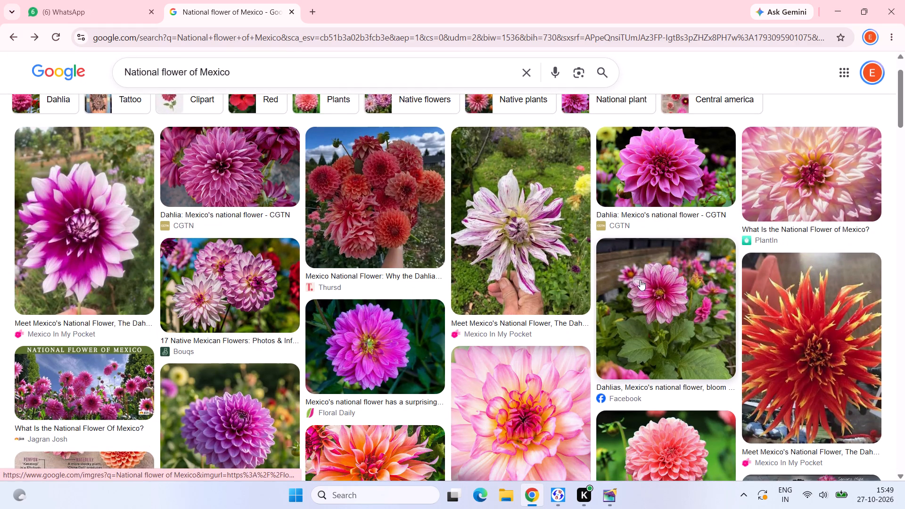
{"action": "scroll", "coordinate": [640, 280], "scroll_direction": "down", "scroll_amount": 4}
{"action": "scroll", "coordinate": [556, 358], "scroll_direction": "up", "scroll_amount": 2}
{"action": "left_click", "coordinate": [250, 320]}
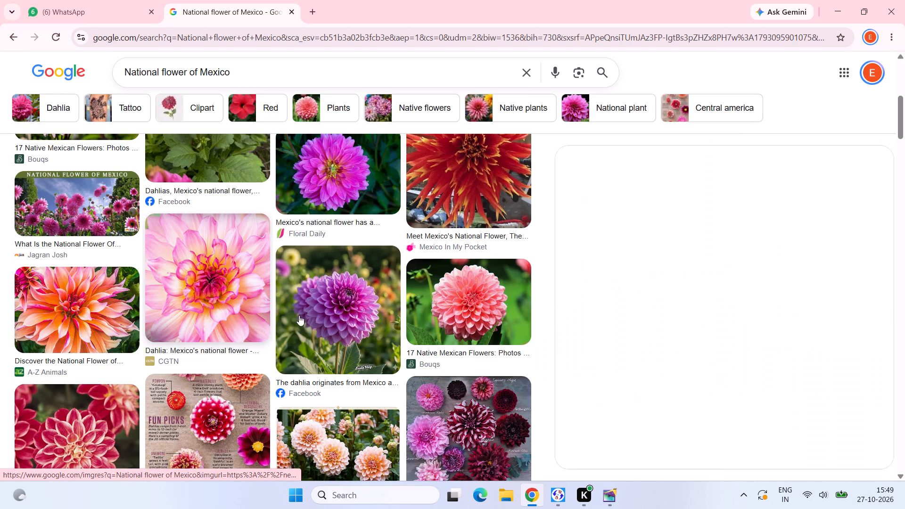
{"action": "scroll", "coordinate": [759, 389], "scroll_direction": "down", "scroll_amount": 1}
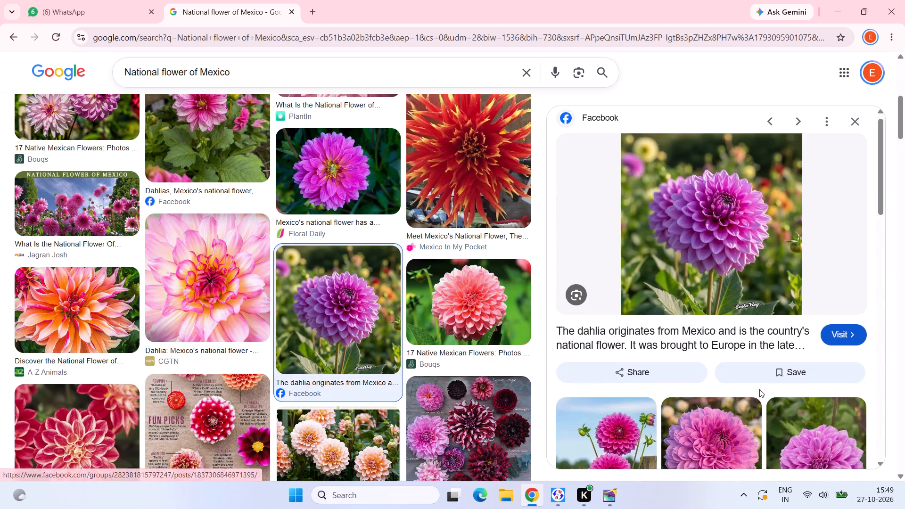
{"action": "scroll", "coordinate": [759, 389], "scroll_direction": "down", "scroll_amount": 1}
{"action": "left_click", "coordinate": [626, 381]}
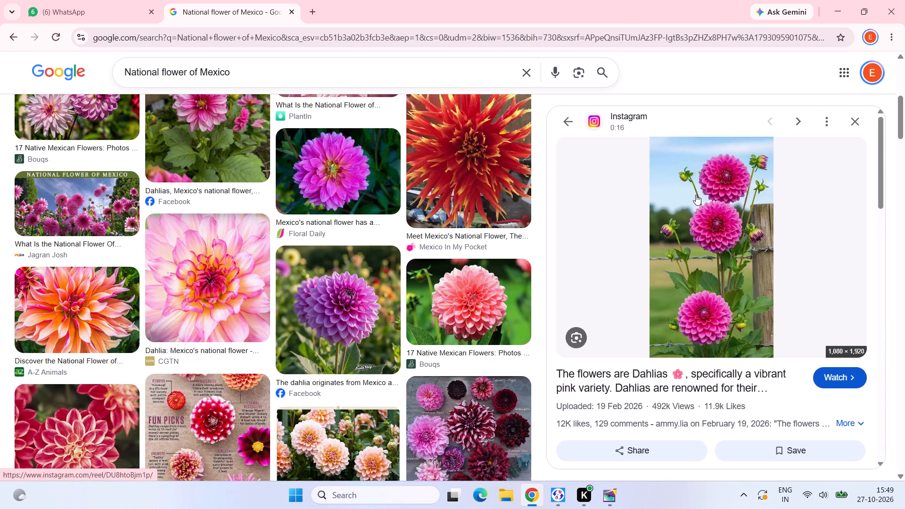
{"action": "right_click", "coordinate": [696, 195]}
{"action": "left_click", "coordinate": [751, 385]}
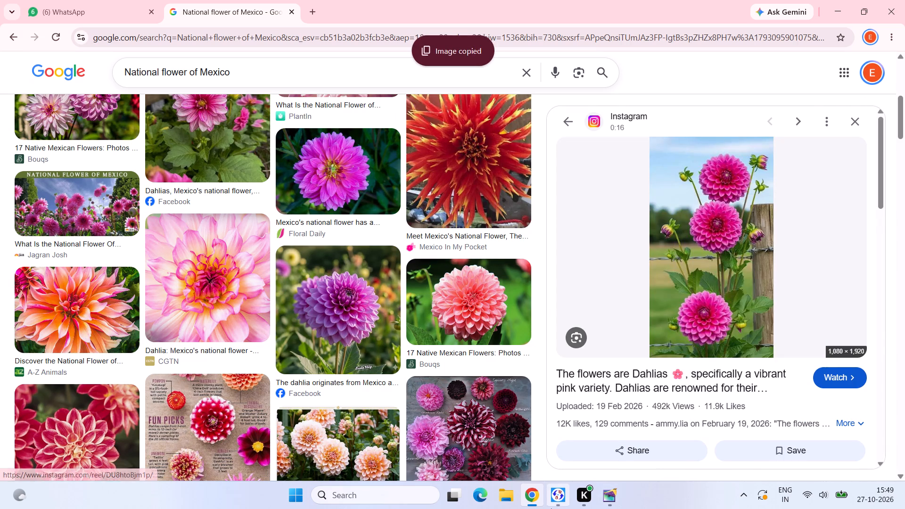
Paste the three-dahlia picture into the PageMaker publication, resize it to about 60.5 × 55.5 mm and place it at page 41's inner margin in the Mexico entry.
{"action": "left_click", "coordinate": [604, 488]}
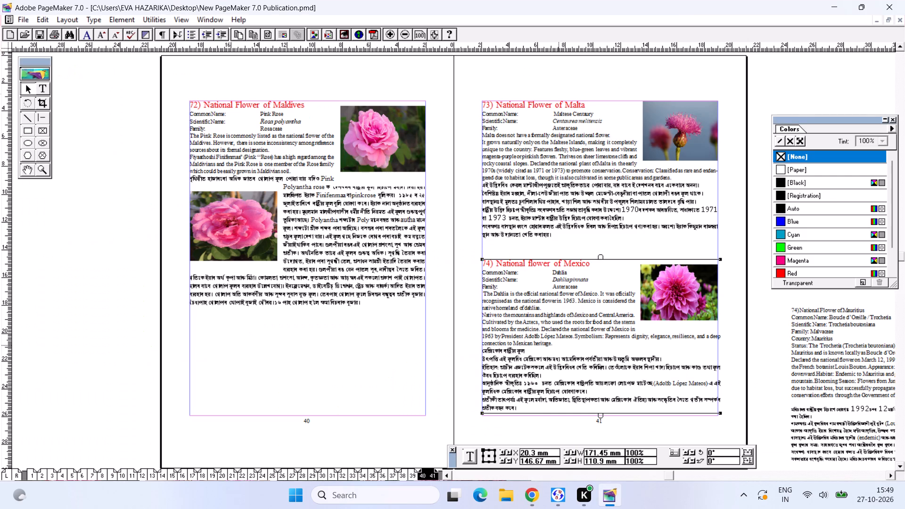
{"action": "key", "text": "ctrl+v"}
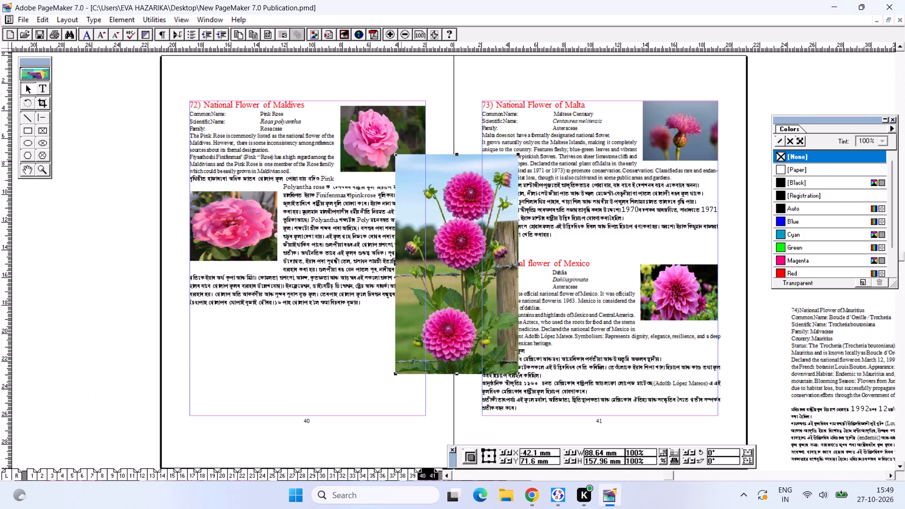
{"action": "left_click_drag", "start_coordinate": [395, 155], "coordinate": [434, 296]}
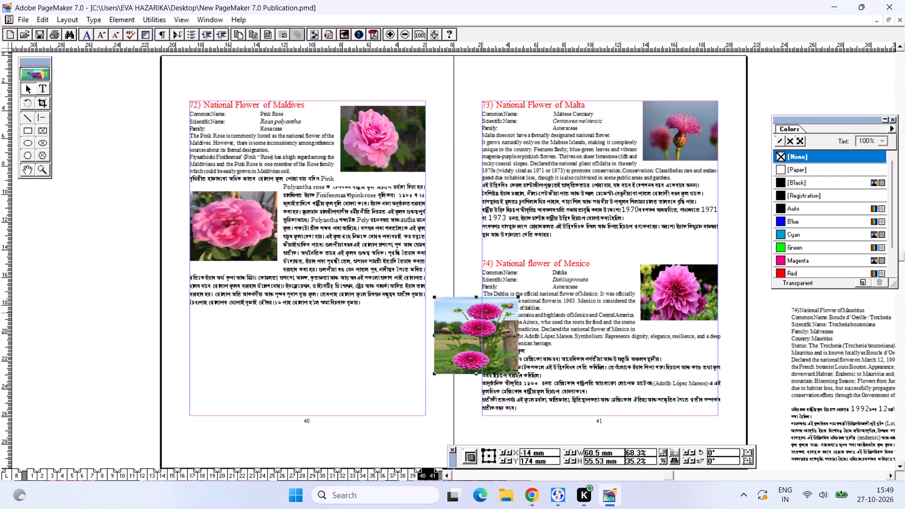
{"action": "left_click_drag", "start_coordinate": [476, 320], "coordinate": [528, 334]}
{"action": "left_click_drag", "start_coordinate": [528, 334], "coordinate": [526, 328]}
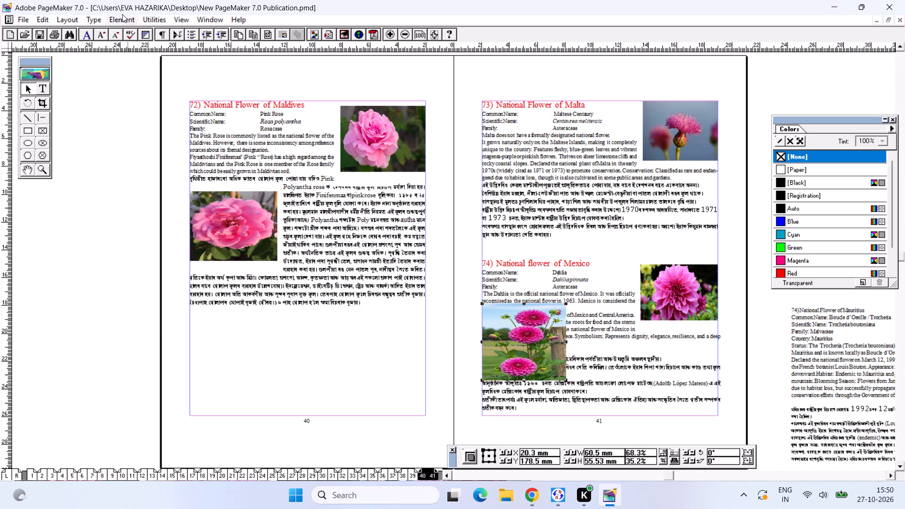
Apply a rectangular text wrap to the three-dahlia picture in the Mexico entry.
{"action": "left_click", "coordinate": [127, 16]}
{"action": "left_click", "coordinate": [162, 124]}
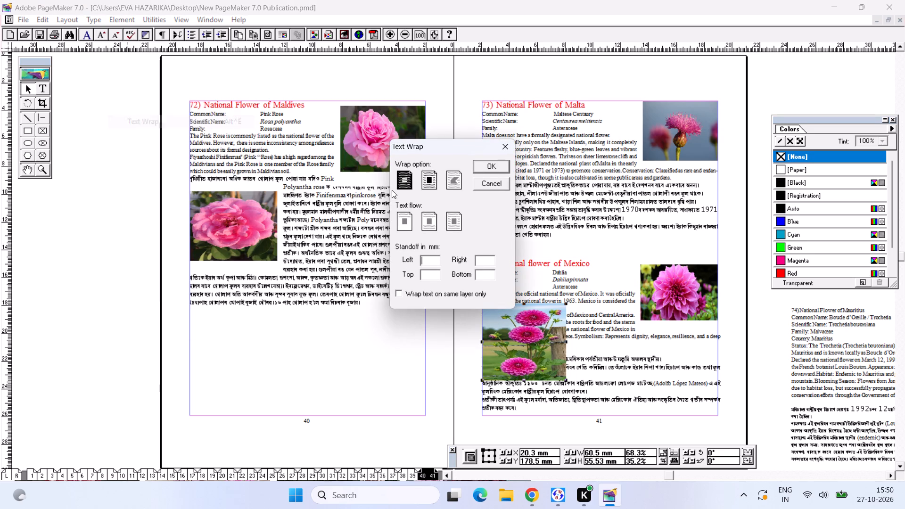
{"action": "left_click", "coordinate": [432, 187]}
{"action": "left_click", "coordinate": [496, 165]}
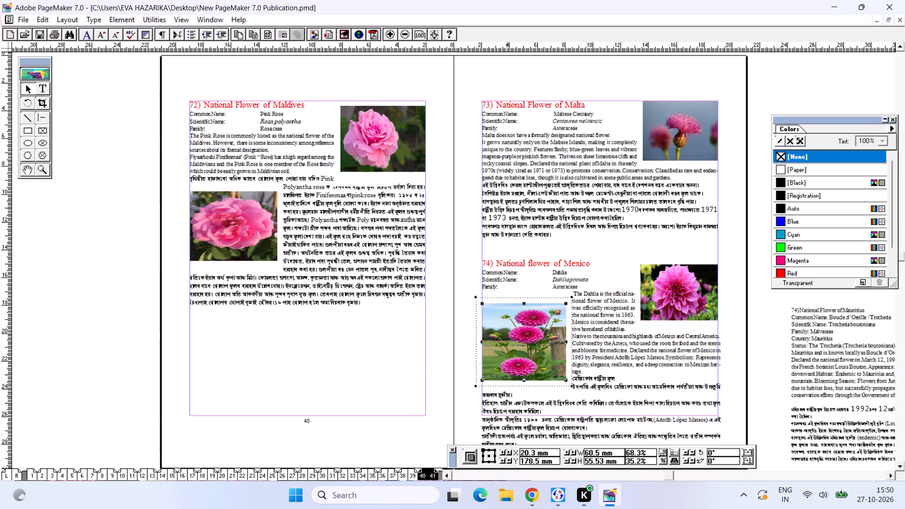
Resize the three-bloom dahlia picture to about 51 × 48.5 mm and place it below the first dahlia picture on page 41.
{"action": "left_click_drag", "start_coordinate": [507, 340], "coordinate": [516, 373]}
{"action": "left_click_drag", "start_coordinate": [517, 373], "coordinate": [510, 378]}
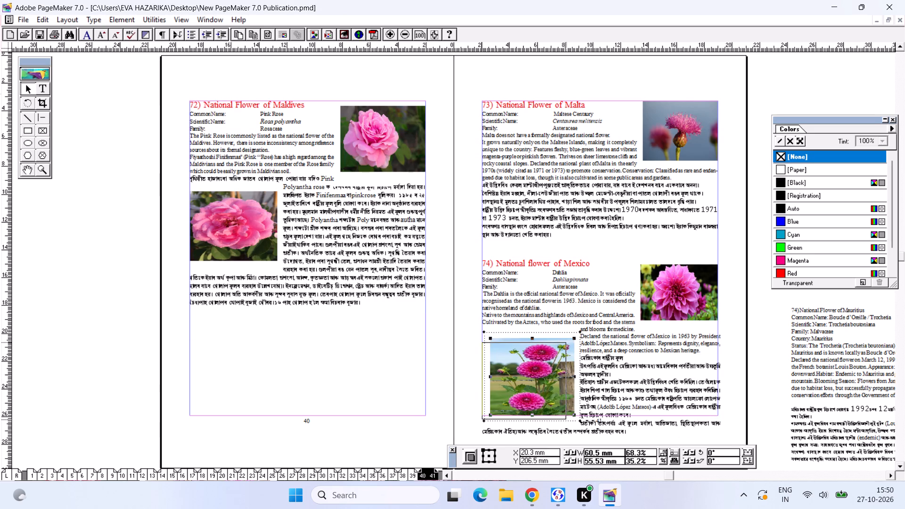
{"action": "left_click_drag", "start_coordinate": [510, 378], "coordinate": [510, 376]}
{"action": "left_click_drag", "start_coordinate": [565, 416], "coordinate": [560, 408]}
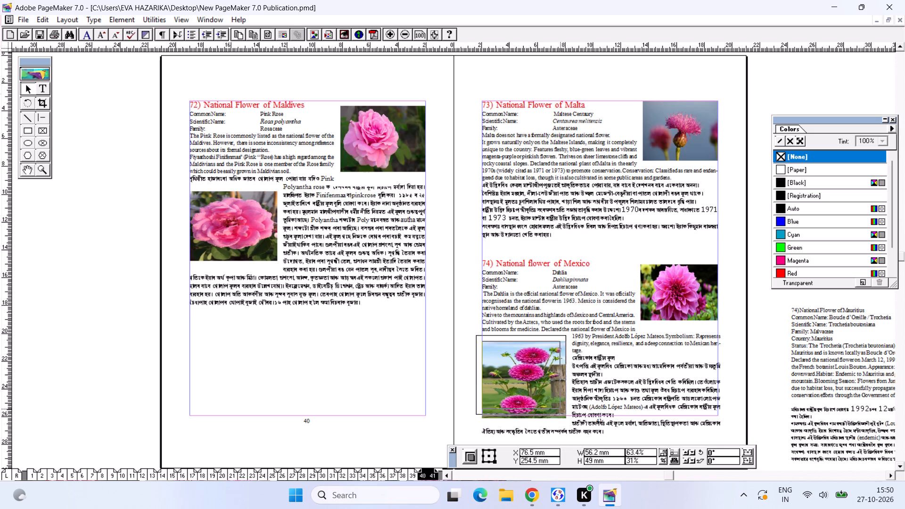
{"action": "left_click_drag", "start_coordinate": [560, 408], "coordinate": [552, 408]}
{"action": "left_click_drag", "start_coordinate": [522, 383], "coordinate": [632, 381]}
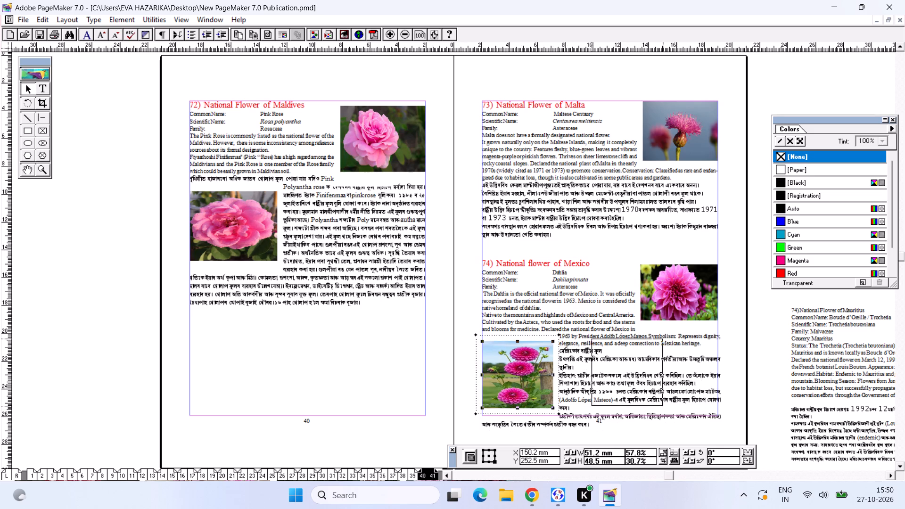
{"action": "left_click_drag", "start_coordinate": [632, 381], "coordinate": [684, 383]}
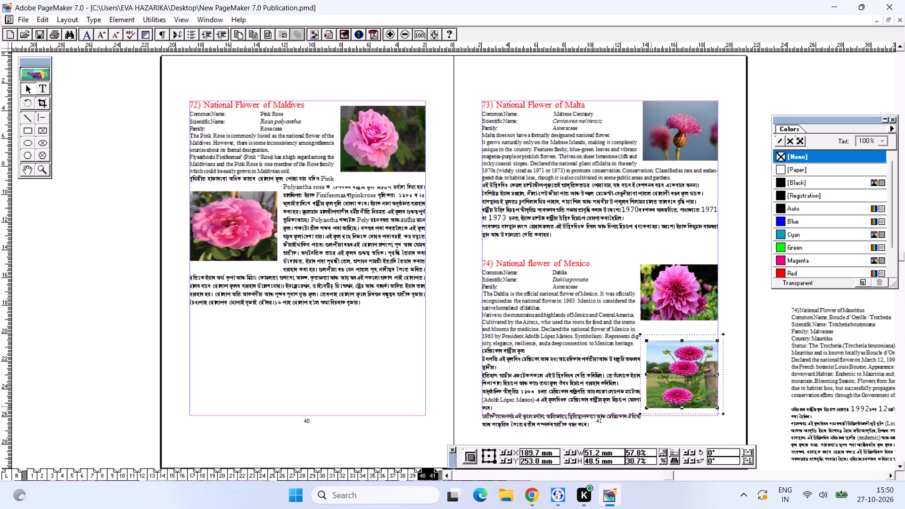
{"action": "left_click_drag", "start_coordinate": [650, 406], "coordinate": [646, 406]}
{"action": "left_click_drag", "start_coordinate": [662, 383], "coordinate": [666, 374]}
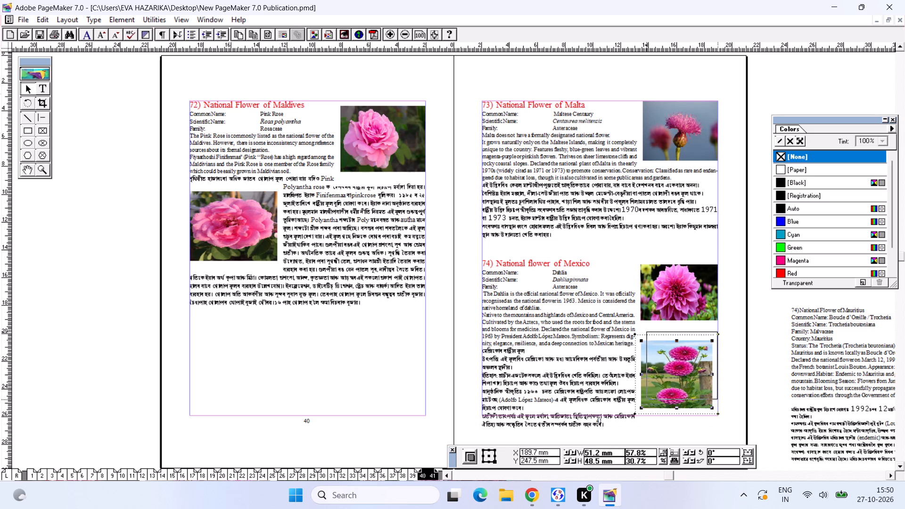
{"action": "left_click_drag", "start_coordinate": [666, 374], "coordinate": [666, 367]}
{"action": "left_click_drag", "start_coordinate": [642, 391], "coordinate": [639, 392]}
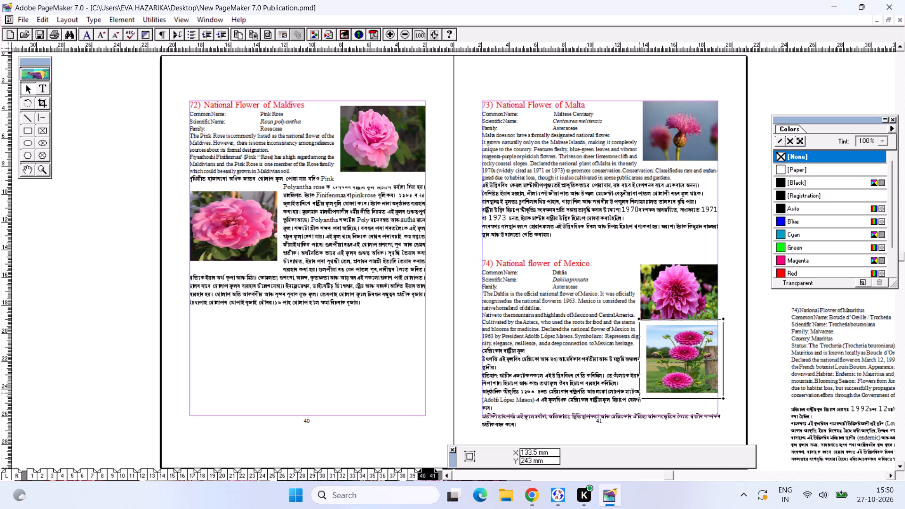
{"action": "left_click_drag", "start_coordinate": [639, 392], "coordinate": [640, 397]}
{"action": "left_click", "coordinate": [656, 378]}
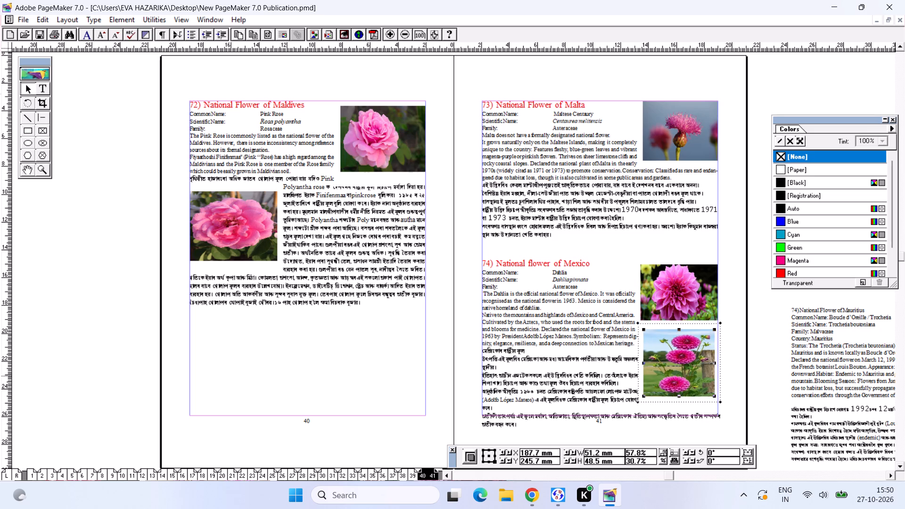
Move the Mexico text block up slightly, closer to the end of the Malta entry.
{"action": "left_click_drag", "start_coordinate": [600, 376], "coordinate": [600, 371]}
{"action": "left_click", "coordinate": [619, 183]}
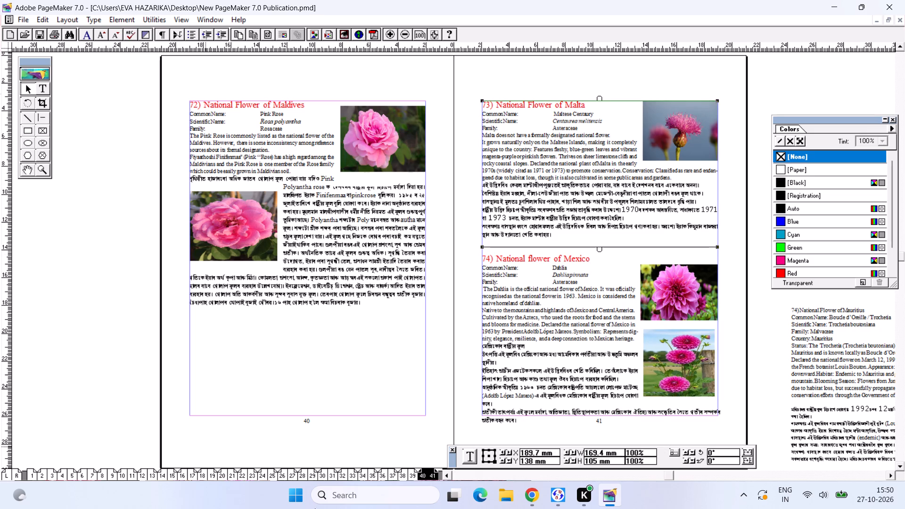
Insert 2 pages after the page 40–41 spread using the Document Master.
{"action": "left_click", "coordinate": [414, 475]}
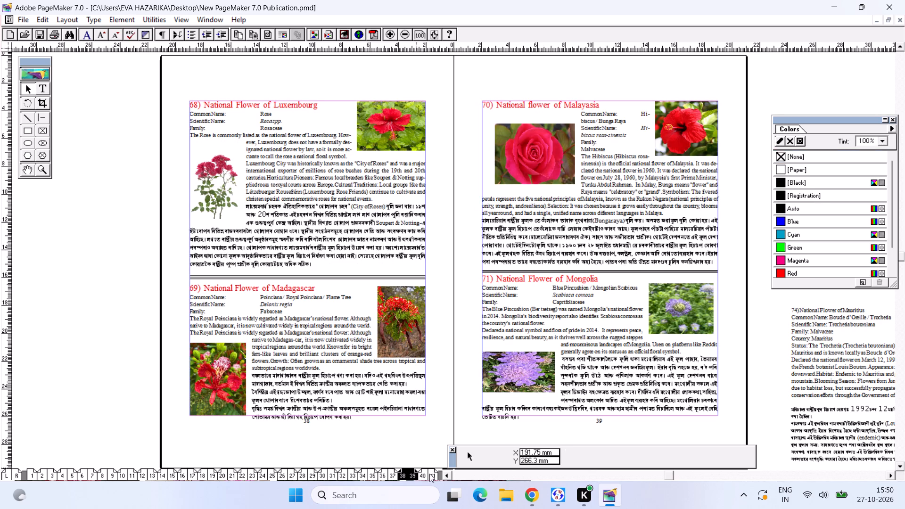
{"action": "left_click", "coordinate": [428, 472]}
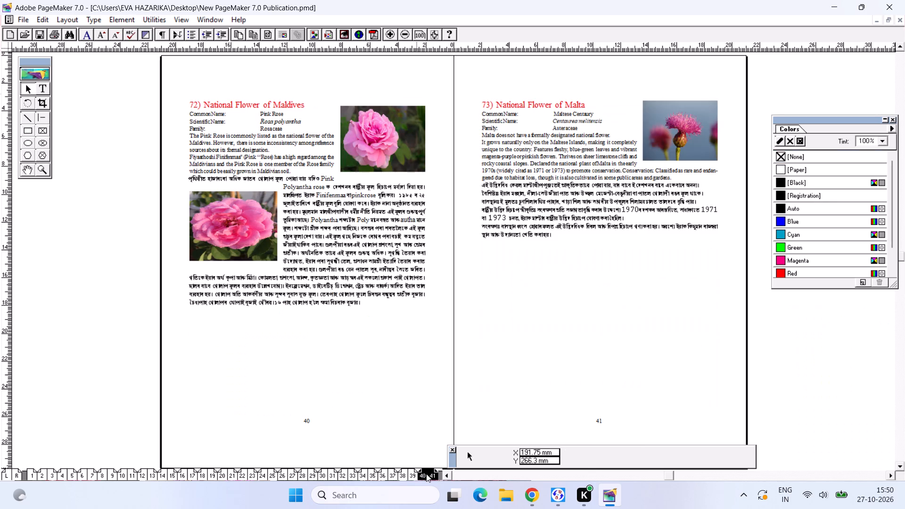
{"action": "right_click", "coordinate": [426, 474]}
{"action": "left_click", "coordinate": [449, 454]}
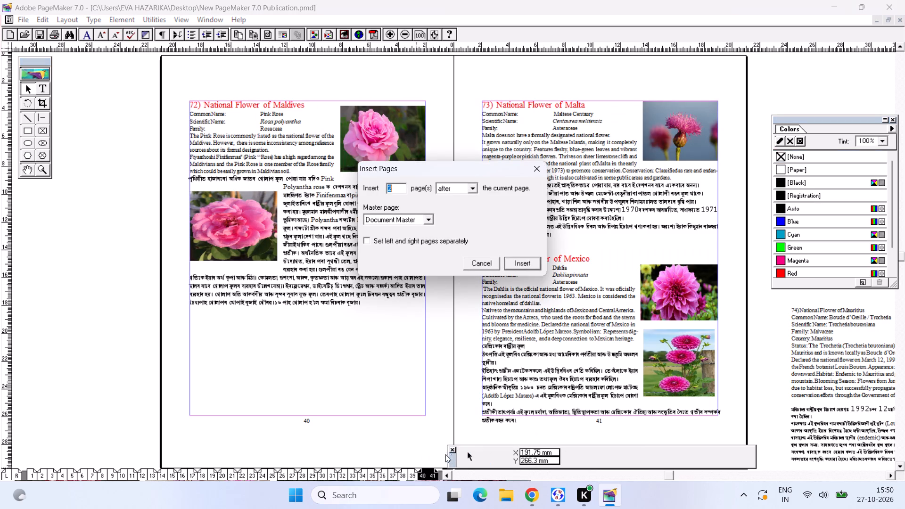
{"action": "key", "text": "Return"}
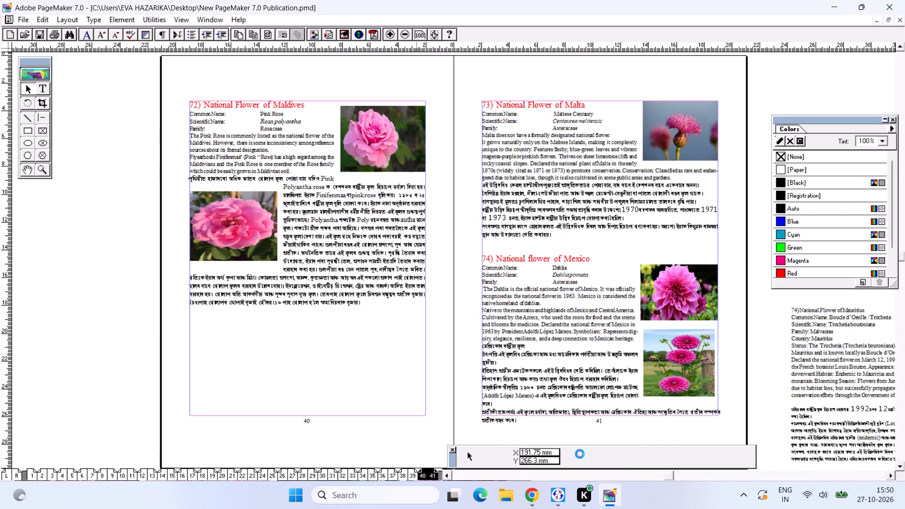
Move the Mauritius text block from the pasteboard to the top of page 42, aligned with the margins.
{"action": "left_click", "coordinate": [35, 88]}
{"action": "left_click", "coordinate": [842, 353]}
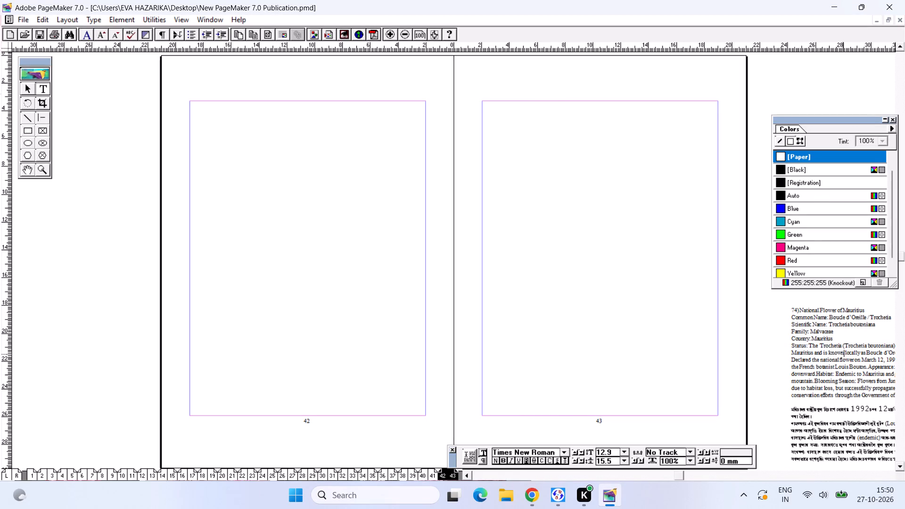
{"action": "left_click", "coordinate": [28, 85]}
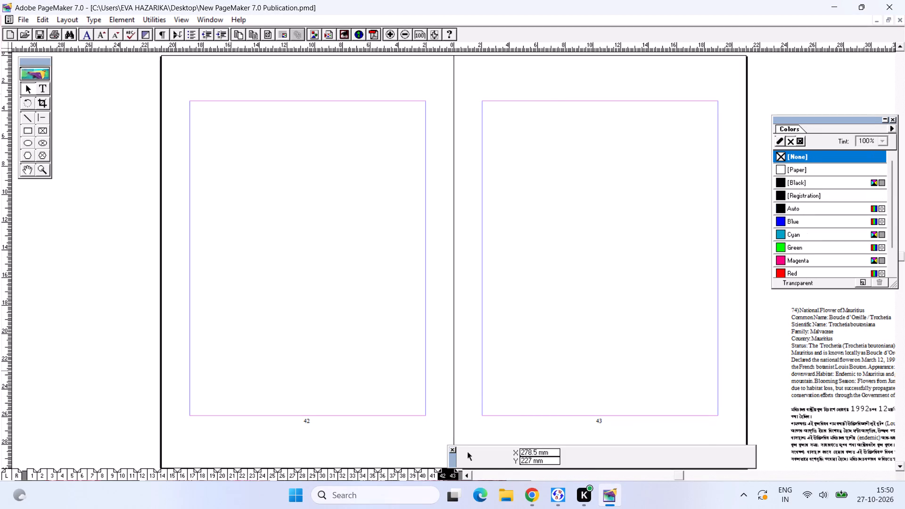
{"action": "left_click_drag", "start_coordinate": [842, 369], "coordinate": [248, 179]}
{"action": "left_click_drag", "start_coordinate": [239, 163], "coordinate": [234, 152]}
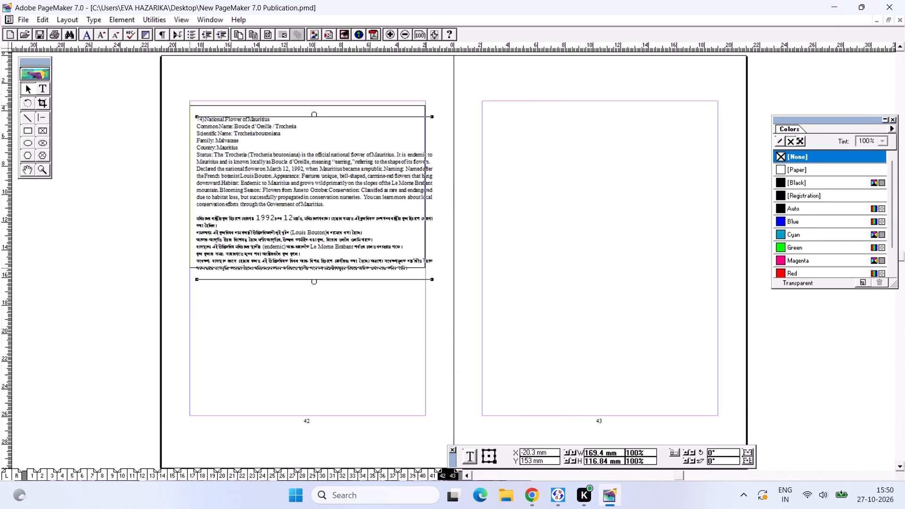
{"action": "left_click_drag", "start_coordinate": [234, 152], "coordinate": [234, 148]}
Renumber the Mauritius heading as 75.
{"action": "key", "text": "ctrl+2"}
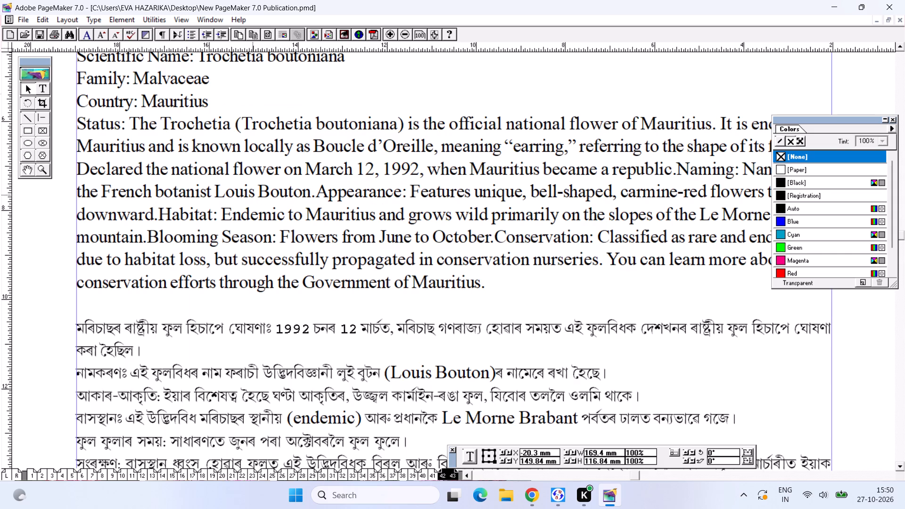
{"action": "left_click_drag", "start_coordinate": [255, 179], "coordinate": [206, 502], "text": "alt"}
{"action": "left_click_drag", "start_coordinate": [120, 289], "coordinate": [173, 249], "text": "alt"}
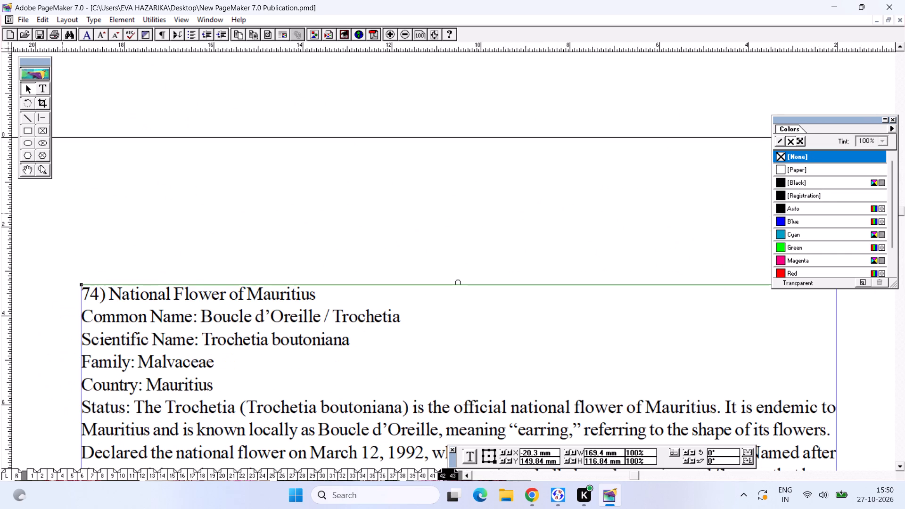
{"action": "left_click", "coordinate": [38, 87]}
{"action": "left_click_drag", "start_coordinate": [93, 295], "coordinate": [96, 301]}
{"action": "key", "text": "5"}
Enlarge the "75) National Flower of Mauritius" heading to 18 pt and colour it Red.
{"action": "left_click_drag", "start_coordinate": [327, 299], "coordinate": [300, 296]}
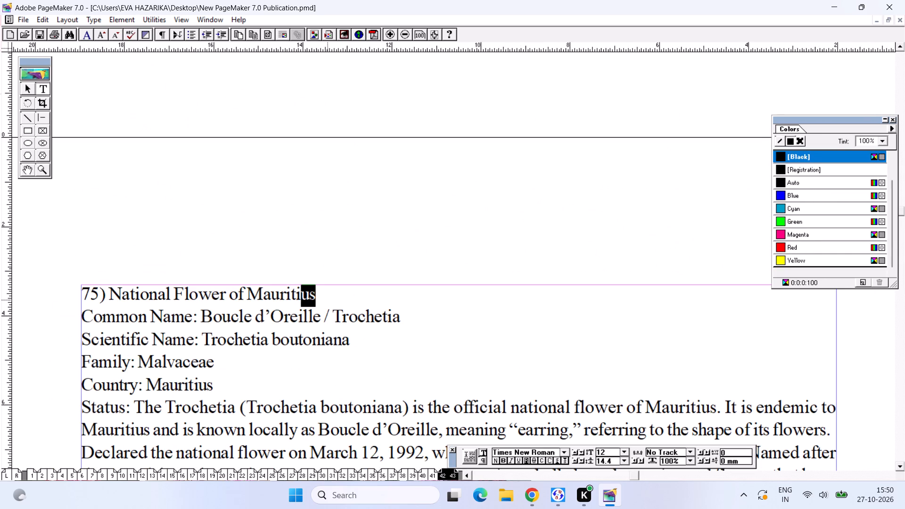
{"action": "left_click_drag", "start_coordinate": [300, 296], "coordinate": [68, 288]}
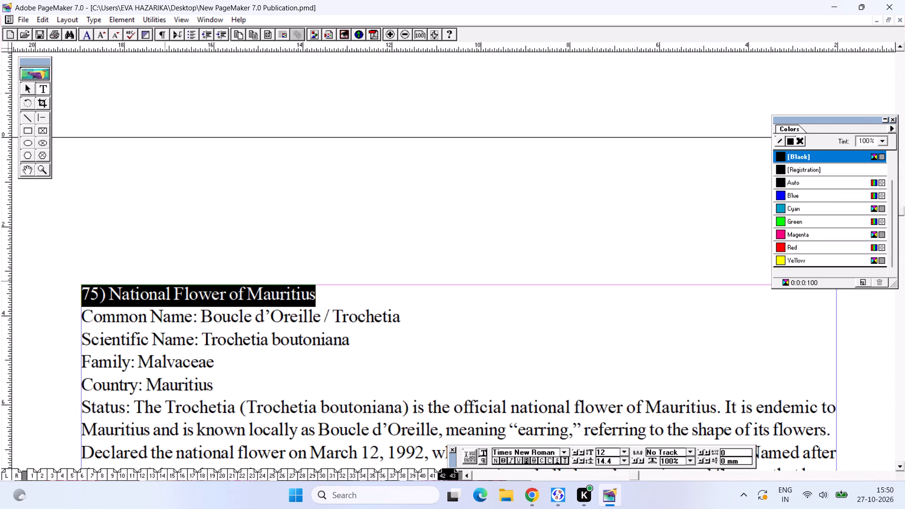
{"action": "key", "text": "ctrl+shift+period"}
{"action": "key", "text": "ctrl+shift+period"}
{"action": "key", "text": "ctrl+shift+period"}
{"action": "key", "text": "ctrl+shift+period"}
{"action": "key", "text": "ctrl+shift+period"}
{"action": "key", "text": "ctrl+shift+period"}
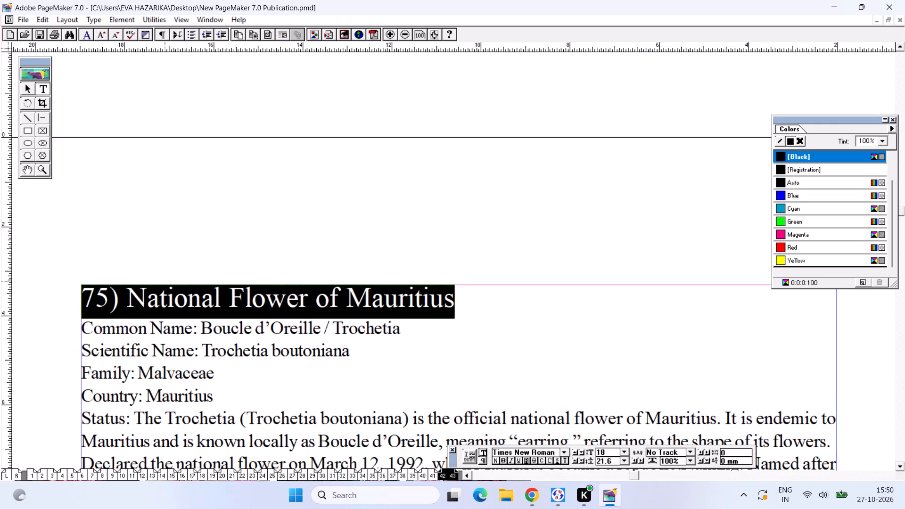
{"action": "left_click", "coordinate": [817, 243]}
Tab the Common Name and Scientific Name values of the Mauritius entry into an aligned column.
{"action": "left_click_drag", "start_coordinate": [594, 320], "coordinate": [586, 190], "text": "alt"}
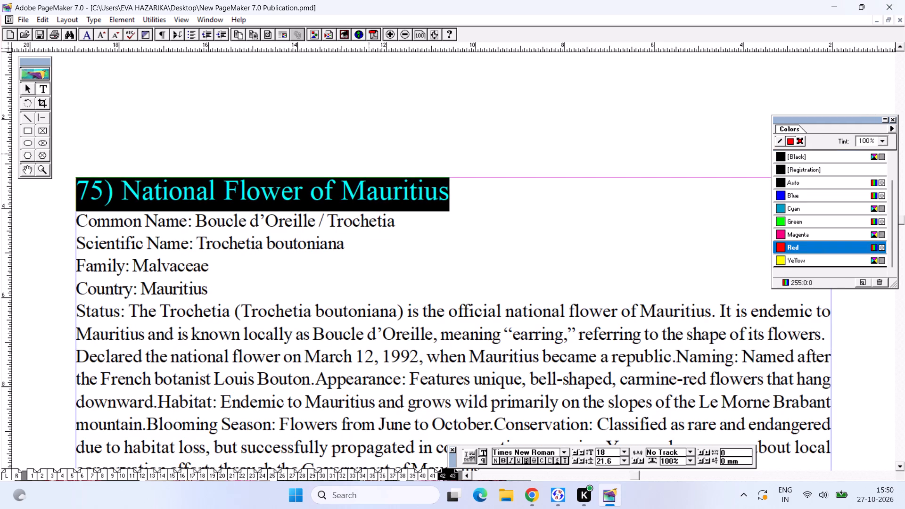
{"action": "left_click", "coordinate": [193, 222]}
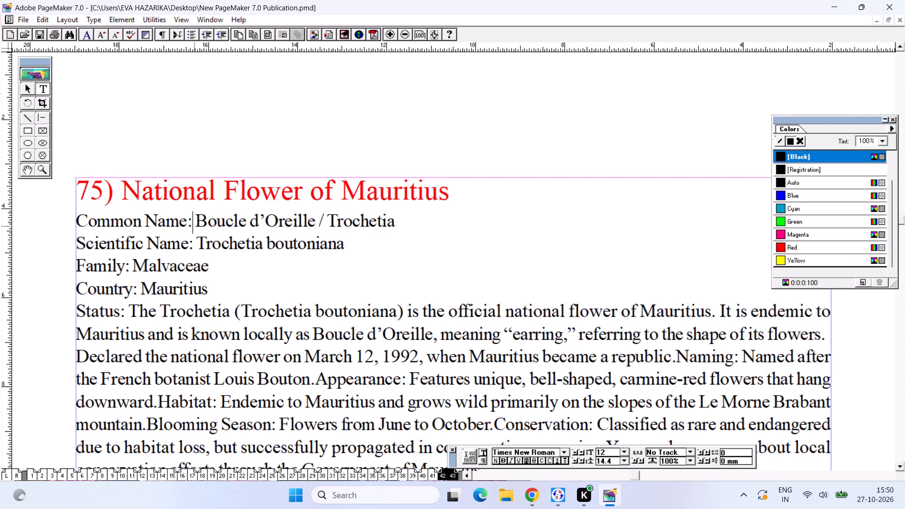
{"action": "left_click", "coordinate": [194, 225]}
{"action": "key", "text": "Tab"}
{"action": "left_click", "coordinate": [197, 242]}
{"action": "key", "text": "Tab"}
Italicise the scientific name "Trochetia boutoniana" and save the publication.
{"action": "left_click_drag", "start_coordinate": [241, 240], "coordinate": [261, 244]}
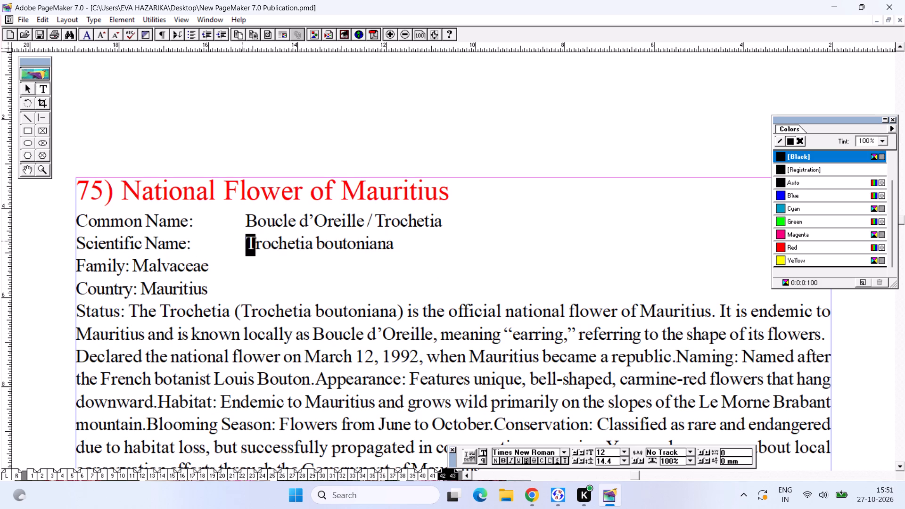
{"action": "left_click_drag", "start_coordinate": [261, 244], "coordinate": [419, 245]}
{"action": "key", "text": "ctrl+shift+i"}
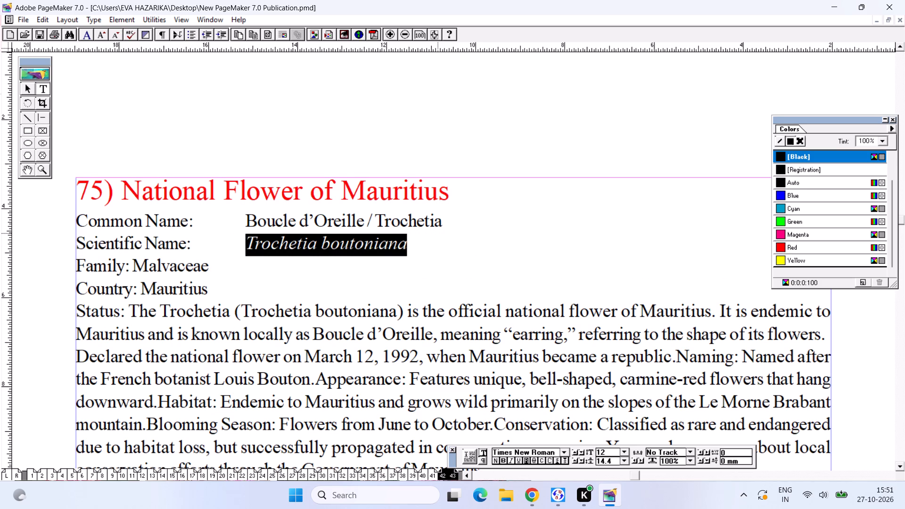
{"action": "key", "text": "ctrl+s"}
{"action": "key", "text": "ctrl+s"}
Tab the Family value "Malvaceae" across to align with the names above it.
{"action": "left_click", "coordinate": [134, 279]}
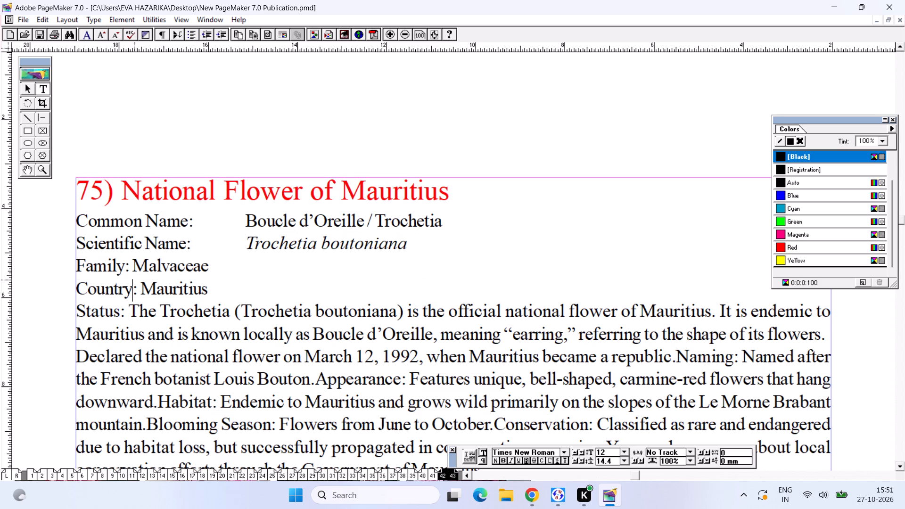
{"action": "left_click", "coordinate": [135, 268]}
{"action": "key", "text": "Tab"}
{"action": "key", "text": "Tab"}
{"action": "key", "text": "Tab"}
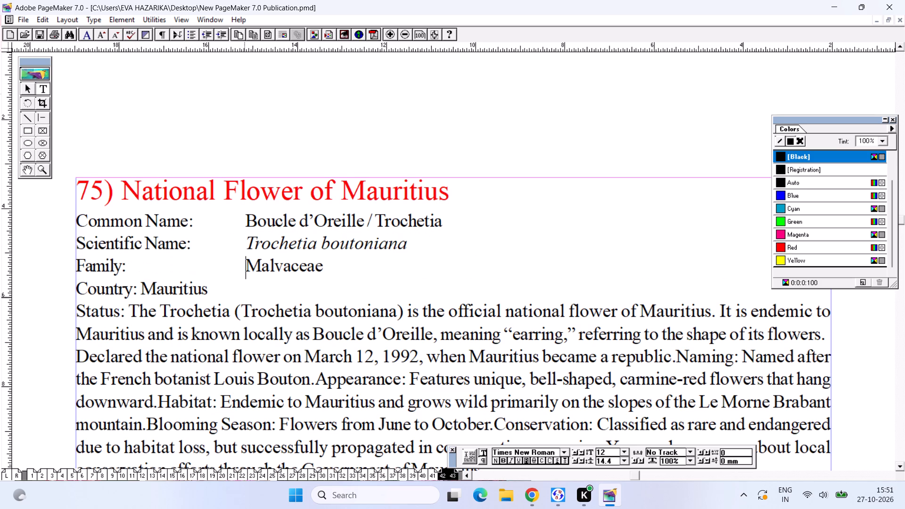
Delete the "Country: Mauritius" line from the Mauritius entry.
{"action": "left_click_drag", "start_coordinate": [238, 286], "coordinate": [52, 301]}
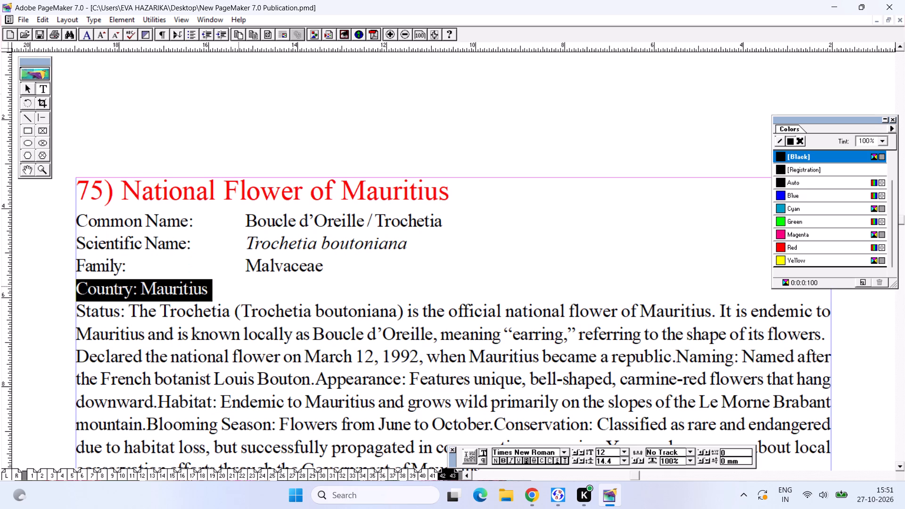
{"action": "left_click_drag", "start_coordinate": [52, 301], "coordinate": [44, 288]}
{"action": "key", "text": "BackSpace"}
{"action": "key", "text": "BackSpace"}
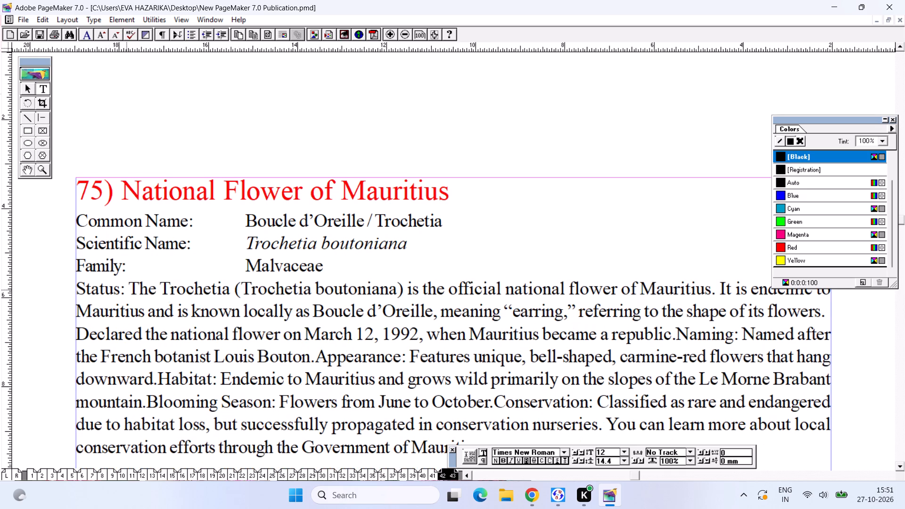
Delete the "Status:" label from the start of the English Mauritius description and save the publication.
{"action": "left_click_drag", "start_coordinate": [131, 289], "coordinate": [71, 286]}
{"action": "key", "text": "BackSpace"}
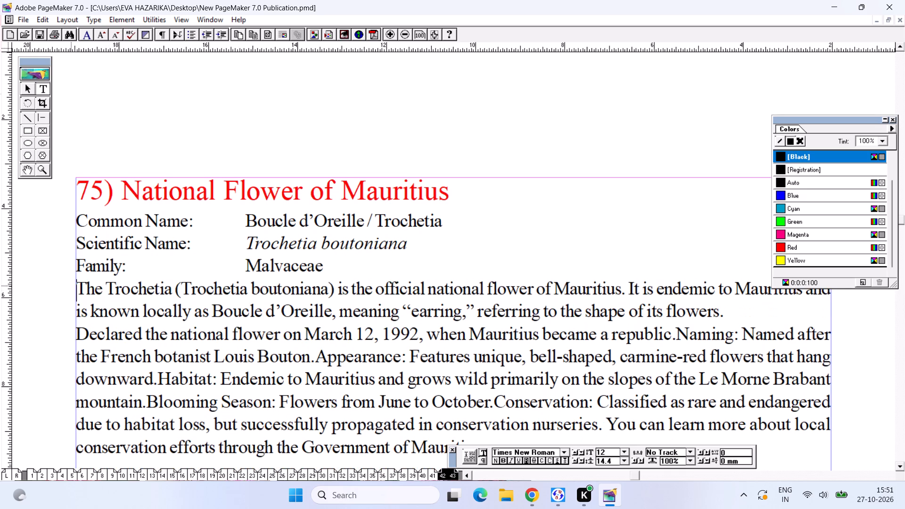
{"action": "key", "text": "ctrl+s"}
Join the sentence beginning "Declared the national flower" to the preceding paragraph, separated by a space.
{"action": "left_click_drag", "start_coordinate": [167, 339], "coordinate": [124, 311], "text": "alt"}
{"action": "left_click", "coordinate": [34, 287]}
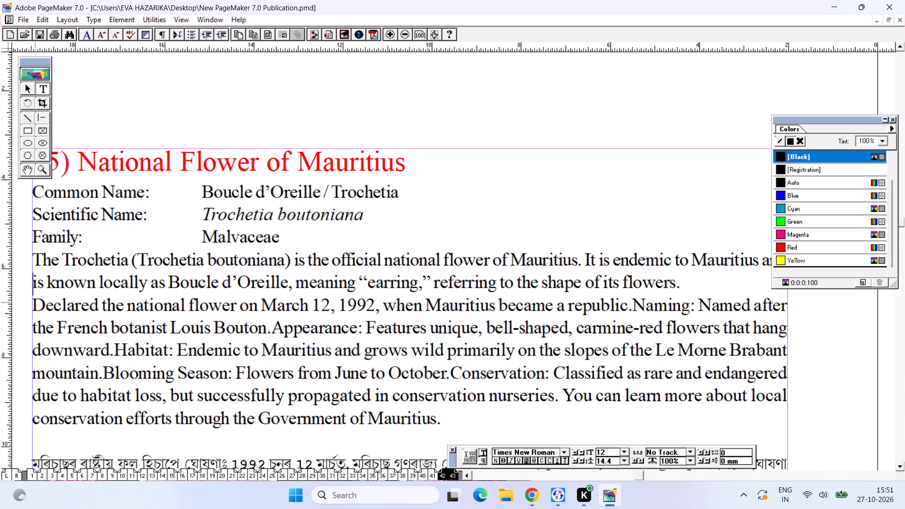
{"action": "left_click", "coordinate": [34, 302]}
{"action": "key", "text": "BackSpace"}
{"action": "key", "text": "space"}
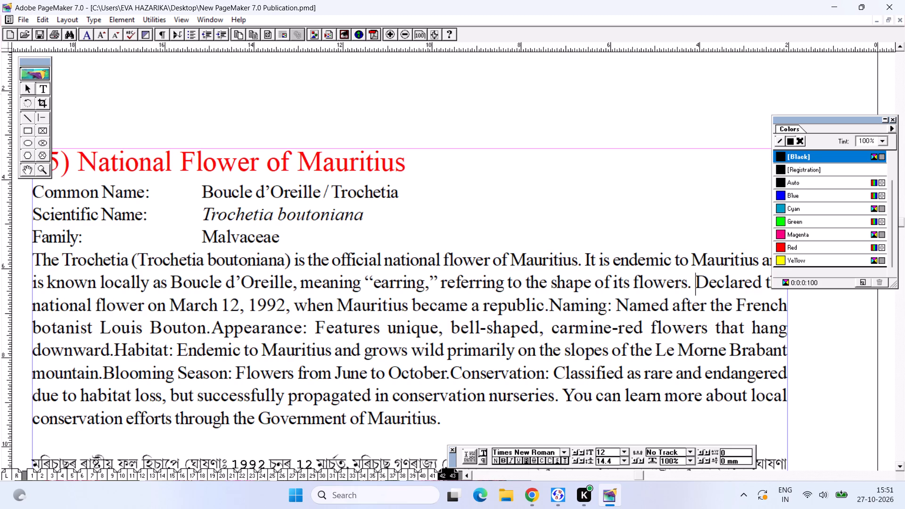
Replace the "Naming:" label before "Named after the French botanist" with a space and save the publication.
{"action": "left_click_drag", "start_coordinate": [552, 307], "coordinate": [609, 313]}
{"action": "key", "text": "BackSpace"}
{"action": "key", "text": "space"}
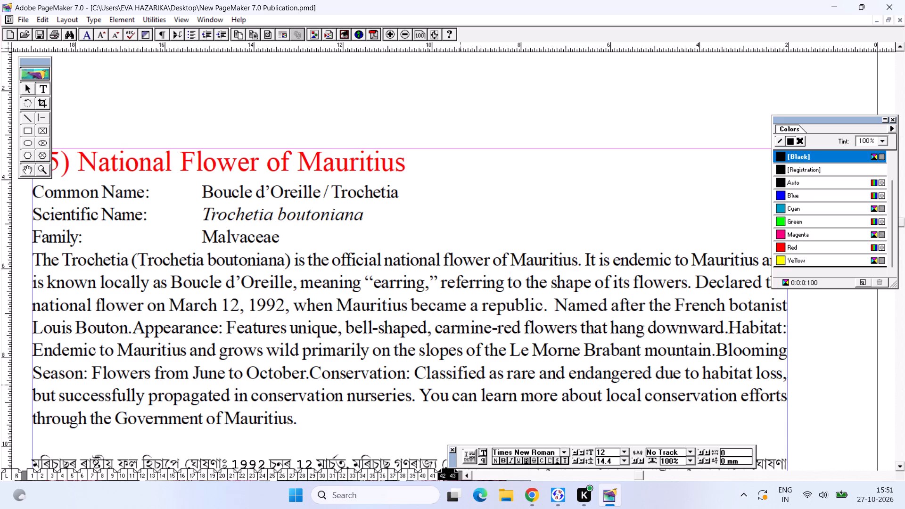
{"action": "key", "text": "ctrl+s"}
Remove the blank line between the English description and the Assamese text of the Mauritius entry.
{"action": "left_click_drag", "start_coordinate": [239, 373], "coordinate": [213, 223], "text": "alt"}
{"action": "left_click_drag", "start_coordinate": [242, 307], "coordinate": [312, 274], "text": "alt"}
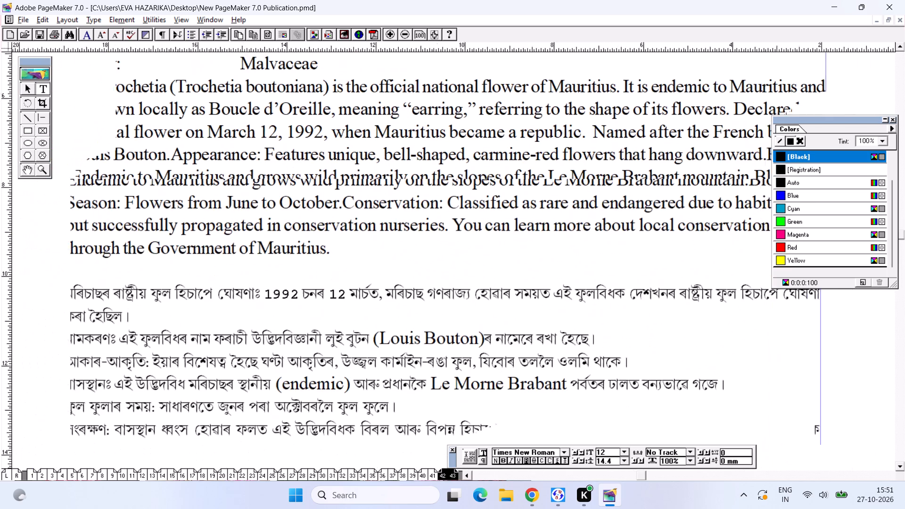
{"action": "left_click", "coordinate": [216, 263], "text": "alt"}
{"action": "left_click", "coordinate": [212, 264]}
{"action": "key", "text": "BackSpace"}
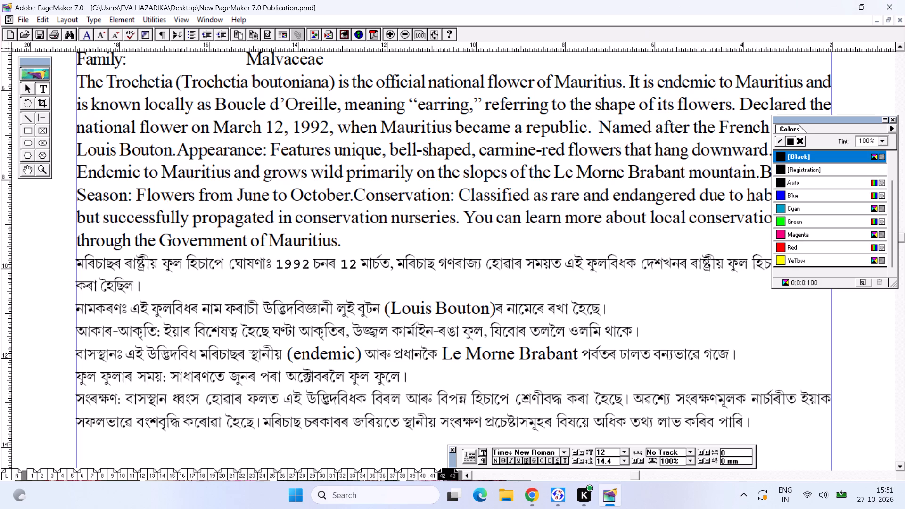
Delete the introductory label "মৰিচাছৰ ৰাষ্ট্ৰীয় ফুল হিচাপে ঘোষণাঃ" before 1992 in the Assamese text.
{"action": "left_click_drag", "start_coordinate": [273, 268], "coordinate": [63, 271]}
{"action": "key", "text": "BackSpace"}
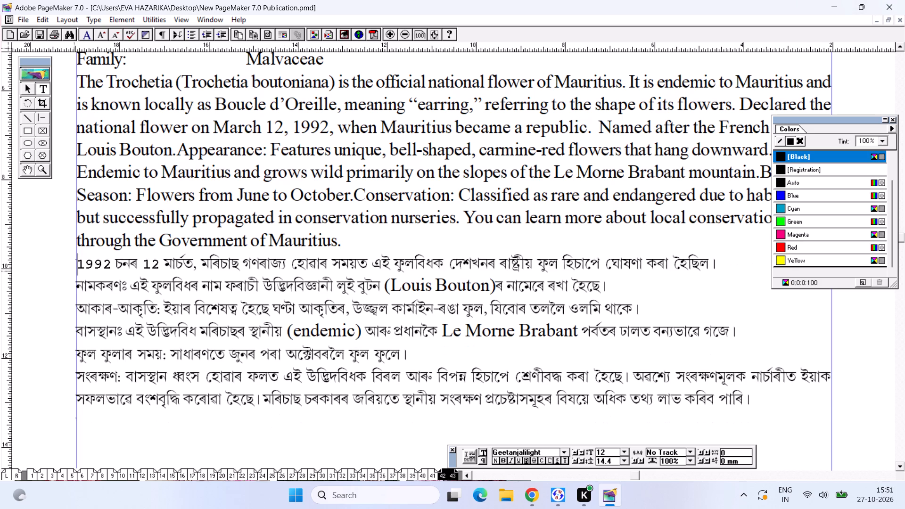
Set the year 1992 at the start of the Assamese text in the Geetanjalip font and save.
{"action": "left_click_drag", "start_coordinate": [108, 268], "coordinate": [49, 261]}
{"action": "key", "text": "ctrl+t"}
{"action": "key", "text": "ctrl+Left"}
{"action": "key", "text": "ctrl+Left"}
{"action": "key", "text": "ctrl+Return"}
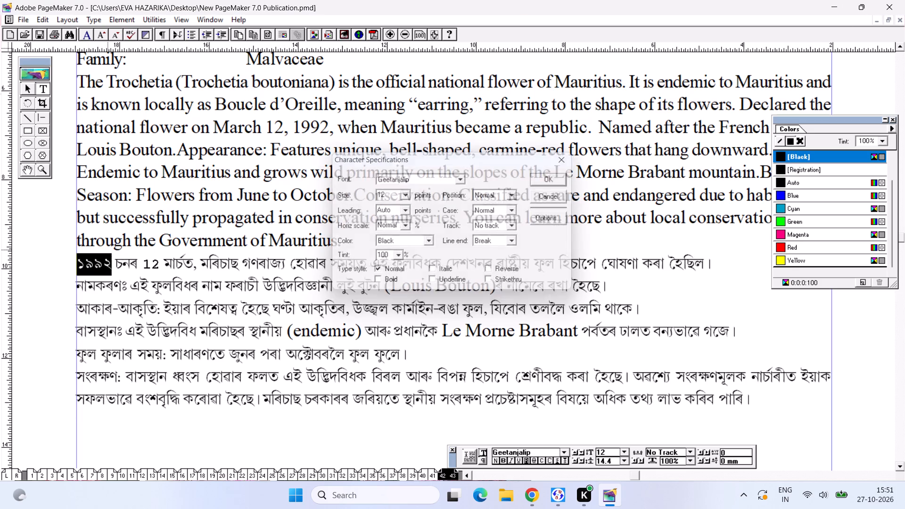
{"action": "key", "text": "ctrl+s"}
Set the day number 12 in the first Assamese sentence in the Geetanjalip font and save the publication.
{"action": "left_click_drag", "start_coordinate": [140, 268], "coordinate": [156, 271]}
{"action": "key", "text": "ctrl+t"}
{"action": "key", "text": "ctrl+Left"}
{"action": "key", "text": "ctrl+Left"}
{"action": "key", "text": "ctrl+Return"}
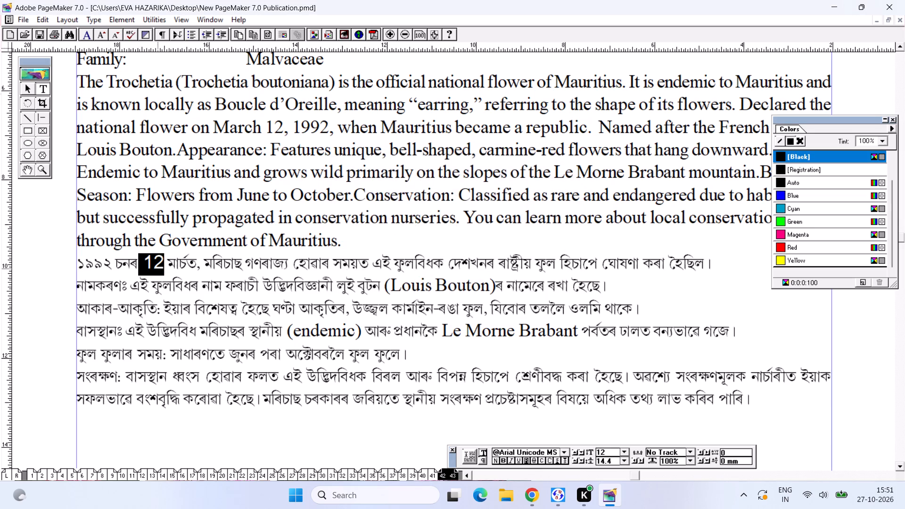
{"action": "key", "text": "ctrl+t"}
{"action": "key", "text": "ctrl+g"}
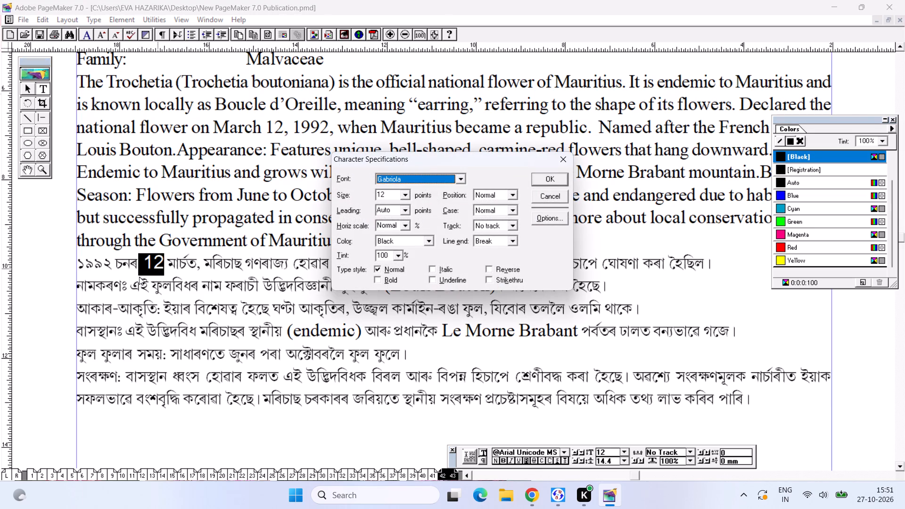
{"action": "key", "text": "ctrl+Right"}
{"action": "key", "text": "ctrl+Right"}
{"action": "key", "text": "ctrl+Right"}
{"action": "key", "text": "ctrl+Right"}
{"action": "key", "text": "ctrl+Right"}
{"action": "key", "text": "ctrl+Right"}
{"action": "key", "text": "ctrl+Right"}
{"action": "key", "text": "ctrl+Right"}
{"action": "key", "text": "ctrl+Right"}
{"action": "key", "text": "ctrl+Right"}
{"action": "key", "text": "ctrl+Left"}
{"action": "key", "text": "ctrl+Left"}
{"action": "key", "text": "ctrl+Left"}
{"action": "key", "text": "ctrl+Left"}
{"action": "key", "text": "ctrl+Left"}
{"action": "key", "text": "ctrl+Return"}
{"action": "key", "text": "ctrl+s"}
Delete the "নামকৰণঃ" label and join its sentence to the first Assamese paragraph, separated by a space.
{"action": "left_click_drag", "start_coordinate": [336, 305], "coordinate": [308, 279]}
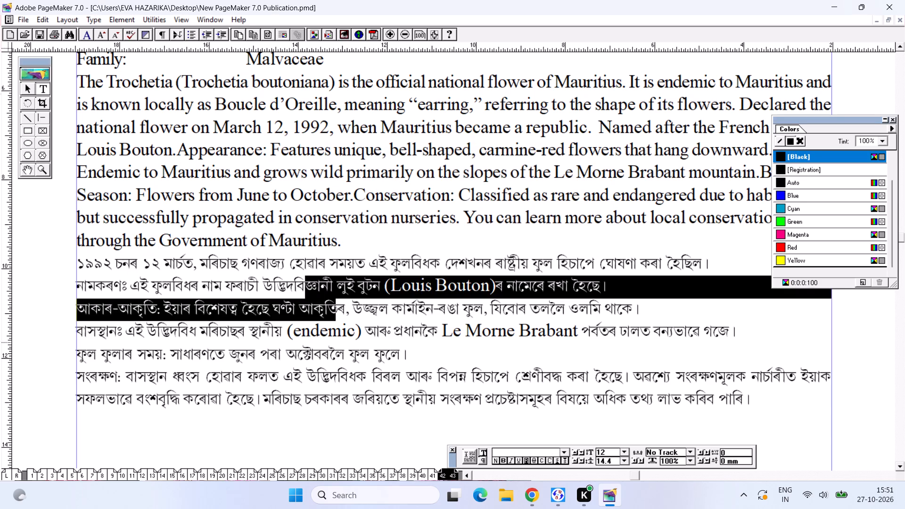
{"action": "left_click", "coordinate": [159, 302]}
{"action": "left_click_drag", "start_coordinate": [128, 294], "coordinate": [109, 290]}
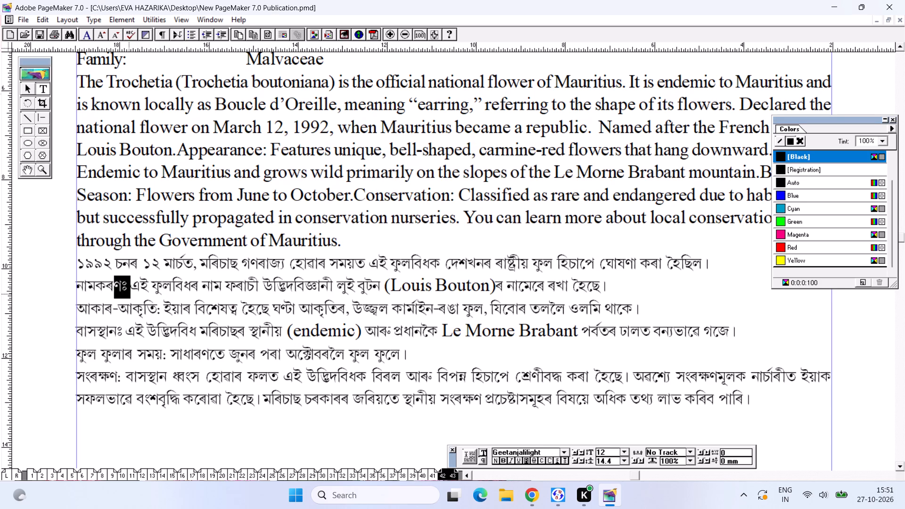
{"action": "left_click_drag", "start_coordinate": [109, 290], "coordinate": [60, 288]}
{"action": "key", "text": "BackSpace"}
{"action": "key", "text": "BackSpace"}
{"action": "left_click_drag", "start_coordinate": [82, 286], "coordinate": [122, 286]}
{"action": "key", "text": "space"}
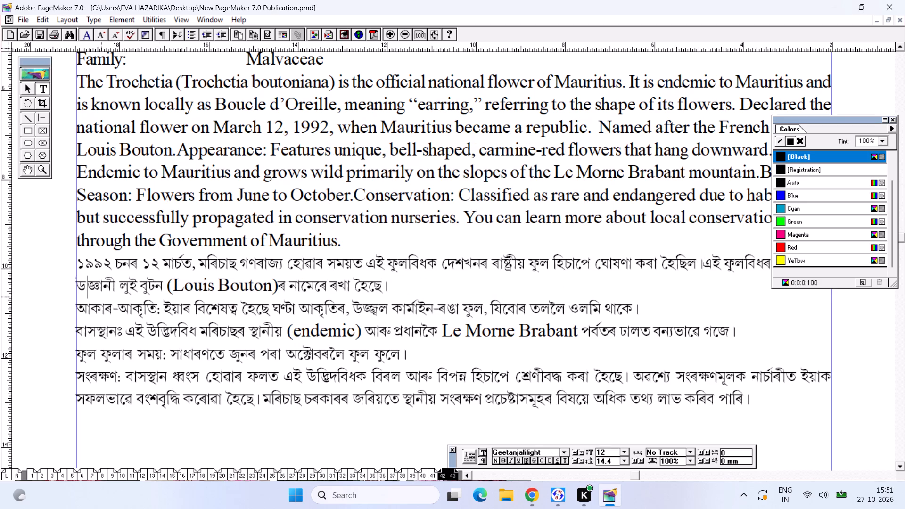
{"action": "key", "text": "ctrl+z"}
{"action": "left_click", "coordinate": [99, 287]}
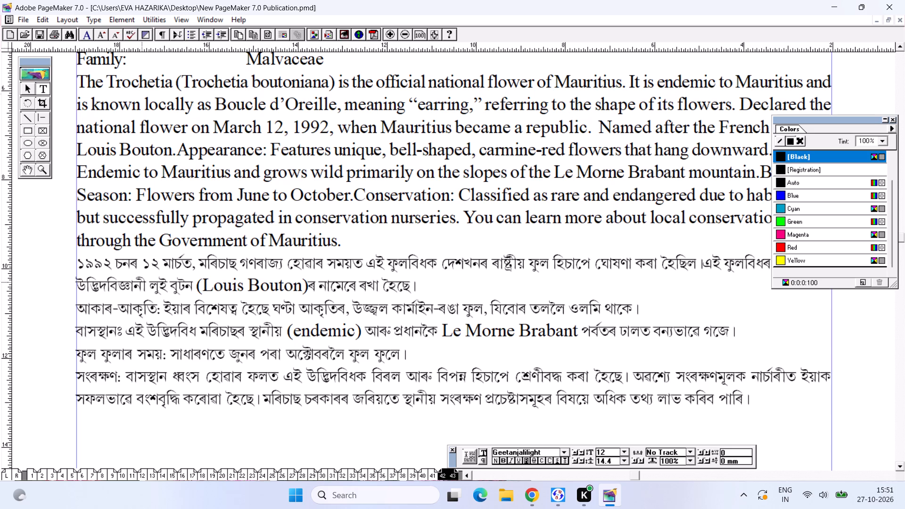
{"action": "left_click", "coordinate": [711, 257]}
{"action": "left_click", "coordinate": [703, 258]}
{"action": "key", "text": "space"}
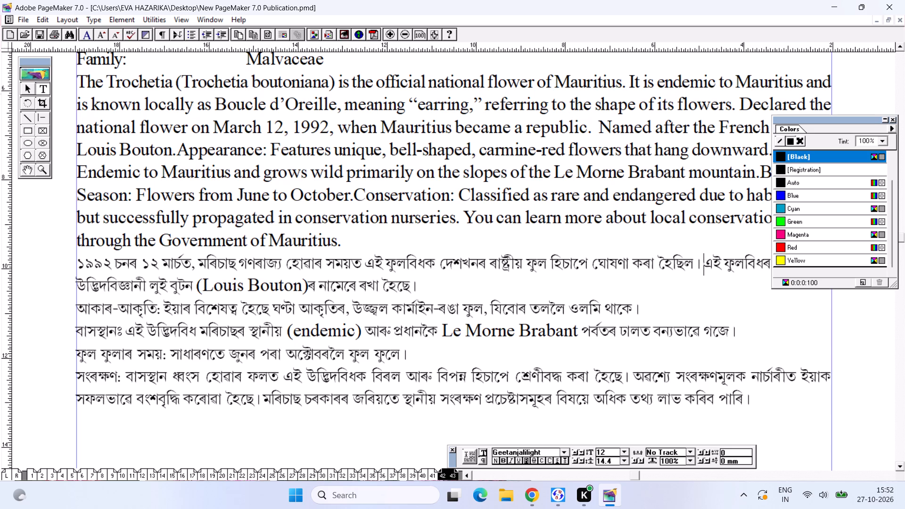
Delete the "আকাৰ-আকৃতি:" label and join its sentence to the Assamese paragraph above with a space.
{"action": "left_click", "coordinate": [77, 307]}
{"action": "left_click_drag", "start_coordinate": [165, 306], "coordinate": [56, 309]}
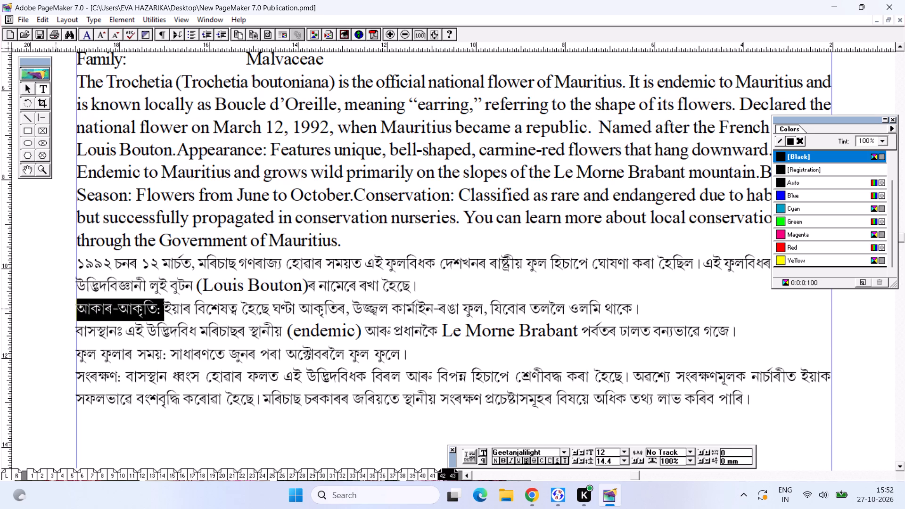
{"action": "key", "text": "BackSpace"}
{"action": "left_click_drag", "start_coordinate": [76, 309], "coordinate": [82, 308]}
{"action": "key", "text": "BackSpace"}
{"action": "left_click_drag", "start_coordinate": [83, 308], "coordinate": [98, 306]}
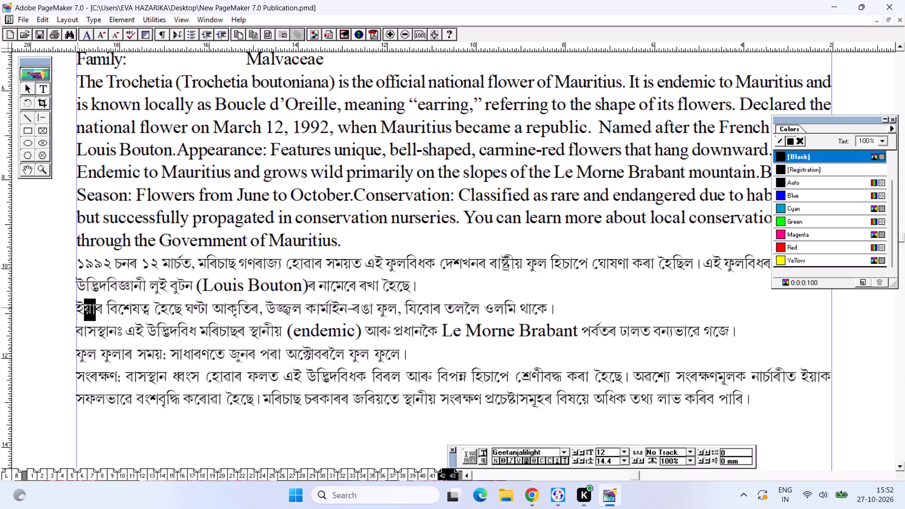
{"action": "left_click", "coordinate": [77, 307]}
{"action": "key", "text": "BackSpace"}
{"action": "key", "text": "space"}
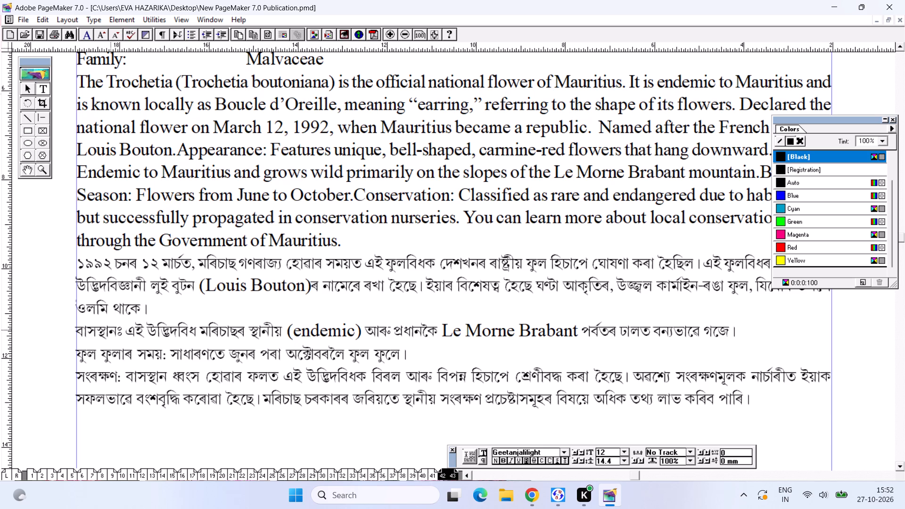
Delete the "বাসস্থানঃ" label and join its sentence to the Assamese paragraph above.
{"action": "left_click_drag", "start_coordinate": [119, 329], "coordinate": [62, 332]}
{"action": "key", "text": "BackSpace"}
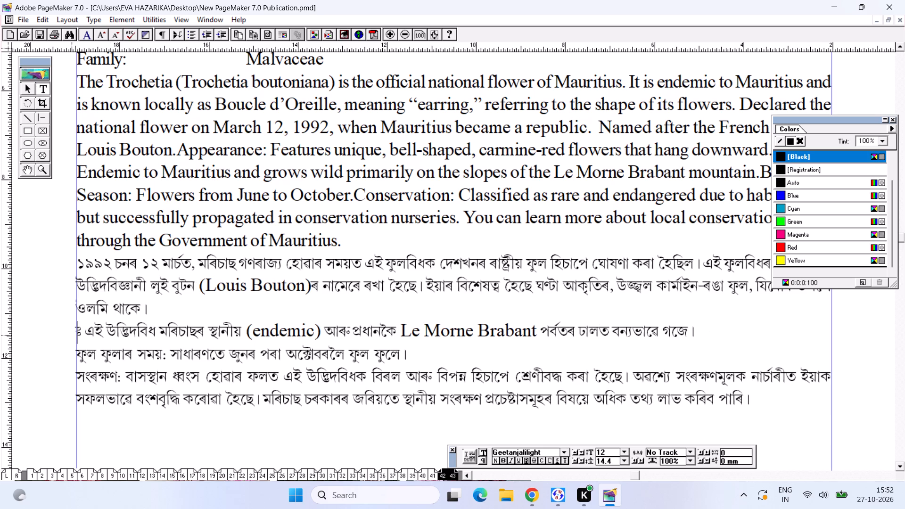
{"action": "key", "text": "Right"}
{"action": "key", "text": "BackSpace"}
{"action": "key", "text": "BackSpace"}
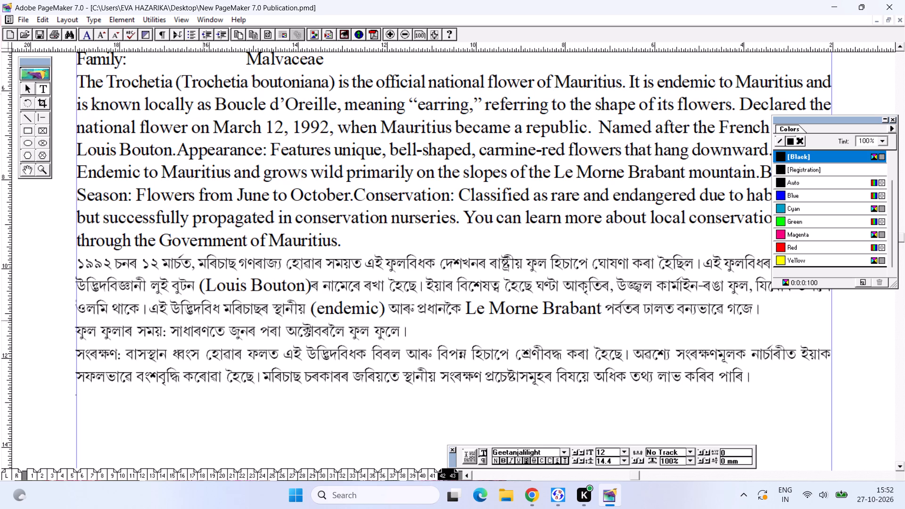
Delete the "ফুল ফুলাৰ সময়:" label and join its sentence to the Assamese paragraph above with a space.
{"action": "left_click_drag", "start_coordinate": [121, 357], "coordinate": [48, 357]}
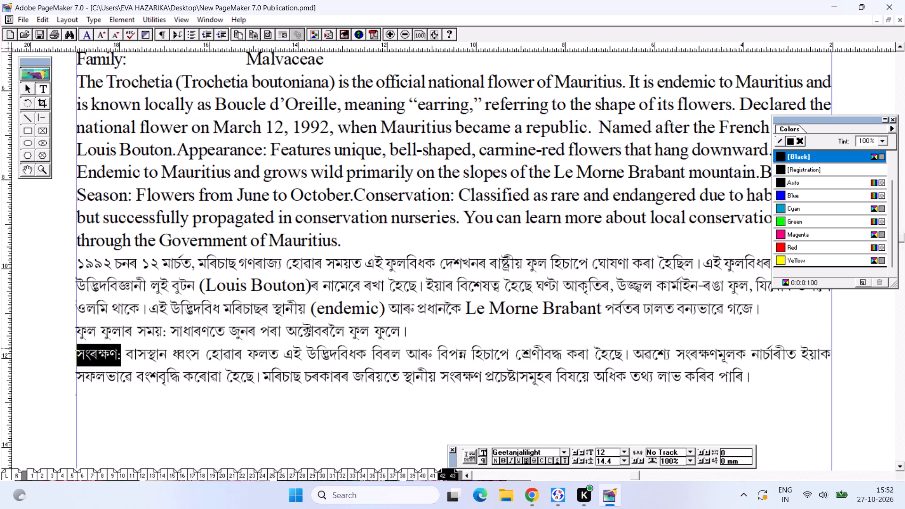
{"action": "left_click_drag", "start_coordinate": [168, 335], "coordinate": [72, 329]}
{"action": "key", "text": "BackSpace"}
{"action": "key", "text": "BackSpace"}
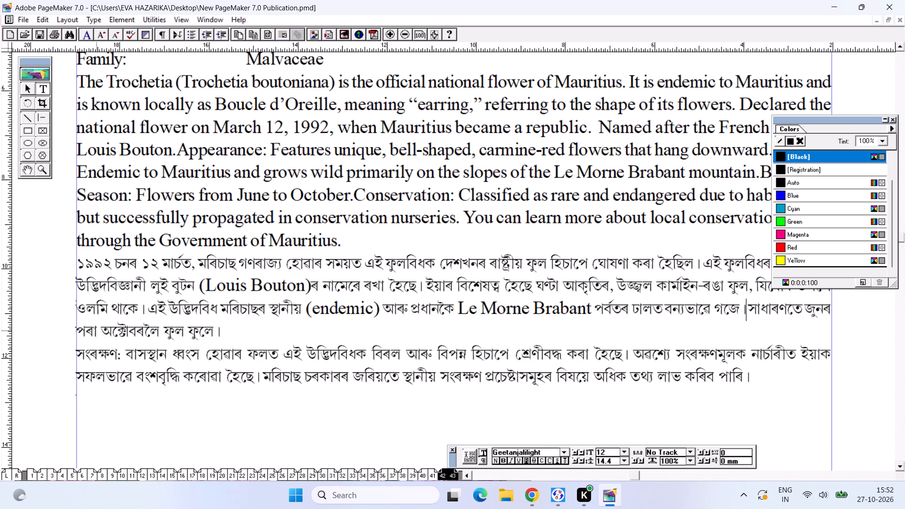
{"action": "key", "text": "space"}
Delete the "সংৰক্ষণ:" label and join the last Assamese paragraph to the text above with a space.
{"action": "left_click_drag", "start_coordinate": [122, 356], "coordinate": [74, 356]}
{"action": "key", "text": "BackSpace"}
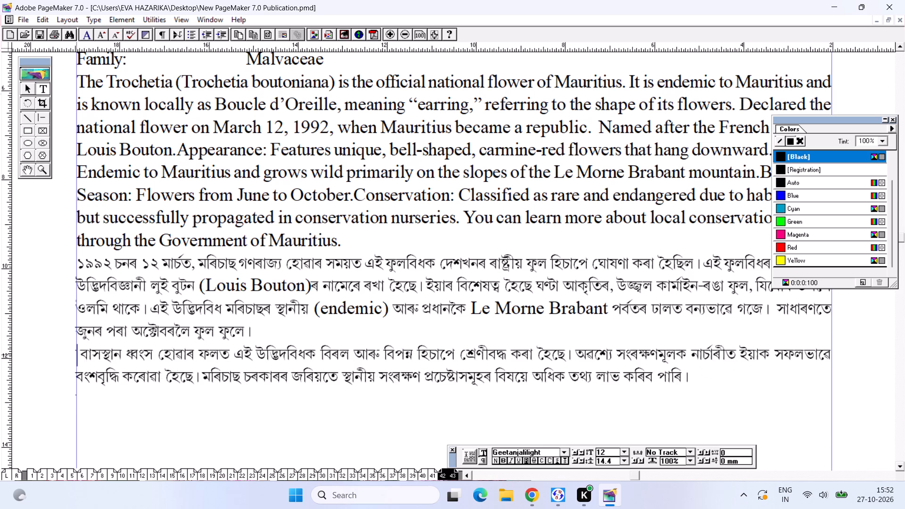
{"action": "key", "text": "BackSpace"}
{"action": "key", "text": "space"}
Enlarge the whole Assamese paragraph of the Mauritius entry to 14 points.
{"action": "left_click_drag", "start_coordinate": [78, 263], "coordinate": [617, 396]}
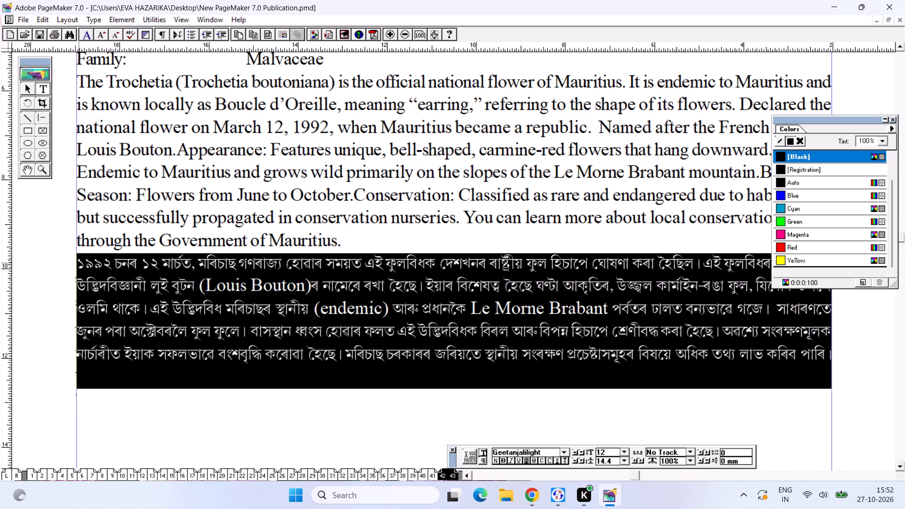
{"action": "left_click_drag", "start_coordinate": [617, 396], "coordinate": [904, 410]}
{"action": "left_click", "coordinate": [904, 410]}
{"action": "key", "text": "ctrl+shift+period"}
{"action": "key", "text": "ctrl+shift+period"}
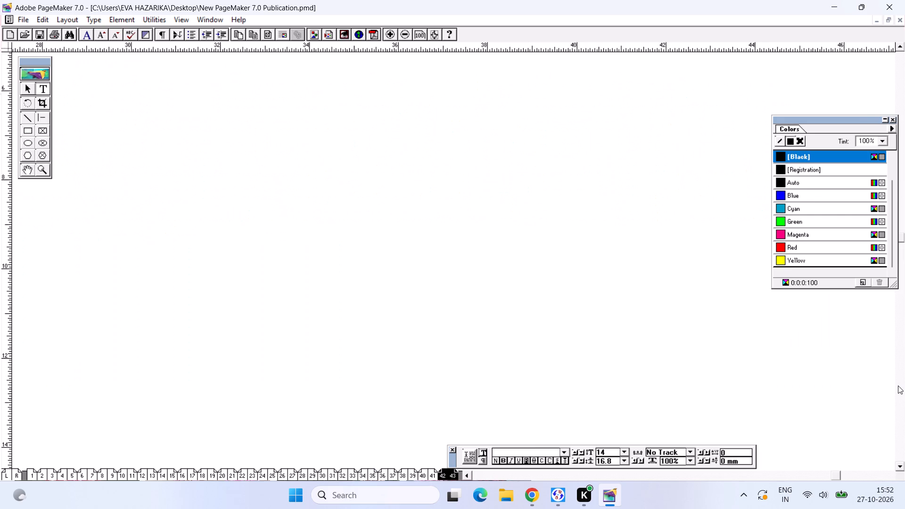
{"action": "key", "text": "ctrl+0"}
{"action": "key", "text": "ctrl+2"}
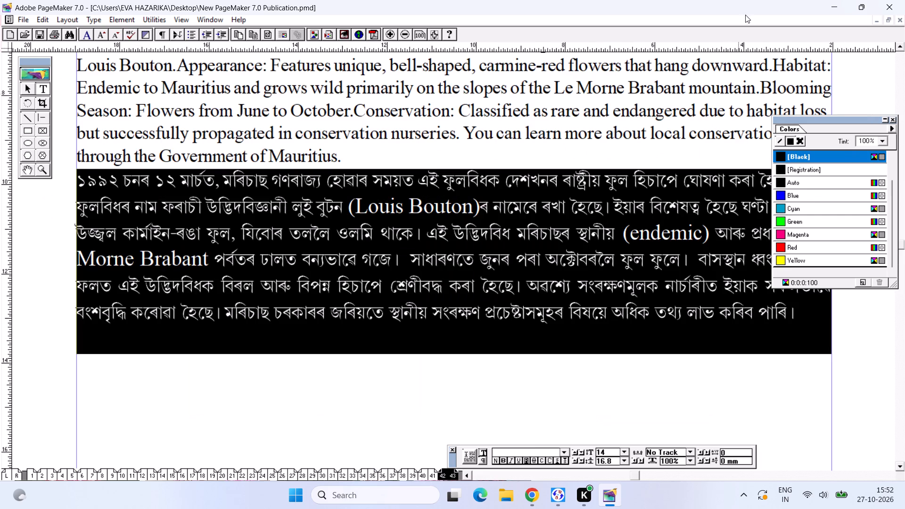
Reduce the English name "(Louis Bouton)" inside the Assamese paragraph to 12 points and save the publication.
{"action": "left_click_drag", "start_coordinate": [261, 202], "coordinate": [251, 279], "text": "alt"}
{"action": "left_click_drag", "start_coordinate": [275, 270], "coordinate": [266, 284], "text": "alt"}
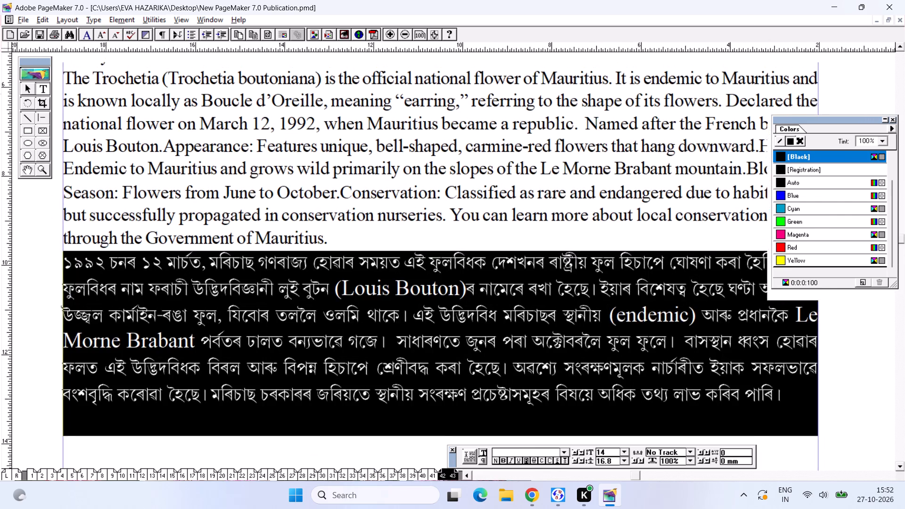
{"action": "left_click", "coordinate": [267, 298]}
{"action": "left_click_drag", "start_coordinate": [332, 294], "coordinate": [467, 304]}
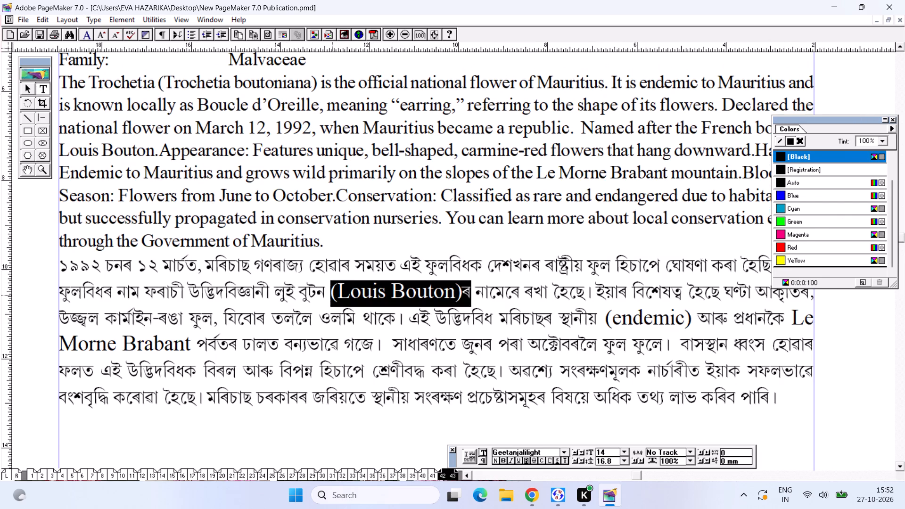
{"action": "left_click_drag", "start_coordinate": [467, 304], "coordinate": [460, 304]}
{"action": "key", "text": "ctrl+shift+comma"}
{"action": "key", "text": "ctrl+shift+comma"}
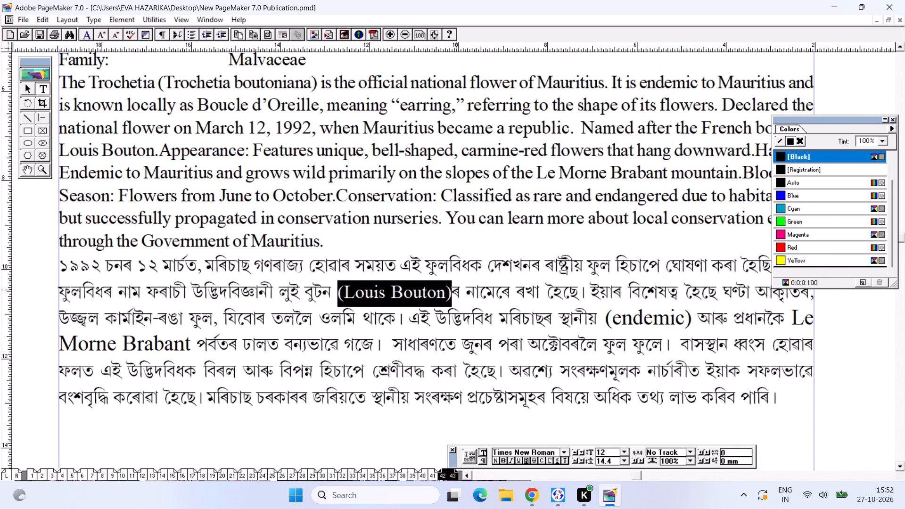
{"action": "key", "text": "ctrl+s"}
{"action": "key", "text": "ctrl+s"}
Reduce the English word "(endemic)" inside the Assamese paragraph to 12 points.
{"action": "left_click_drag", "start_coordinate": [604, 316], "coordinate": [633, 322]}
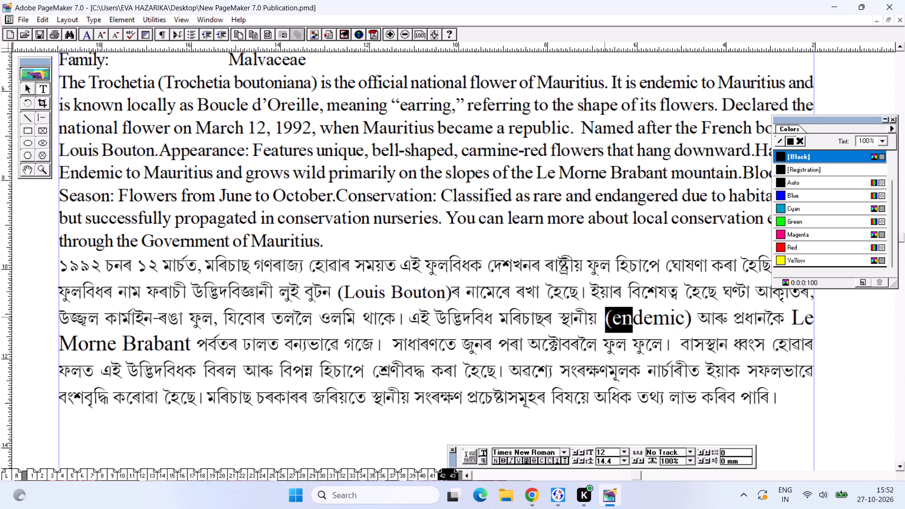
{"action": "left_click_drag", "start_coordinate": [633, 322], "coordinate": [691, 328]}
{"action": "key", "text": "ctrl+shift+comma"}
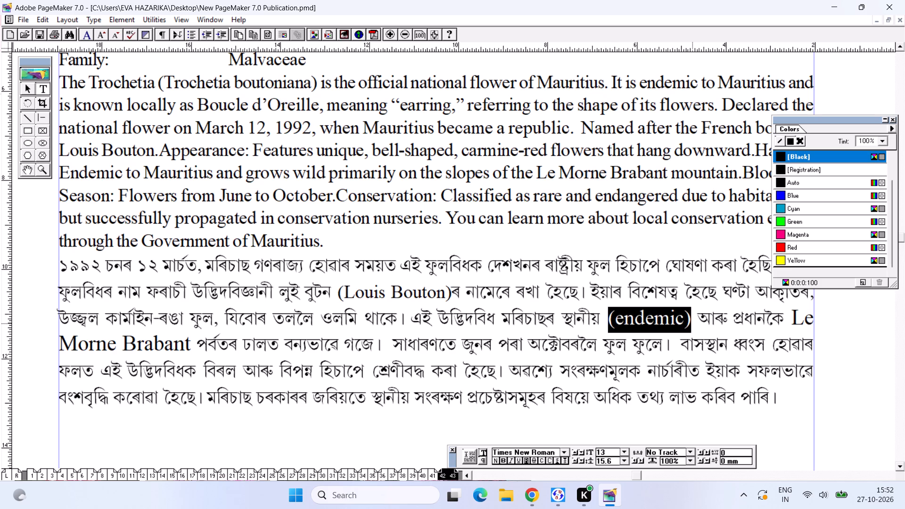
{"action": "key", "text": "ctrl+shift+comma"}
Reduce the English name "Le Morne Brabant" inside the Assamese paragraph to 12 points and save the publication.
{"action": "left_click_drag", "start_coordinate": [796, 320], "coordinate": [799, 321]}
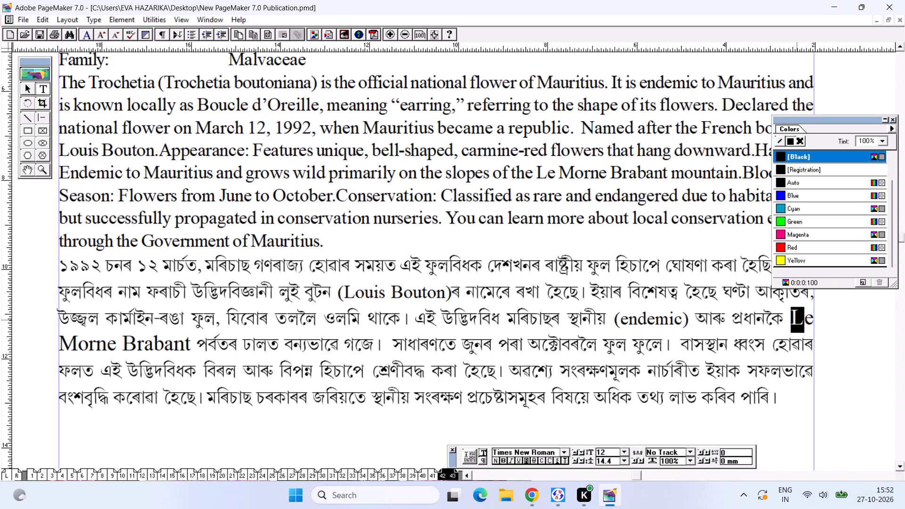
{"action": "left_click_drag", "start_coordinate": [799, 321], "coordinate": [827, 322]}
{"action": "left_click", "coordinate": [199, 347], "text": "shift"}
{"action": "key", "text": "ctrl+shift+comma"}
{"action": "key", "text": "ctrl+shift+comma"}
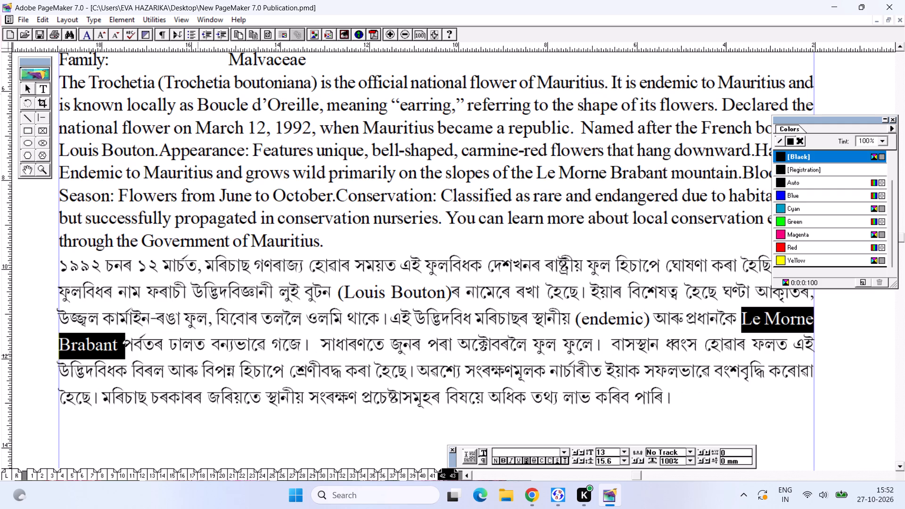
{"action": "key", "text": "ctrl+s"}
{"action": "left_click", "coordinate": [403, 359]}
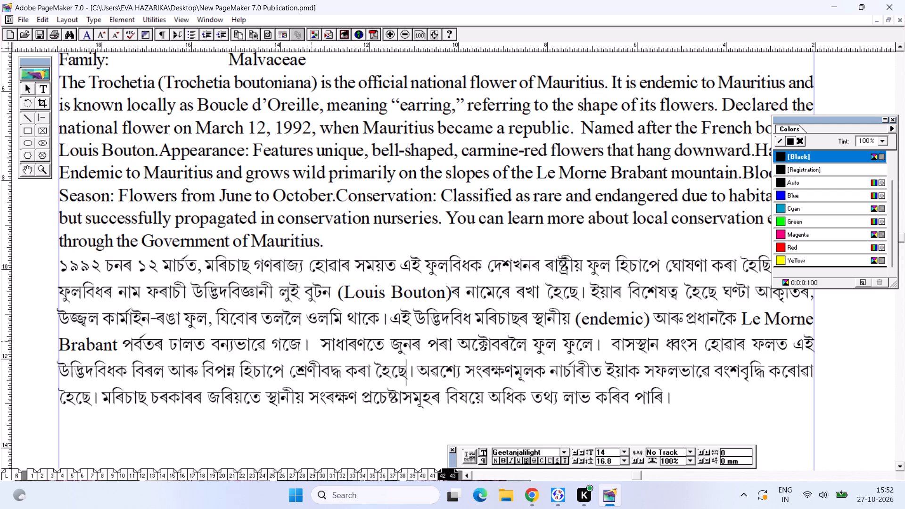
Remove the extra spaces before "সাধাৰণতে" and "বাসস্থান" in the Assamese paragraph and save the publication.
{"action": "left_click", "coordinate": [313, 341]}
{"action": "key", "text": "BackSpace"}
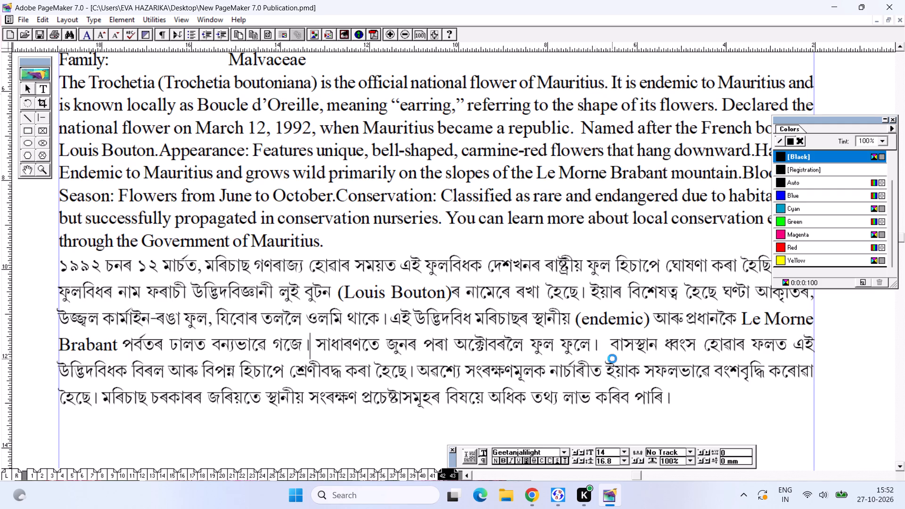
{"action": "key", "text": "ctrl+s"}
{"action": "left_click", "coordinate": [614, 350]}
{"action": "key", "text": "BackSpace"}
{"action": "key", "text": "ctrl+s"}
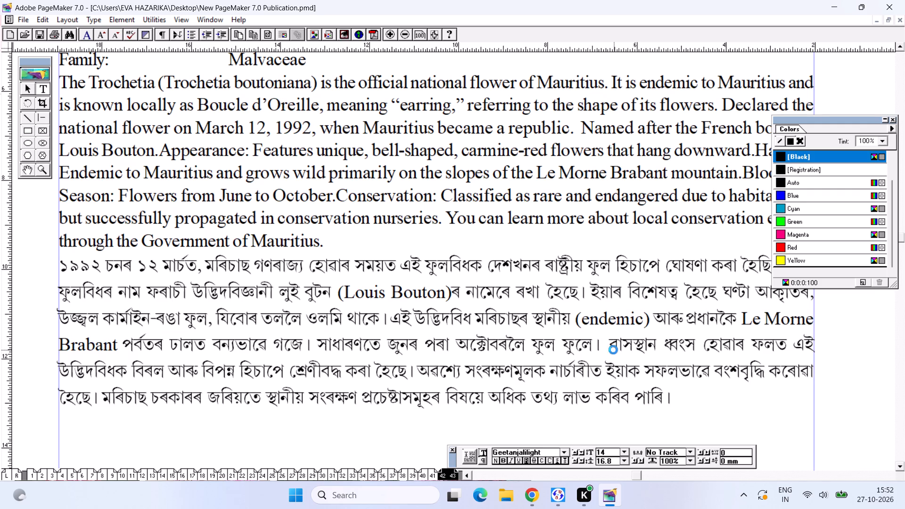
{"action": "key", "text": "ctrl+s"}
Copy the heading text "National Flower of Mauritius" and search Google Images in Chrome for it.
{"action": "key", "text": "ctrl+0"}
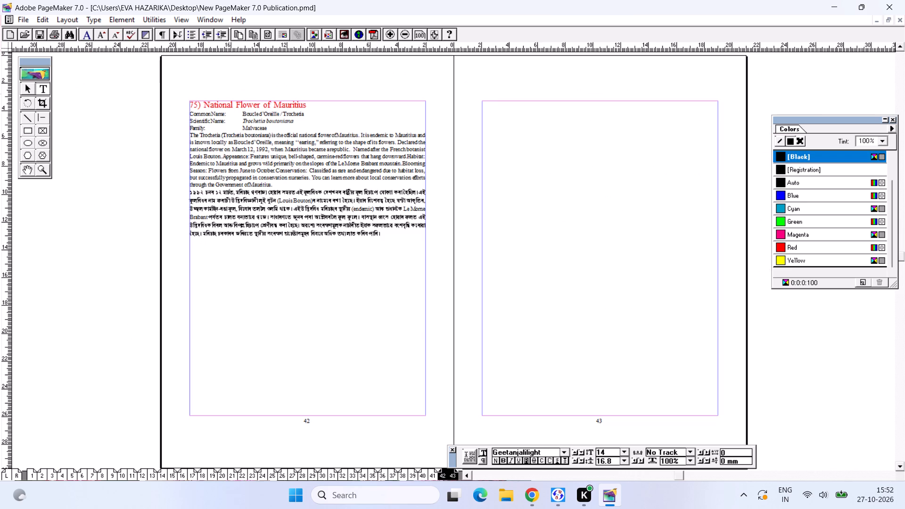
{"action": "left_click_drag", "start_coordinate": [202, 106], "coordinate": [347, 108]}
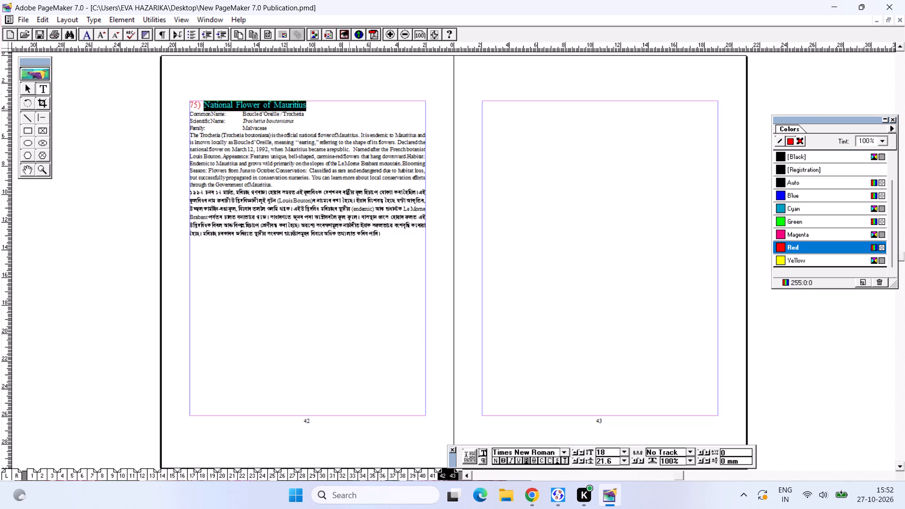
{"action": "key", "text": "ctrl+c"}
{"action": "key", "text": "ctrl+c"}
{"action": "key", "text": "ctrl+c"}
{"action": "left_click", "coordinate": [536, 497]}
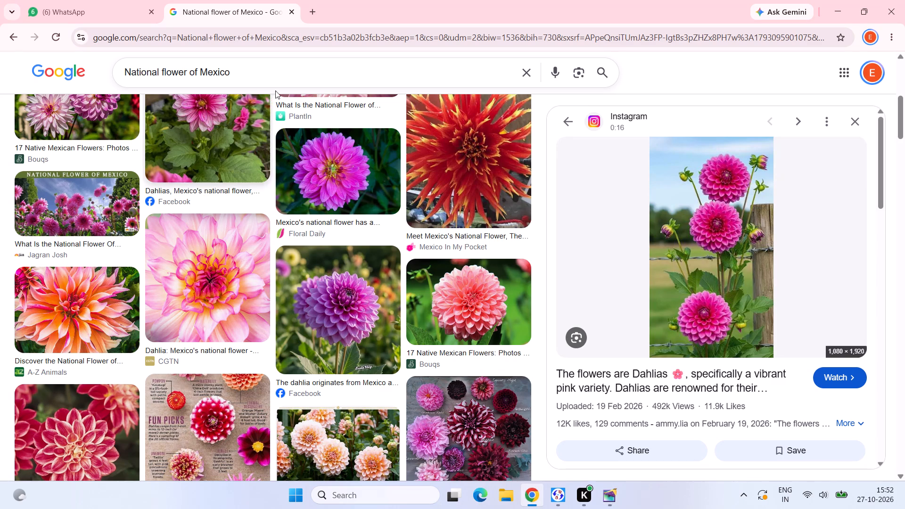
{"action": "left_click_drag", "start_coordinate": [271, 69], "coordinate": [0, 62]}
{"action": "key", "text": "ctrl+v"}
{"action": "key", "text": "Return"}
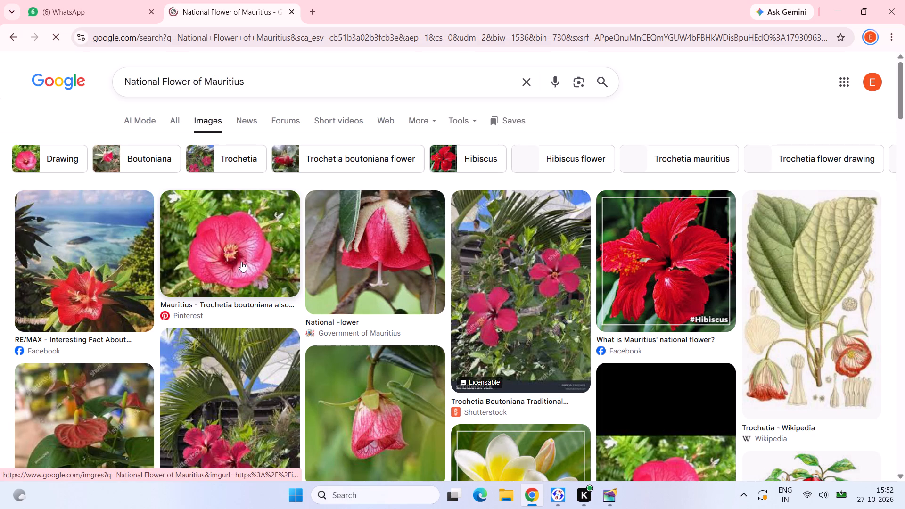
Copy the Pinterest picture of the pink Trochetia flower and paste it into the PageMaker publication.
{"action": "scroll", "coordinate": [264, 251], "scroll_direction": "down", "scroll_amount": 1}
{"action": "left_click", "coordinate": [206, 214]}
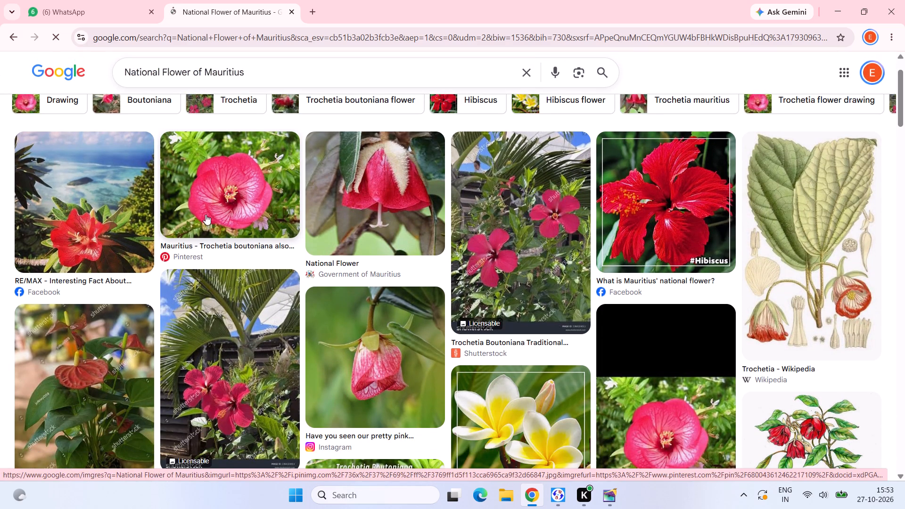
{"action": "right_click", "coordinate": [709, 226]}
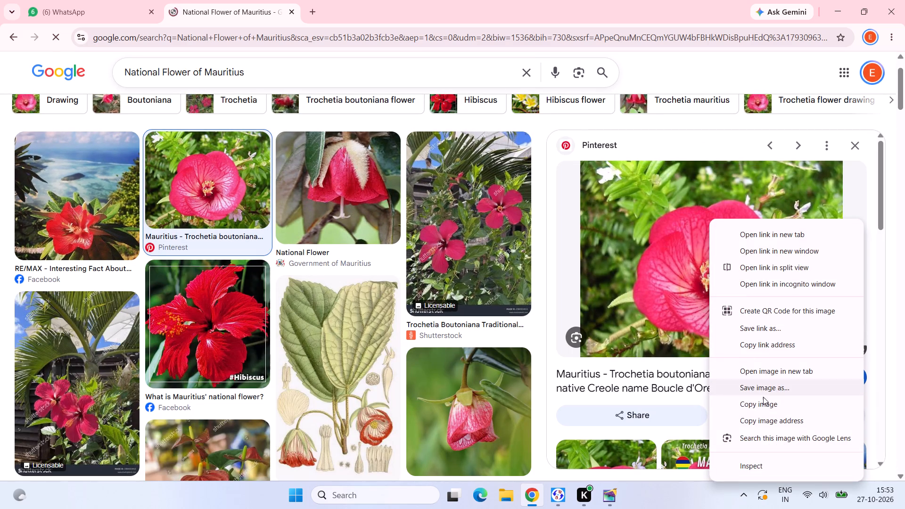
{"action": "left_click", "coordinate": [766, 393]}
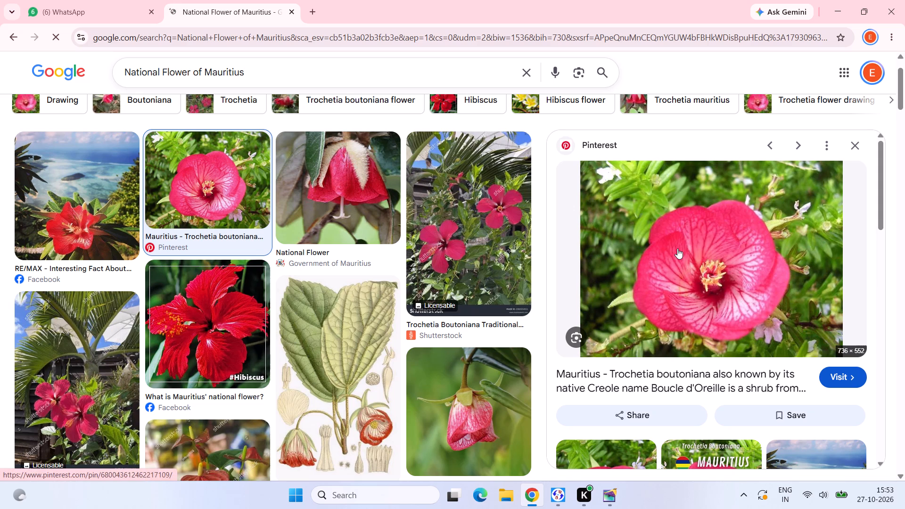
{"action": "right_click", "coordinate": [679, 246]}
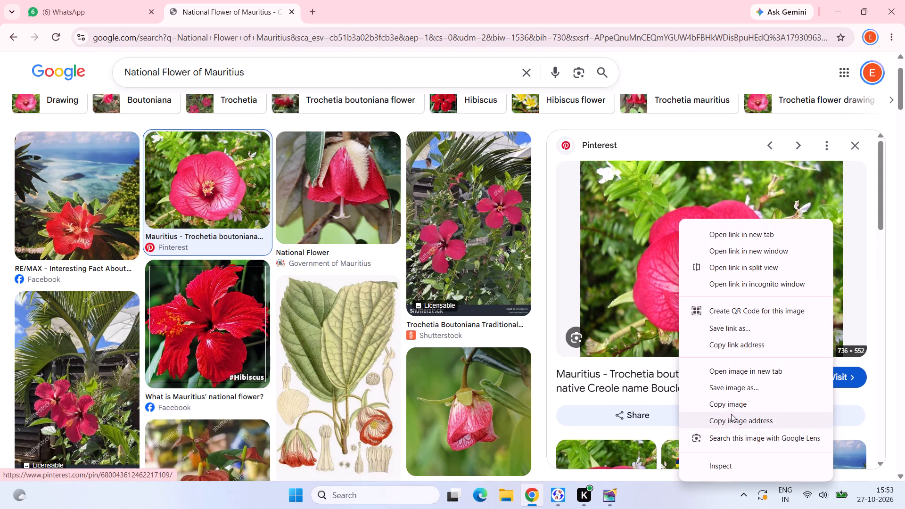
{"action": "left_click", "coordinate": [732, 400]}
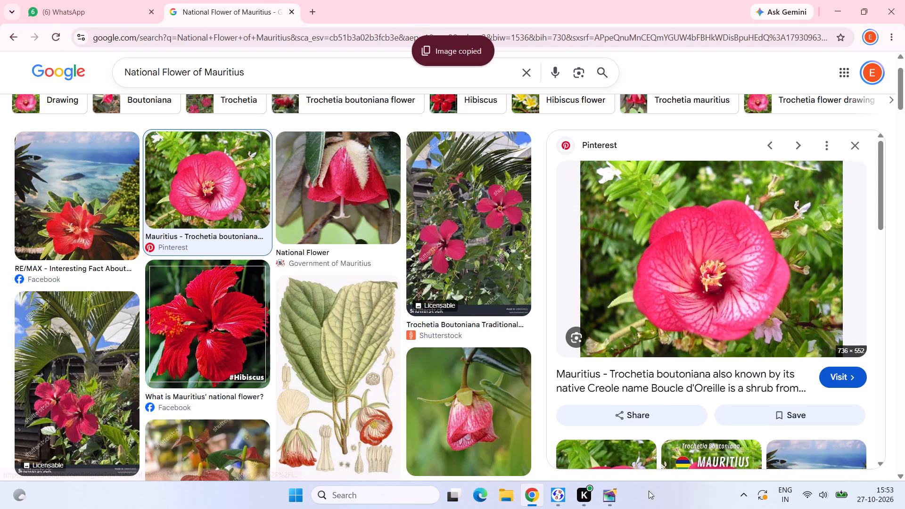
{"action": "left_click", "coordinate": [621, 493]}
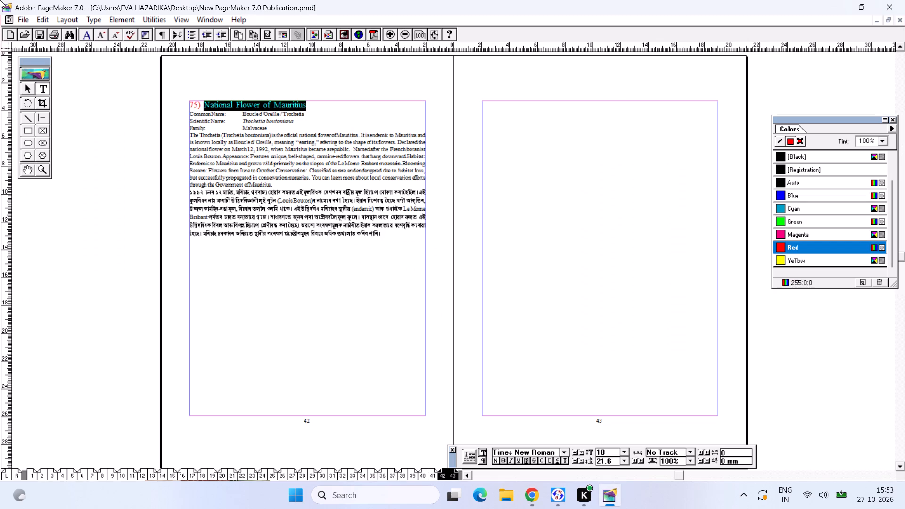
{"action": "left_click", "coordinate": [32, 90]}
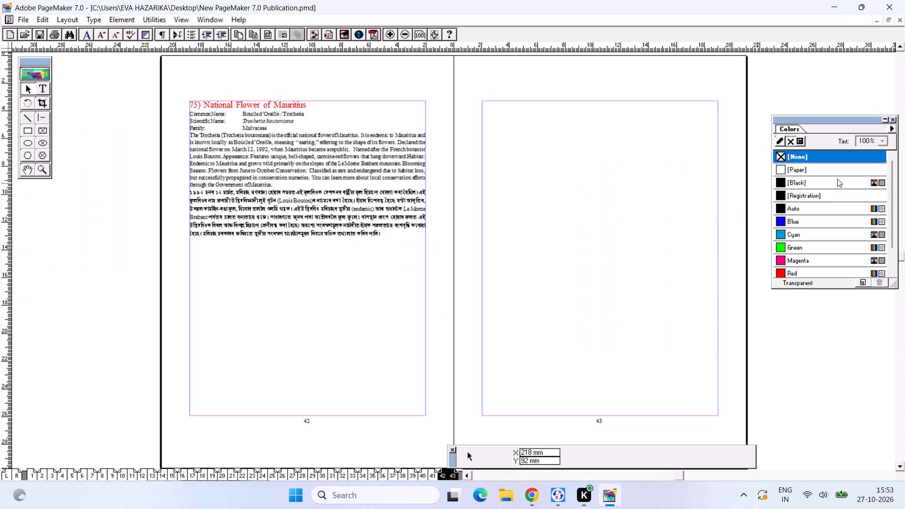
{"action": "key", "text": "ctrl+v"}
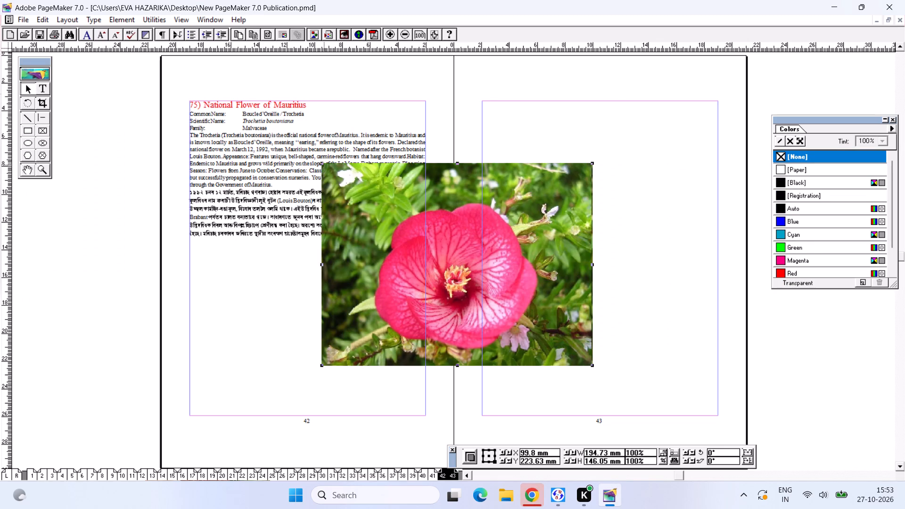
Shrink the pasted flower picture to about 56 by 39 mm and place it at the upper-right corner of page 42's text area.
{"action": "left_click_drag", "start_coordinate": [324, 165], "coordinate": [506, 305]}
{"action": "left_click_drag", "start_coordinate": [558, 352], "coordinate": [463, 276]}
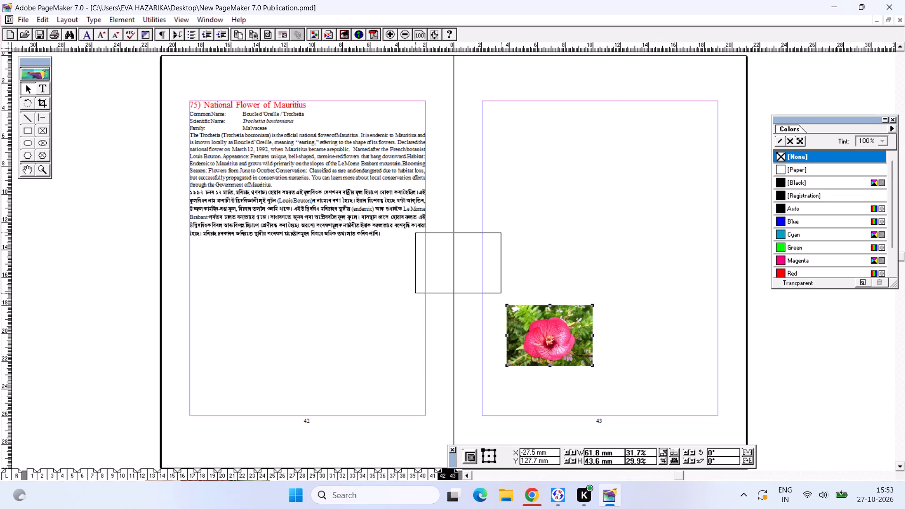
{"action": "left_click_drag", "start_coordinate": [463, 276], "coordinate": [395, 148]}
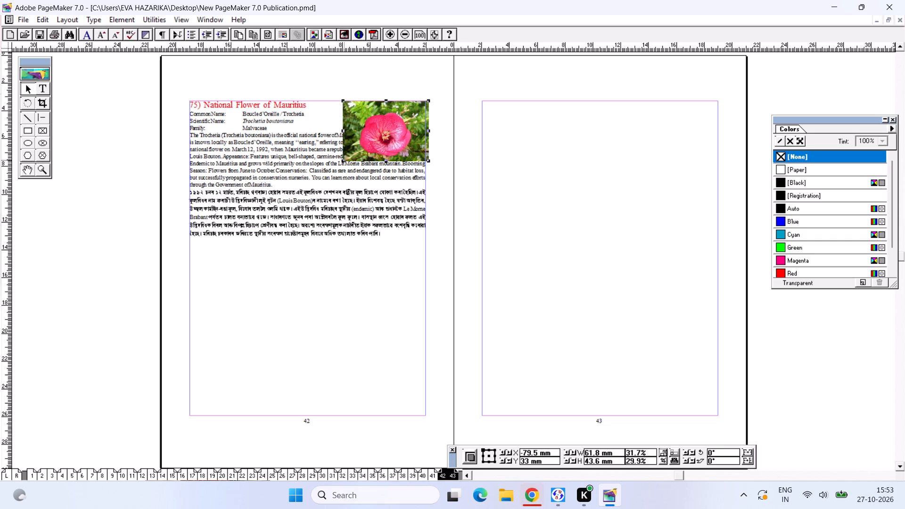
{"action": "left_click_drag", "start_coordinate": [344, 160], "coordinate": [350, 154]}
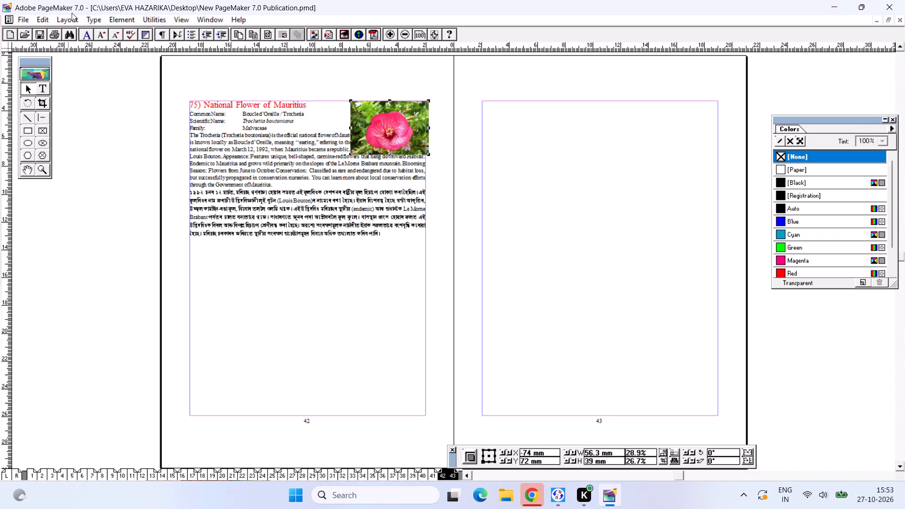
Apply rectangular text wrap to the pink flower picture on page 42.
{"action": "left_click", "coordinate": [118, 17]}
{"action": "left_click", "coordinate": [157, 121]}
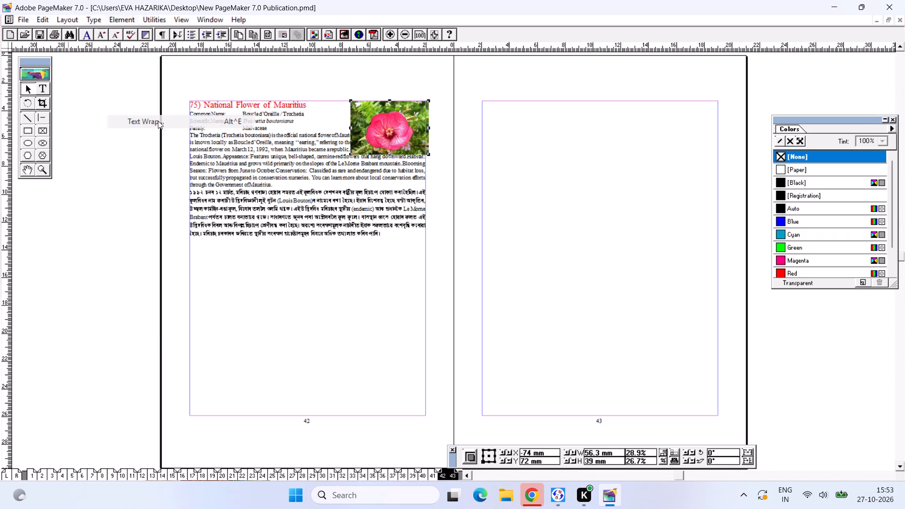
{"action": "left_click", "coordinate": [428, 176]}
{"action": "left_click", "coordinate": [494, 165]}
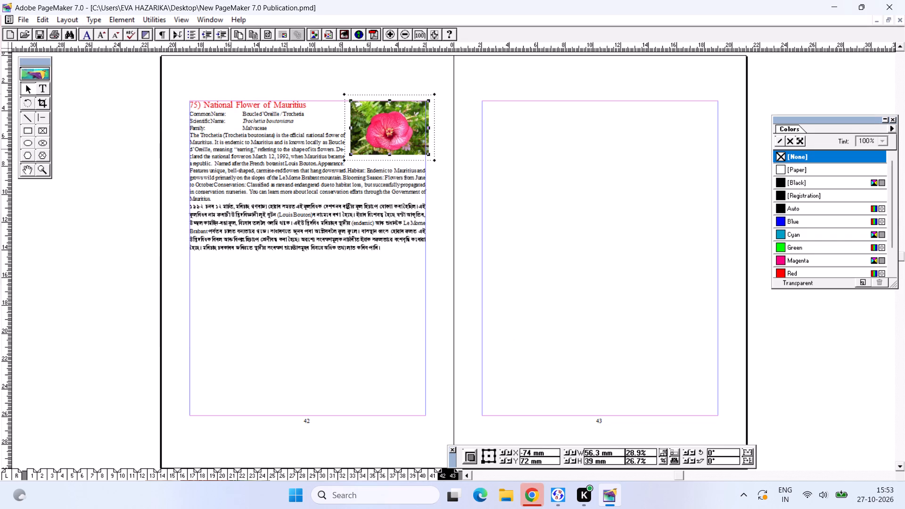
Resize the pink flower picture to about 54 by 39 mm, fitting it within page 42's text margins at the upper-right corner.
{"action": "left_click_drag", "start_coordinate": [394, 149], "coordinate": [387, 148]}
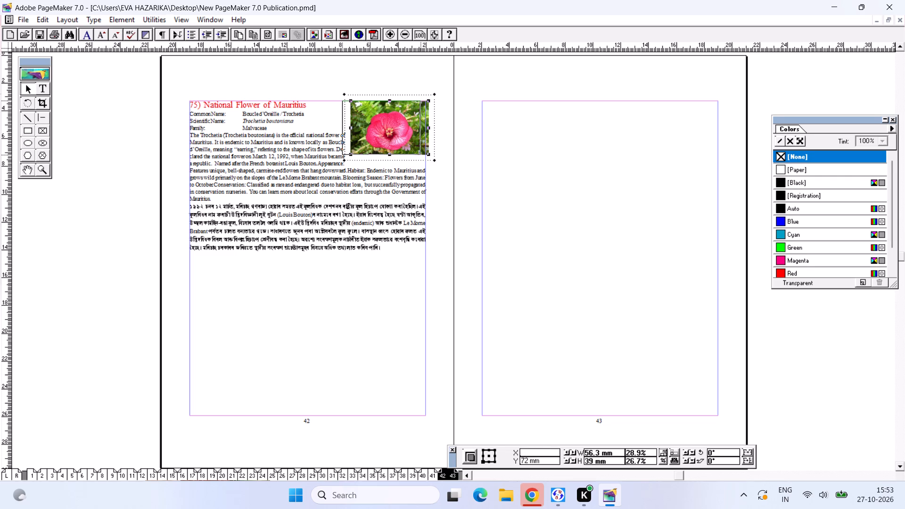
{"action": "left_click_drag", "start_coordinate": [387, 148], "coordinate": [387, 148]}
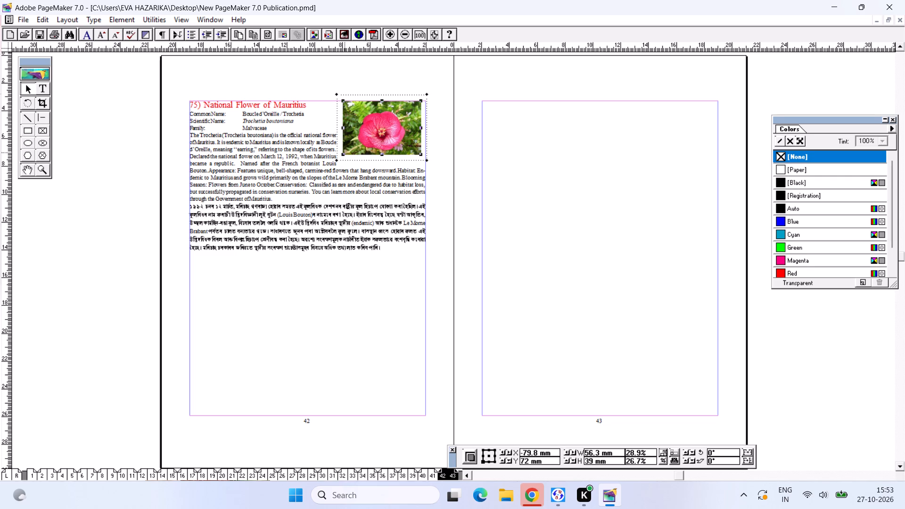
{"action": "left_click", "coordinate": [343, 152]}
{"action": "left_click_drag", "start_coordinate": [377, 147], "coordinate": [382, 147]}
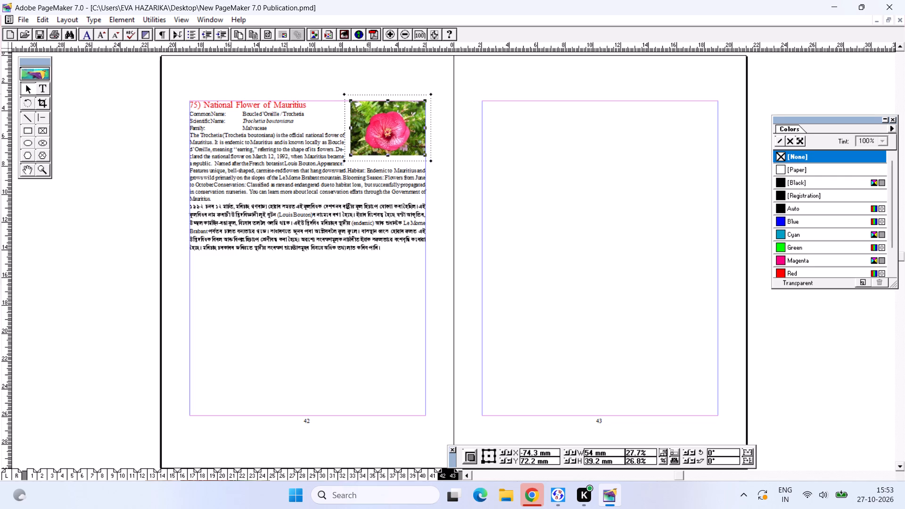
{"action": "left_click", "coordinate": [368, 222]}
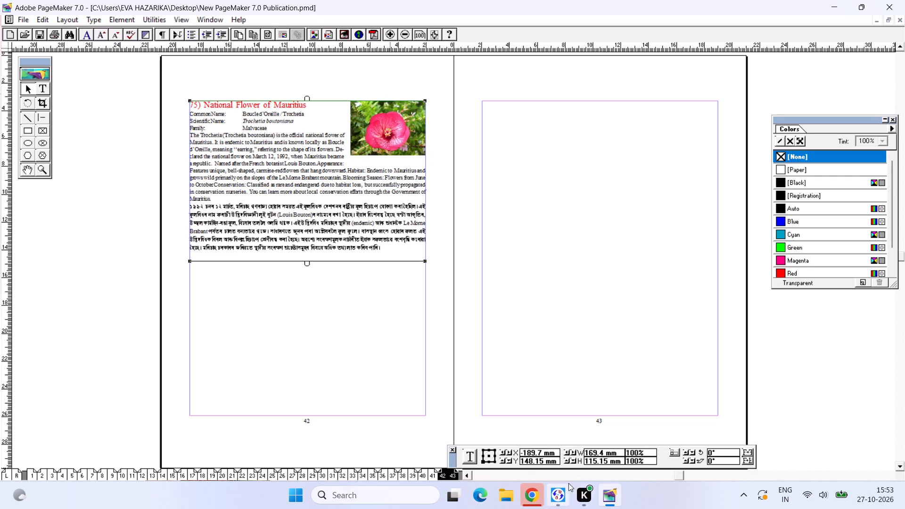
{"action": "left_click", "coordinate": [377, 181]}
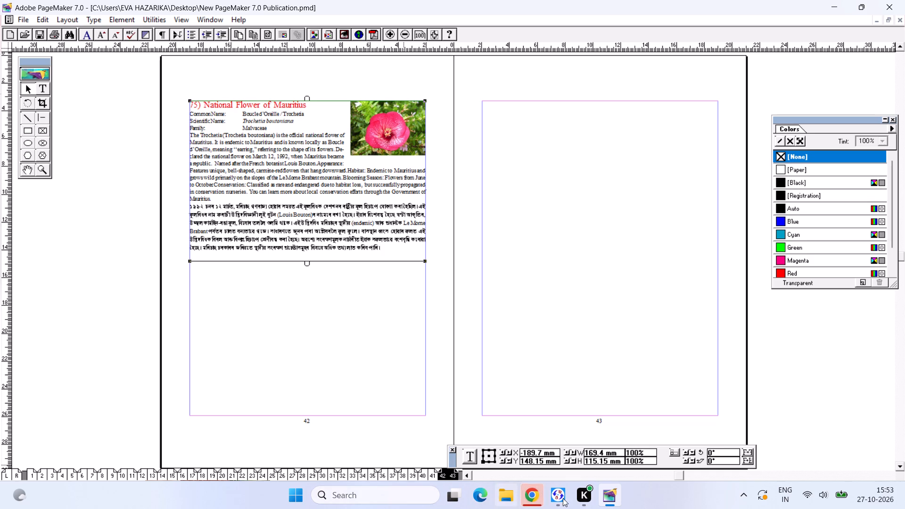
Copy the Facebook picture of the red Trochetia above the sea from Chrome and paste it into the PageMaker publication.
{"action": "left_click", "coordinate": [539, 499]}
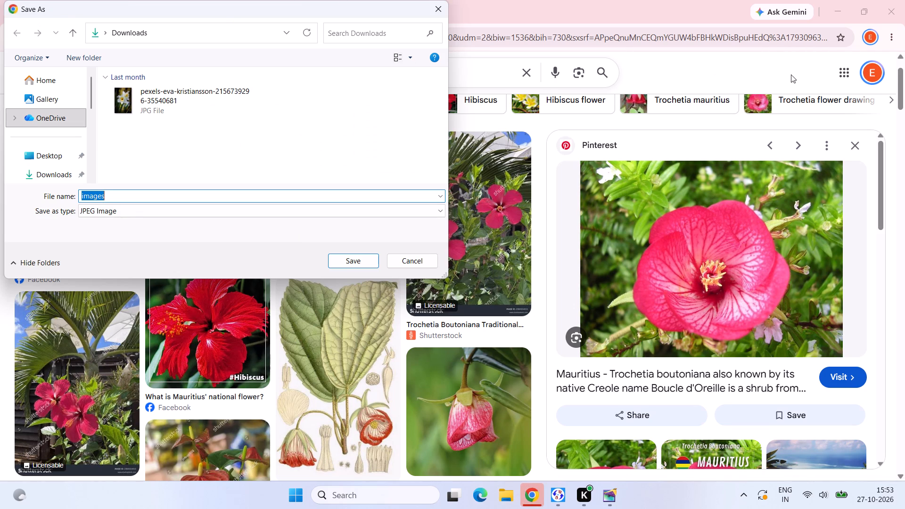
{"action": "left_click", "coordinate": [405, 266]}
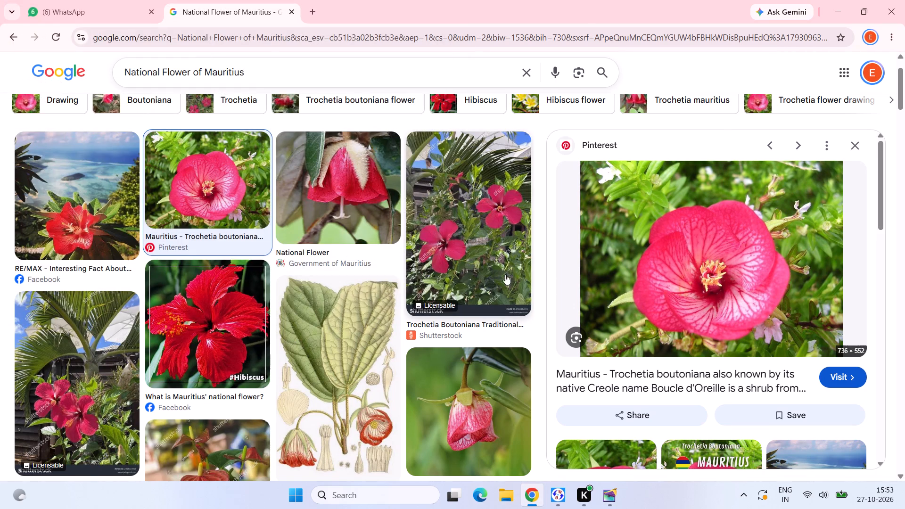
{"action": "left_click", "coordinate": [114, 190]}
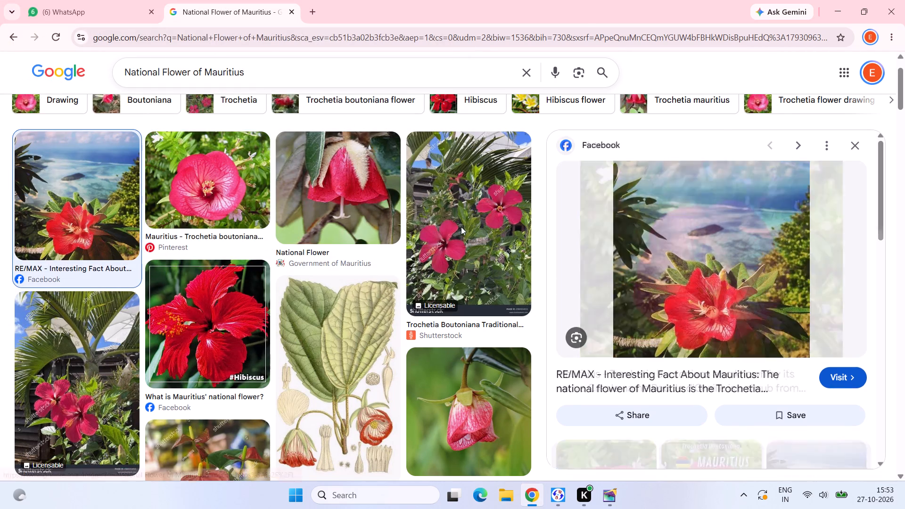
{"action": "right_click", "coordinate": [666, 213]}
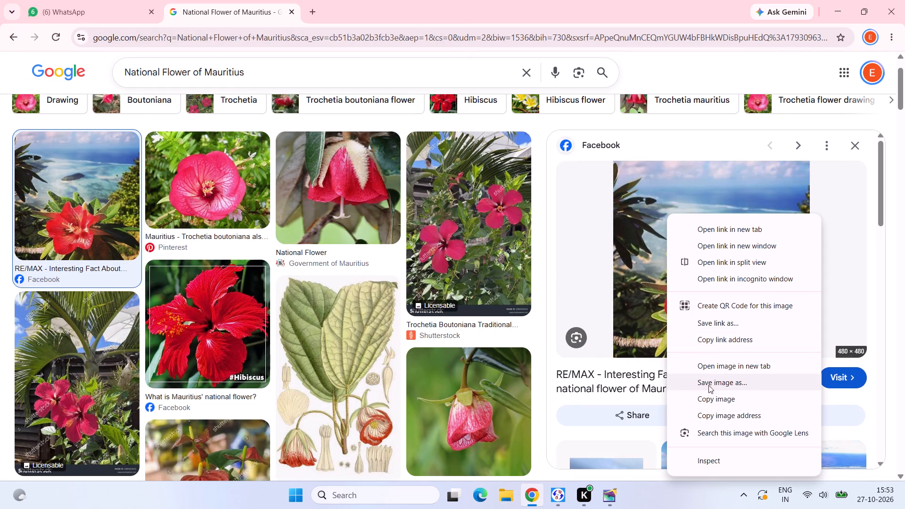
{"action": "left_click", "coordinate": [708, 397]}
{"action": "left_click", "coordinate": [609, 495]}
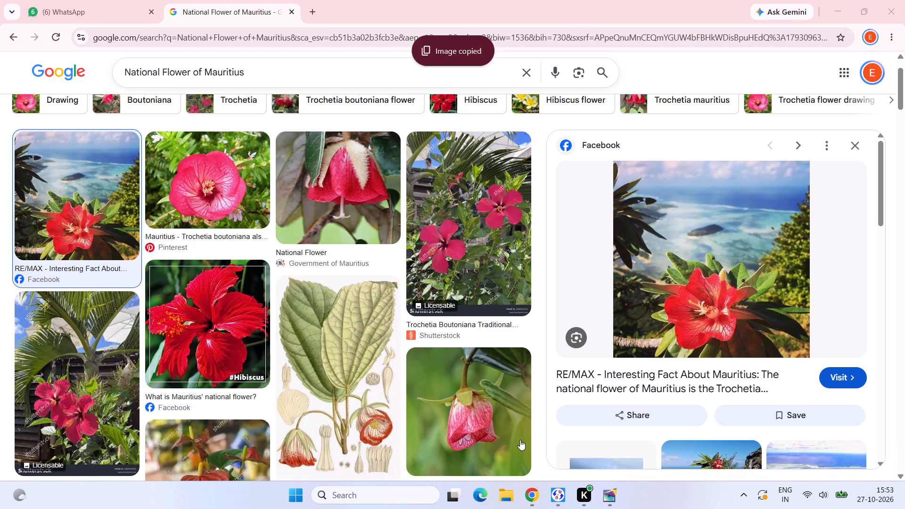
{"action": "left_click", "coordinate": [609, 499]}
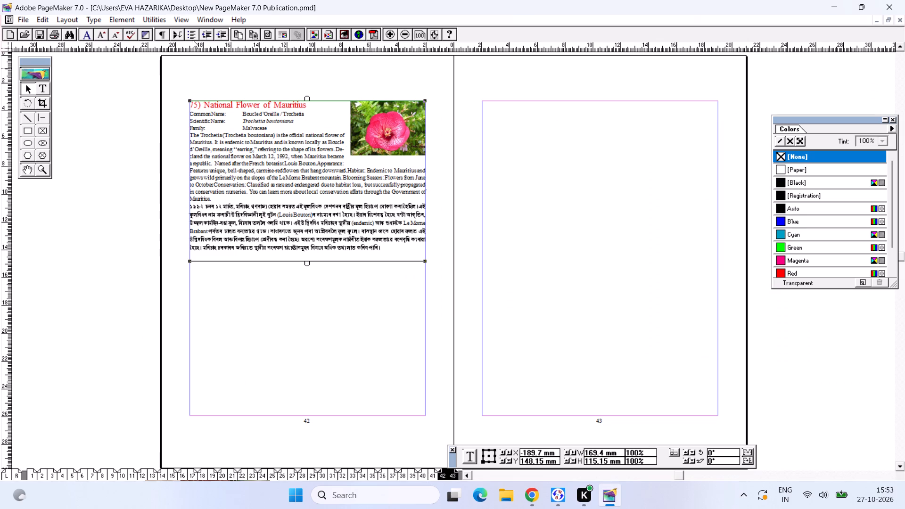
{"action": "key", "text": "ctrl+v"}
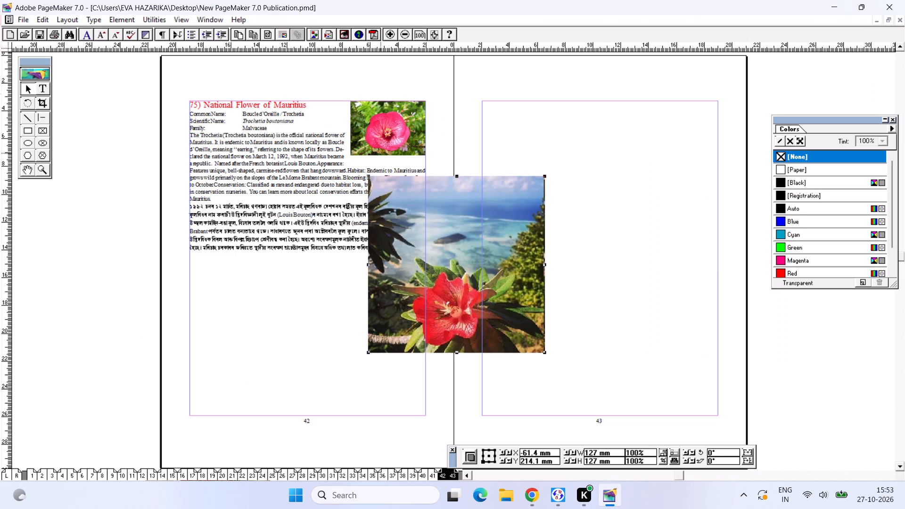
Shrink the red flower picture to about 58 by 44 mm and place it below the pink flower against page 42's right margin.
{"action": "left_click_drag", "start_coordinate": [371, 176], "coordinate": [460, 286]}
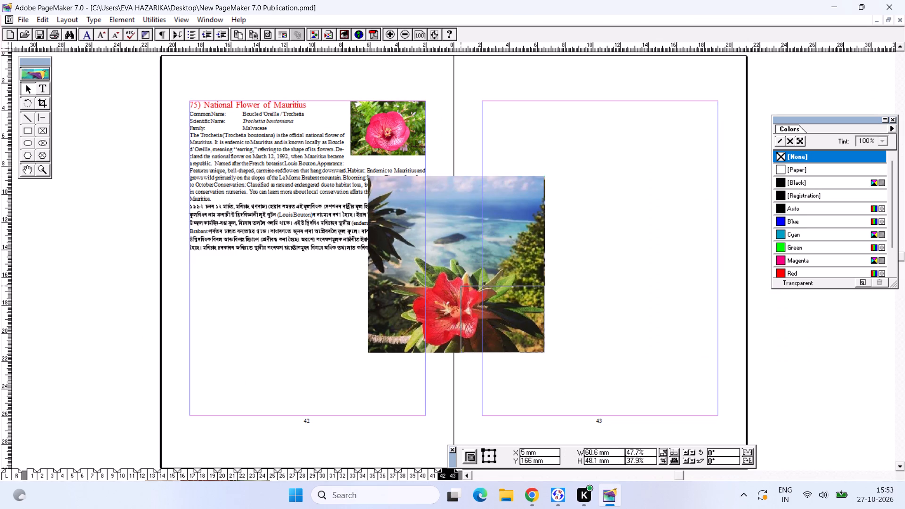
{"action": "left_click_drag", "start_coordinate": [460, 286], "coordinate": [460, 292]}
{"action": "left_click_drag", "start_coordinate": [469, 304], "coordinate": [350, 179]}
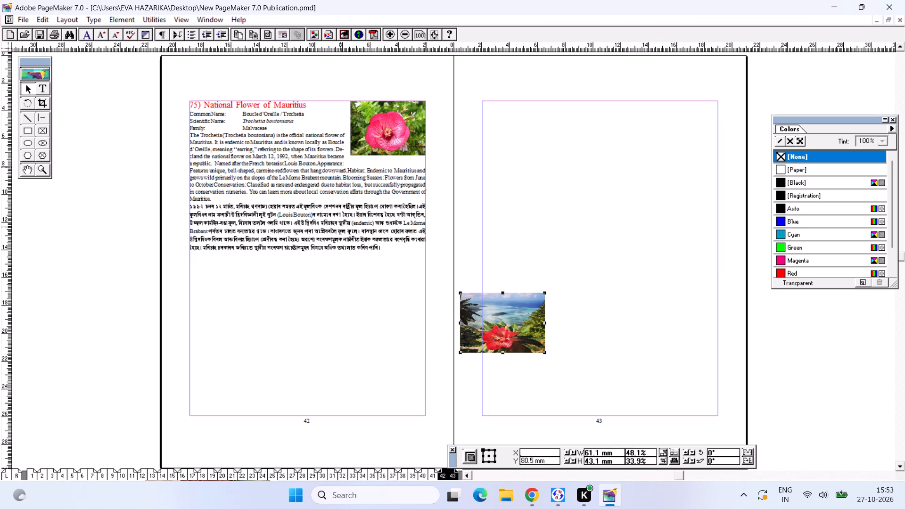
{"action": "left_click_drag", "start_coordinate": [350, 179], "coordinate": [351, 179]}
{"action": "left_click", "coordinate": [341, 164]}
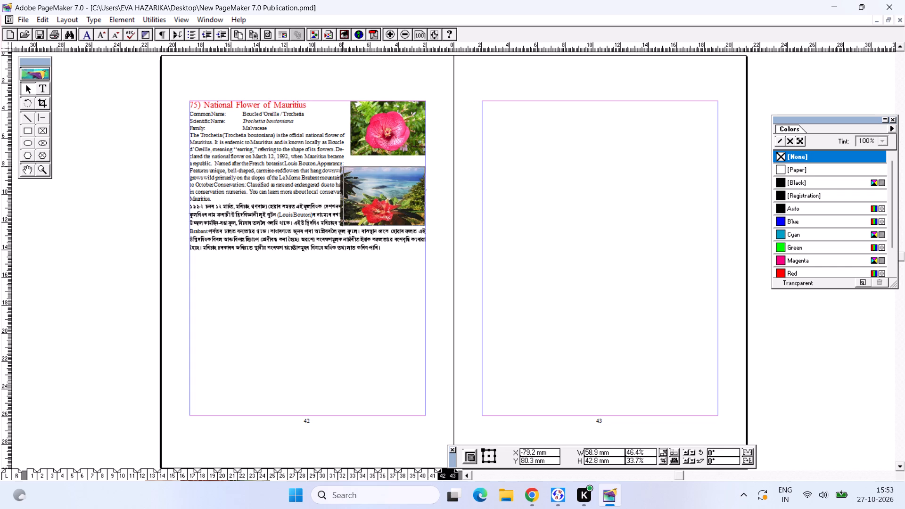
Open the text wrap settings for the red flower picture on page 42.
{"action": "left_click", "coordinate": [117, 15]}
{"action": "left_click", "coordinate": [118, 19]}
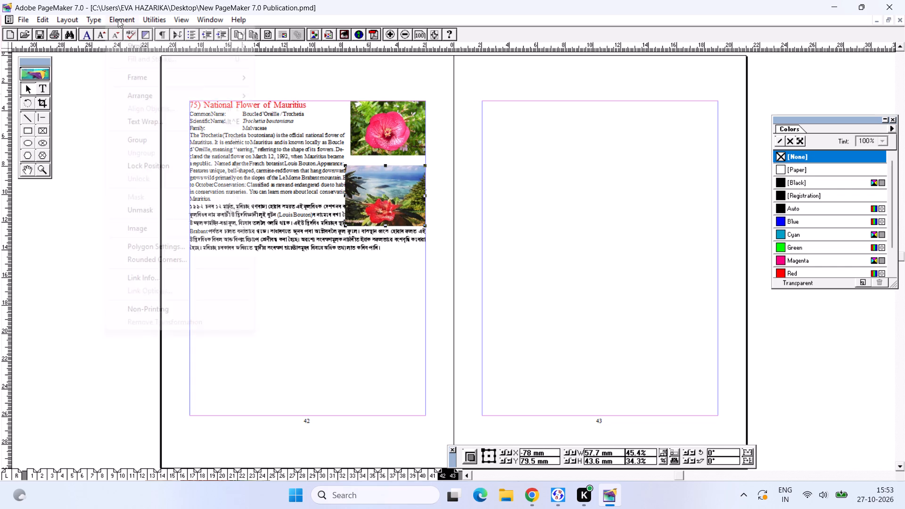
{"action": "left_click", "coordinate": [136, 125]}
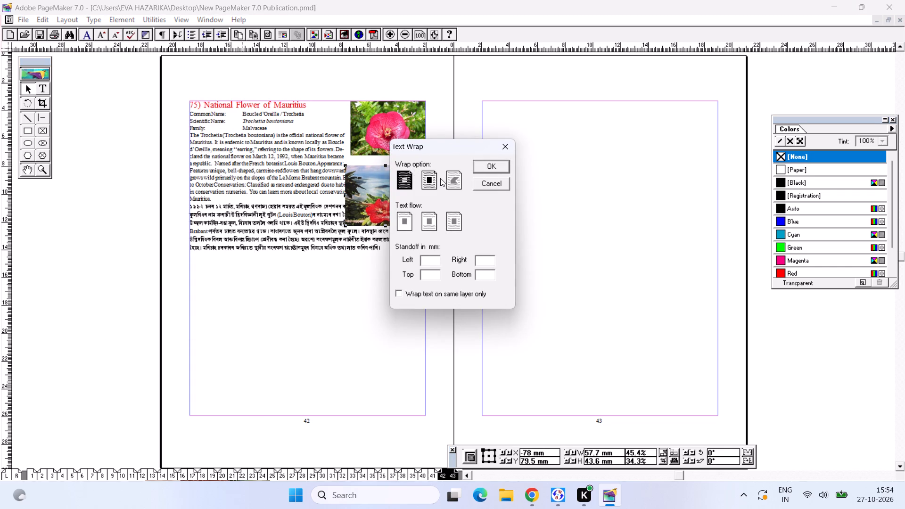
Apply rectangular text wrap to the second picture, the red flower with the sea view.
{"action": "left_click_drag", "start_coordinate": [440, 178], "coordinate": [438, 183]}
{"action": "left_click", "coordinate": [432, 185]}
{"action": "left_click", "coordinate": [488, 169]}
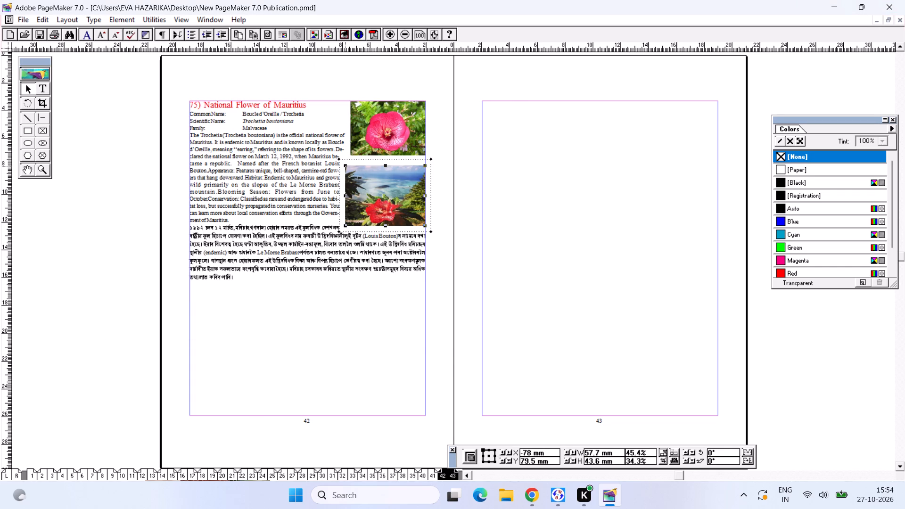
Resize the sea-view flower picture to about 51 by 45 mm and move it up close beneath the pink flower picture.
{"action": "left_click_drag", "start_coordinate": [346, 166], "coordinate": [359, 166]}
{"action": "left_click_drag", "start_coordinate": [383, 188], "coordinate": [384, 184]}
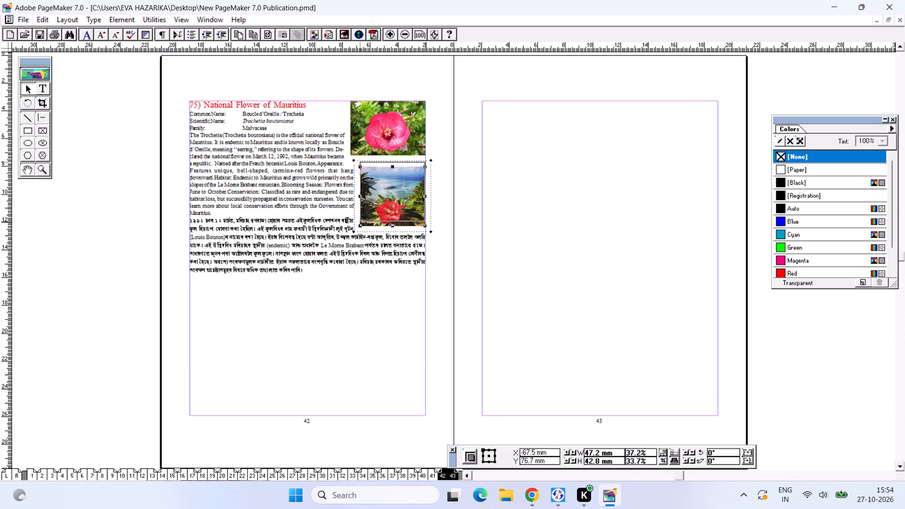
{"action": "left_click_drag", "start_coordinate": [384, 184], "coordinate": [384, 178]}
{"action": "left_click_drag", "start_coordinate": [362, 216], "coordinate": [353, 218]}
{"action": "left_click", "coordinate": [381, 197]}
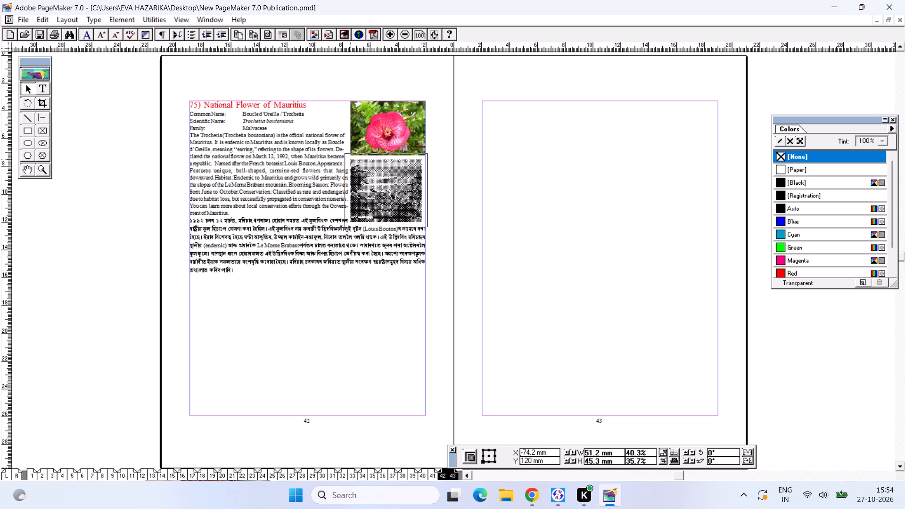
{"action": "left_click", "coordinate": [406, 202]}
{"action": "left_click", "coordinate": [229, 245]}
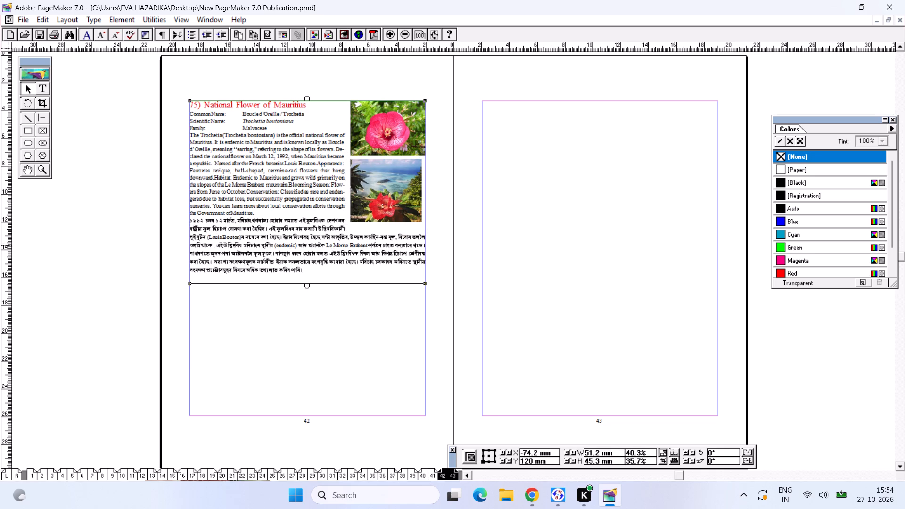
{"action": "left_click", "coordinate": [433, 252]}
Delete the empty trailing line after the end of the Assamese paragraph.
{"action": "left_click", "coordinate": [40, 88]}
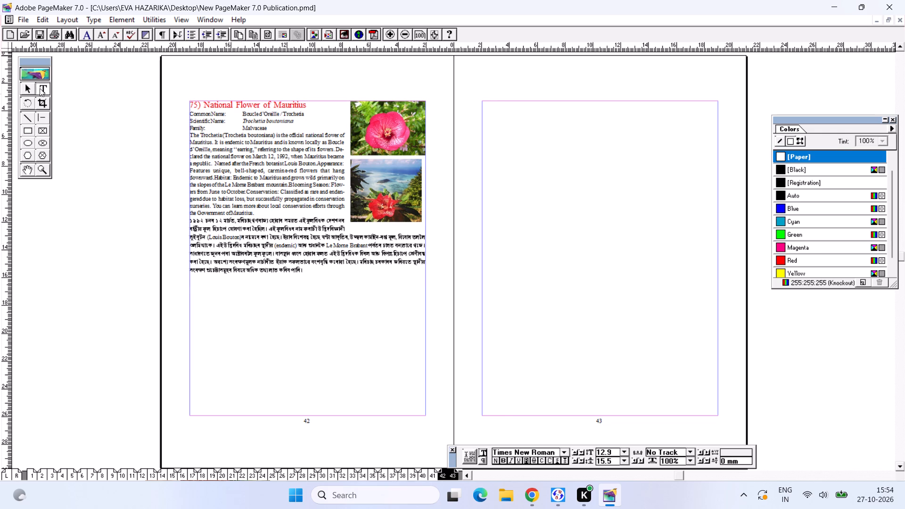
{"action": "left_click_drag", "start_coordinate": [305, 270], "coordinate": [391, 354]}
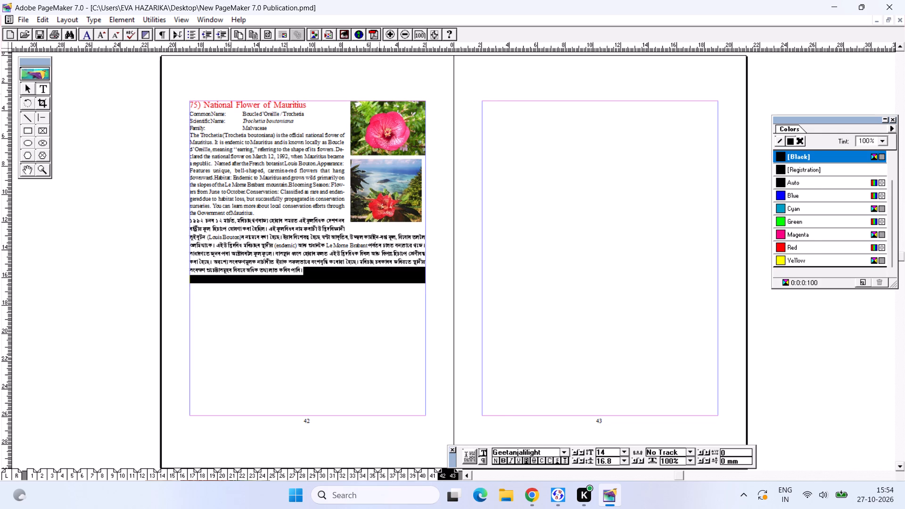
{"action": "key", "text": "BackSpace"}
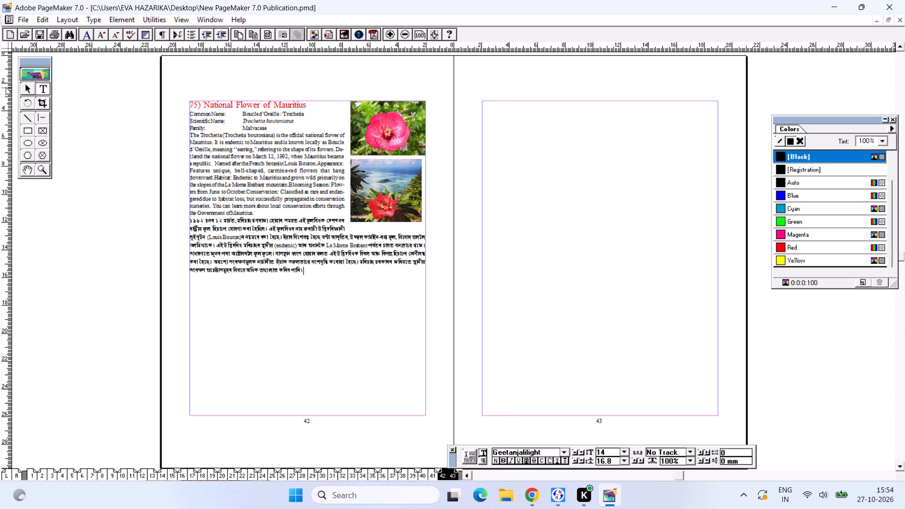
Resize the sea-view flower picture to about 55 by 39 mm and align it directly below the pink flower picture.
{"action": "left_click", "coordinate": [24, 92]}
{"action": "left_click", "coordinate": [395, 192]}
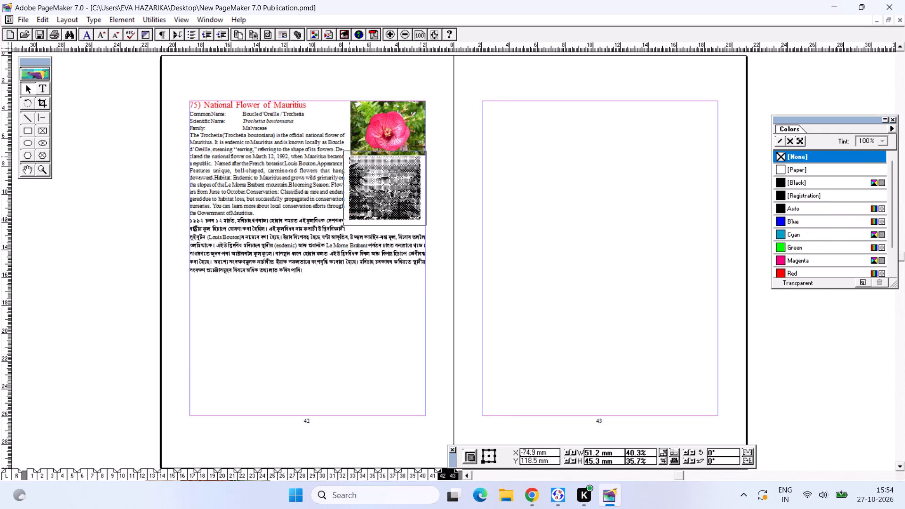
{"action": "left_click_drag", "start_coordinate": [422, 219], "coordinate": [425, 212]}
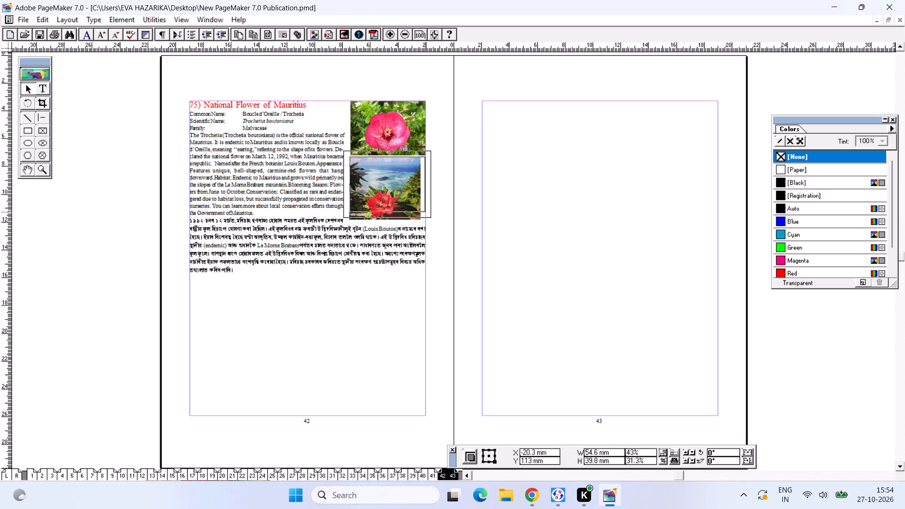
{"action": "left_click_drag", "start_coordinate": [425, 212], "coordinate": [428, 210]}
{"action": "left_click", "coordinate": [411, 185]}
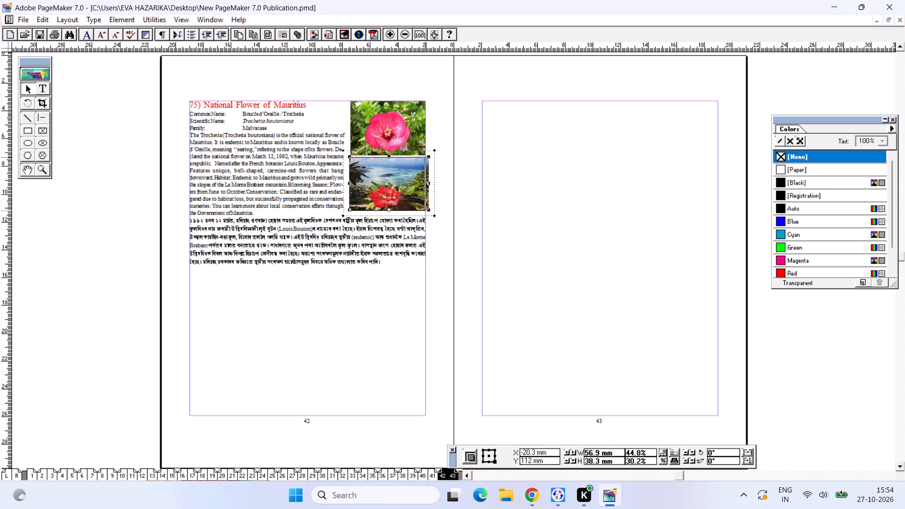
{"action": "left_click", "coordinate": [387, 177]}
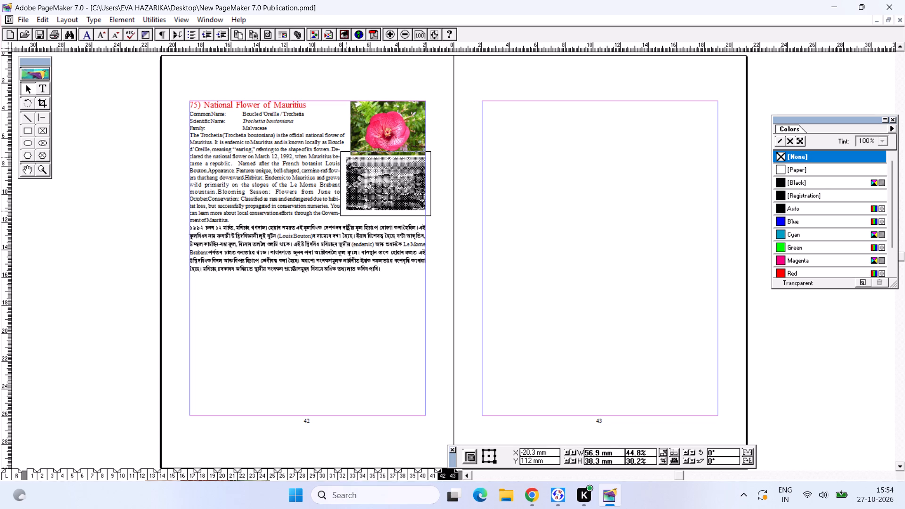
{"action": "left_click_drag", "start_coordinate": [344, 208], "coordinate": [348, 210]}
{"action": "left_click", "coordinate": [372, 196]}
{"action": "left_click", "coordinate": [609, 199]}
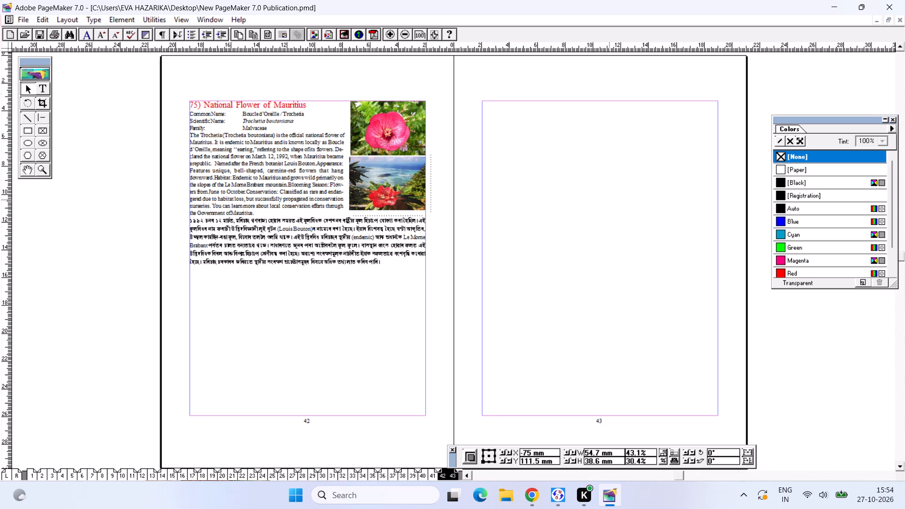
Switch to the national flowers (2) publication and copy the entire Mongolia entry text from page 90.
{"action": "left_click", "coordinate": [276, 118]}
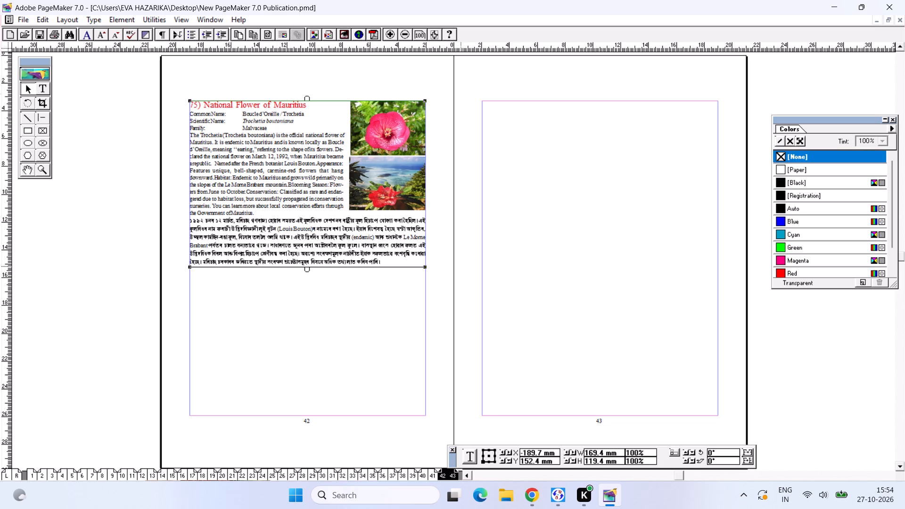
{"action": "left_click", "coordinate": [490, 252]}
{"action": "key", "text": "ctrl+Tab"}
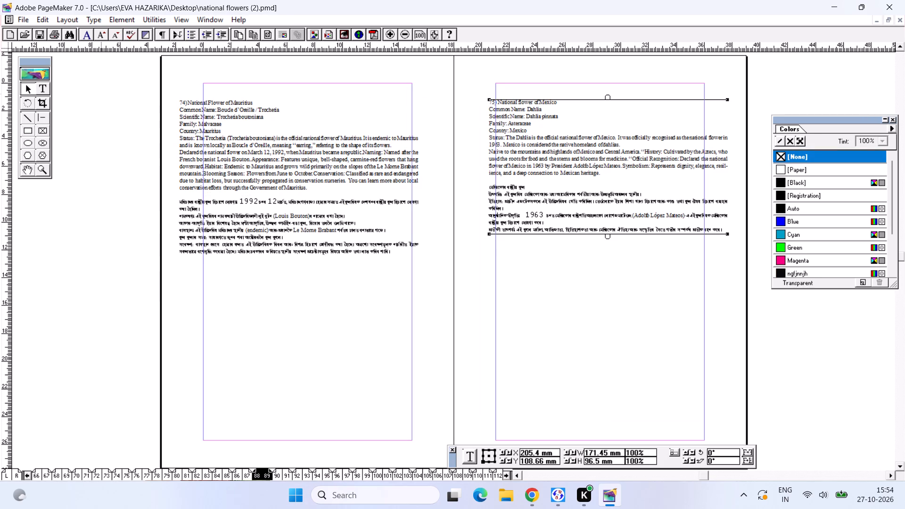
{"action": "left_click", "coordinate": [275, 473]}
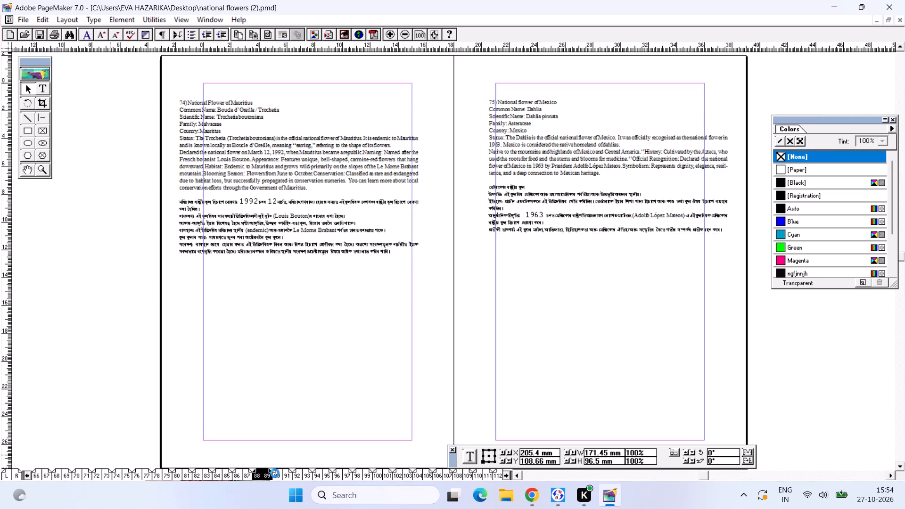
{"action": "left_click", "coordinate": [226, 96]}
{"action": "left_click", "coordinate": [207, 128], "text": "ctrl"}
{"action": "key", "text": "ctrl+a"}
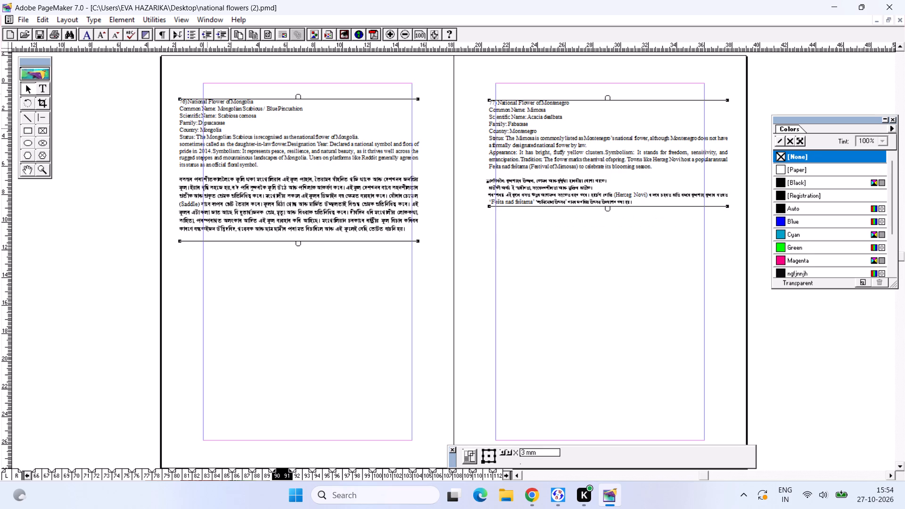
{"action": "key", "text": "ctrl+a"}
{"action": "left_click_drag", "start_coordinate": [41, 86], "coordinate": [62, 110]}
{"action": "left_click", "coordinate": [199, 223]}
{"action": "key", "text": "ctrl+a"}
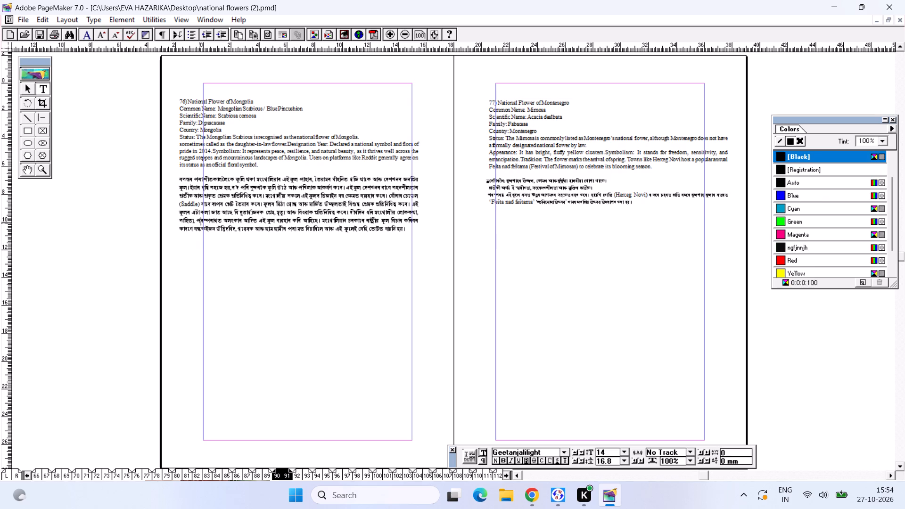
{"action": "key", "text": "ctrl+c"}
Paste the Mongolia entry into the new publication and place it on page 42 below the Mauritius entry, aligned with the margins.
{"action": "key", "text": "ctrl+Tab"}
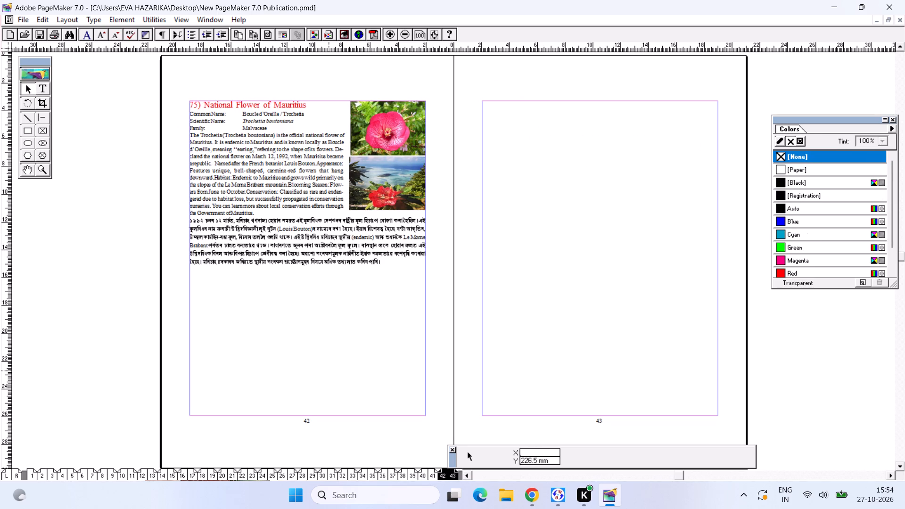
{"action": "key", "text": "ctrl+v"}
{"action": "left_click_drag", "start_coordinate": [452, 191], "coordinate": [324, 402]}
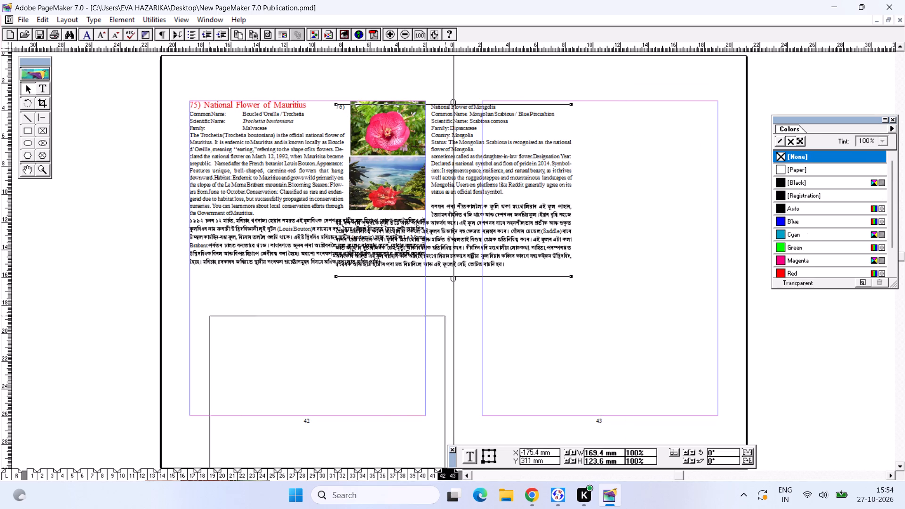
{"action": "left_click_drag", "start_coordinate": [324, 402], "coordinate": [318, 400]}
{"action": "left_click_drag", "start_coordinate": [313, 383], "coordinate": [299, 347]}
{"action": "left_click_drag", "start_coordinate": [297, 388], "coordinate": [297, 387]}
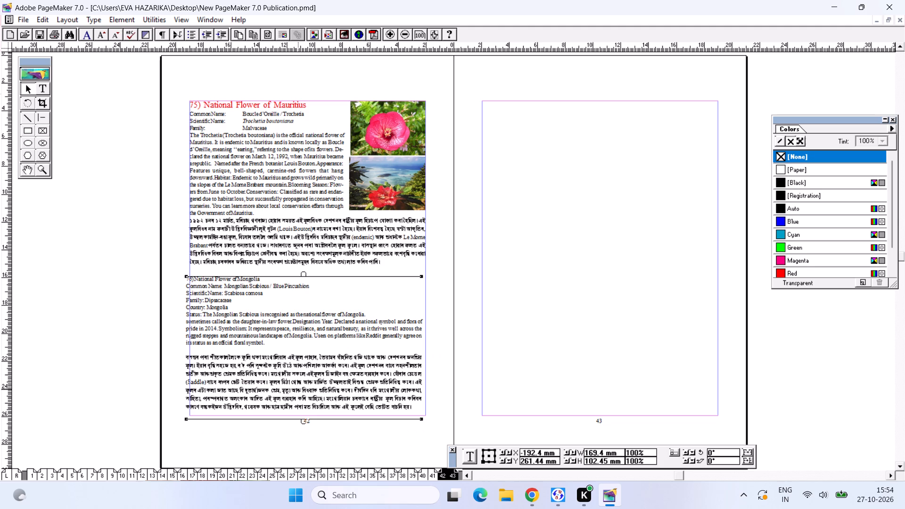
{"action": "left_click_drag", "start_coordinate": [297, 387], "coordinate": [304, 392]}
{"action": "left_click", "coordinate": [311, 390]}
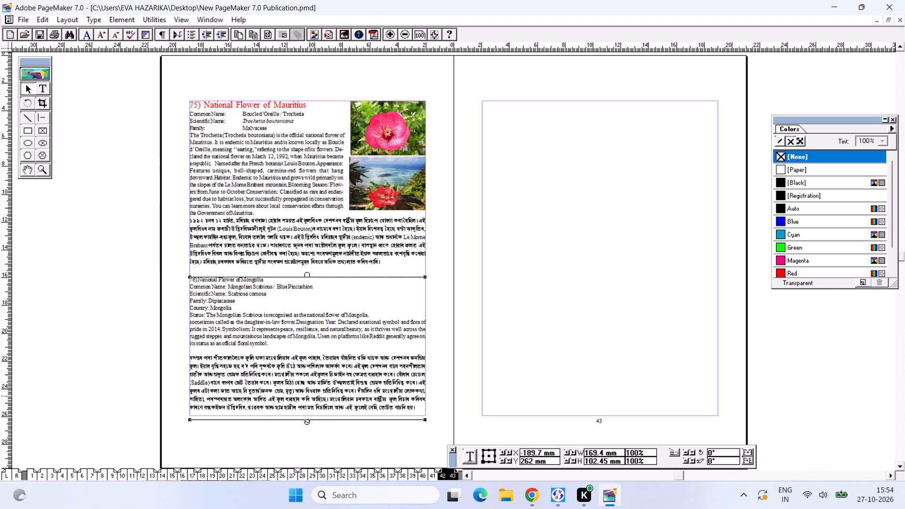
Format the heading "76) National Flower of Mongolia" at 18 pt in red.
{"action": "key", "text": "ctrl+2"}
{"action": "left_click_drag", "start_coordinate": [178, 231], "coordinate": [142, 434], "text": "alt"}
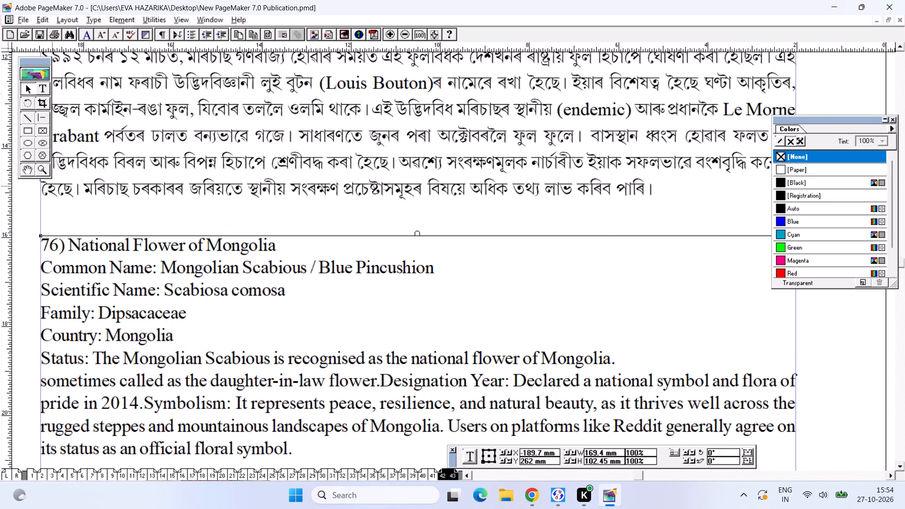
{"action": "left_click_drag", "start_coordinate": [41, 88], "coordinate": [45, 93]}
{"action": "left_click_drag", "start_coordinate": [284, 246], "coordinate": [264, 244]}
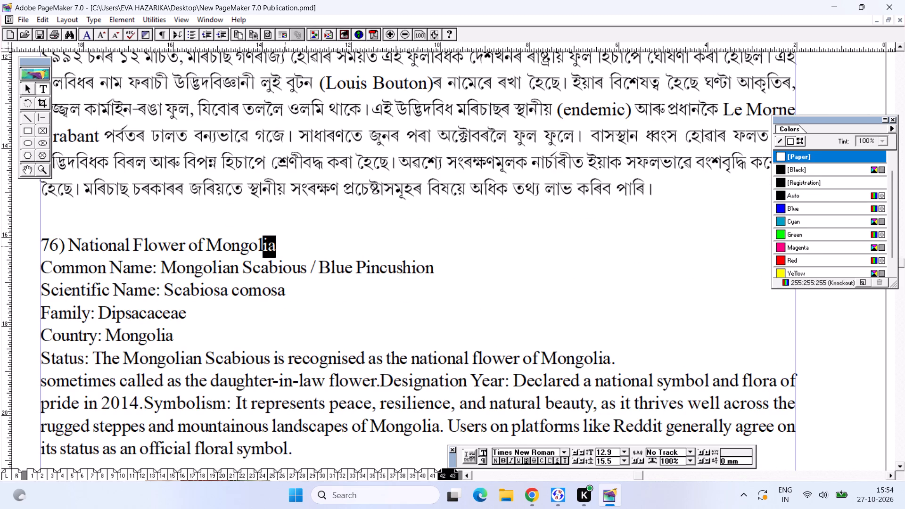
{"action": "left_click_drag", "start_coordinate": [264, 244], "coordinate": [6, 242]}
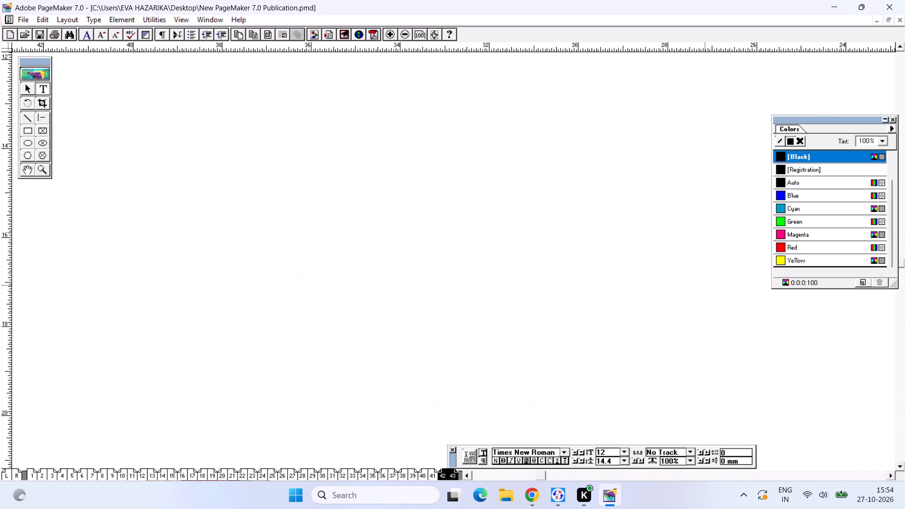
{"action": "key", "text": "ctrl+0"}
{"action": "key", "text": "ctrl+2"}
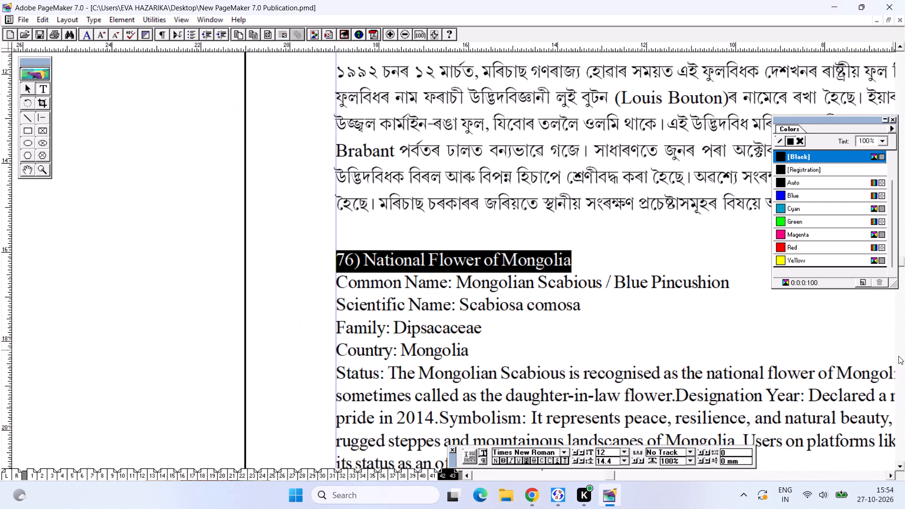
{"action": "key", "text": "ctrl+shift+period"}
{"action": "key", "text": "ctrl+shift+period"}
{"action": "key", "text": "ctrl+shift+period"}
{"action": "key", "text": "ctrl+shift+period"}
{"action": "key", "text": "ctrl+shift+period"}
{"action": "key", "text": "ctrl+shift+period"}
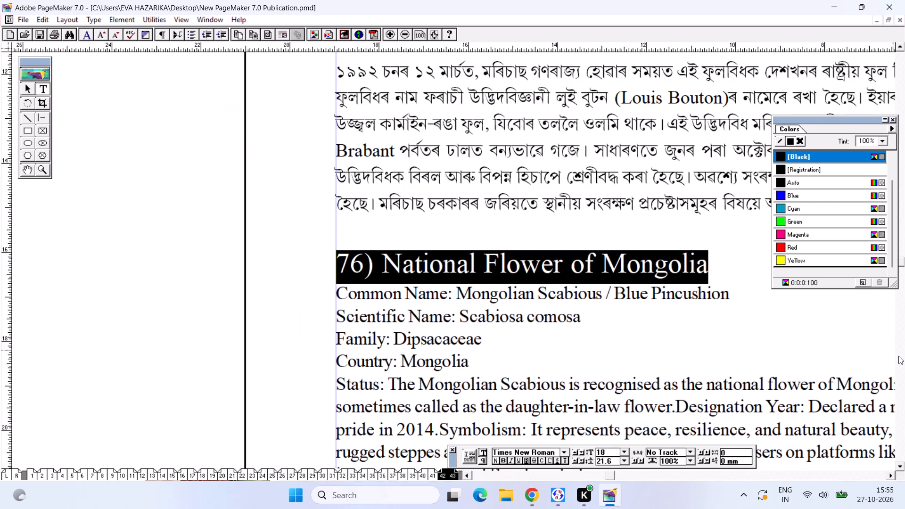
{"action": "left_click", "coordinate": [794, 245]}
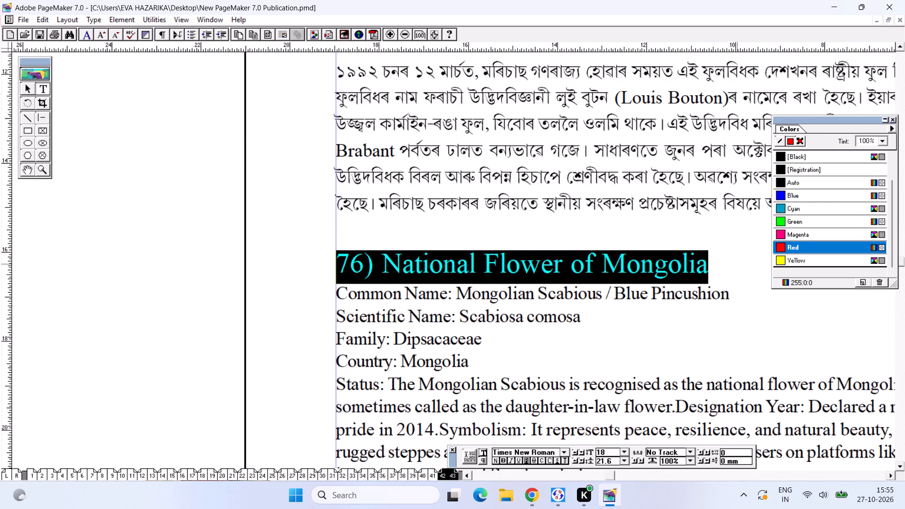
Insert tabs after the Common Name and Scientific Name labels of the Mongolia entry so their values line up.
{"action": "left_click_drag", "start_coordinate": [675, 319], "coordinate": [579, 294], "text": "alt"}
{"action": "left_click_drag", "start_coordinate": [577, 271], "coordinate": [513, 271], "text": "alt"}
{"action": "left_click_drag", "start_coordinate": [512, 271], "coordinate": [504, 267], "text": "alt"}
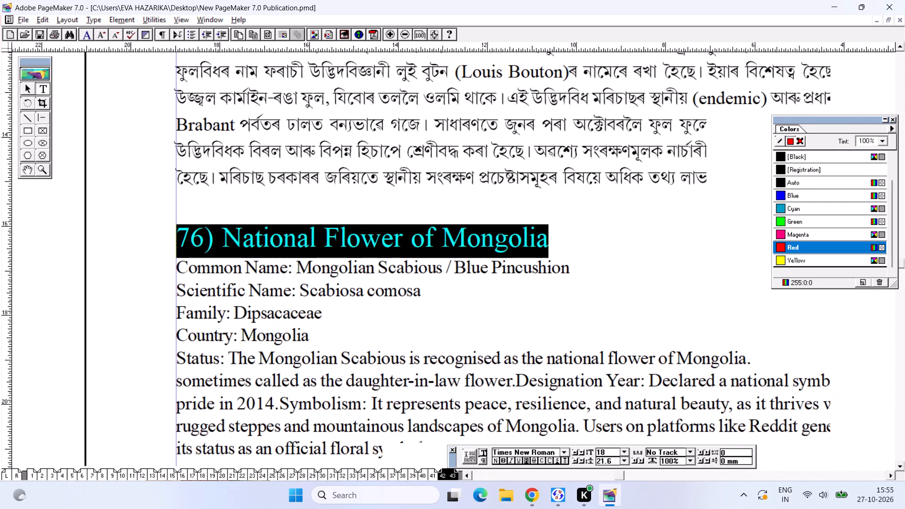
{"action": "left_click_drag", "start_coordinate": [504, 267], "coordinate": [497, 262], "text": "alt"}
{"action": "left_click", "coordinate": [286, 260]}
{"action": "key", "text": "Tab"}
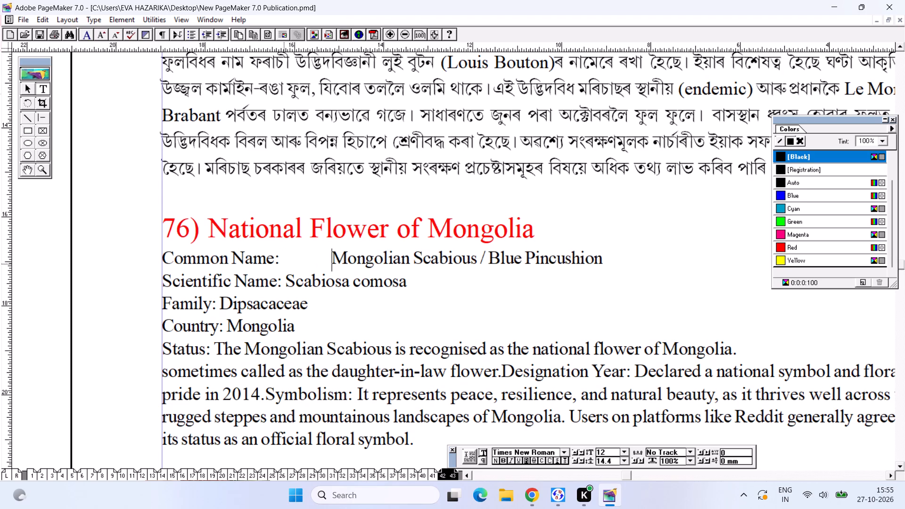
{"action": "left_click", "coordinate": [290, 281]}
{"action": "left_click", "coordinate": [289, 281]}
{"action": "left_click", "coordinate": [288, 282]}
{"action": "key", "text": "Tab"}
Italicise the scientific name "Scabiosa comosa" and save the publication.
{"action": "left_click_drag", "start_coordinate": [323, 279], "coordinate": [483, 295]}
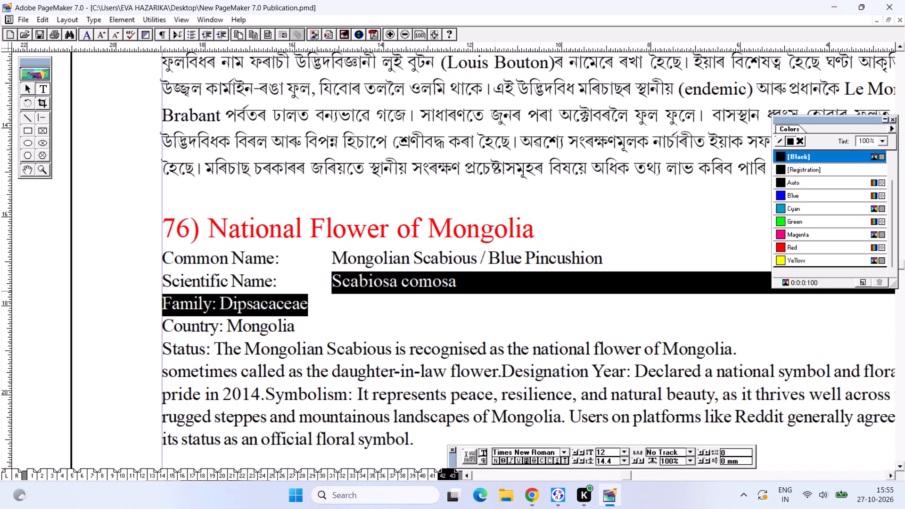
{"action": "left_click", "coordinate": [467, 284], "text": "shift"}
{"action": "key", "text": "ctrl+shift+i"}
{"action": "key", "text": "ctrl+s"}
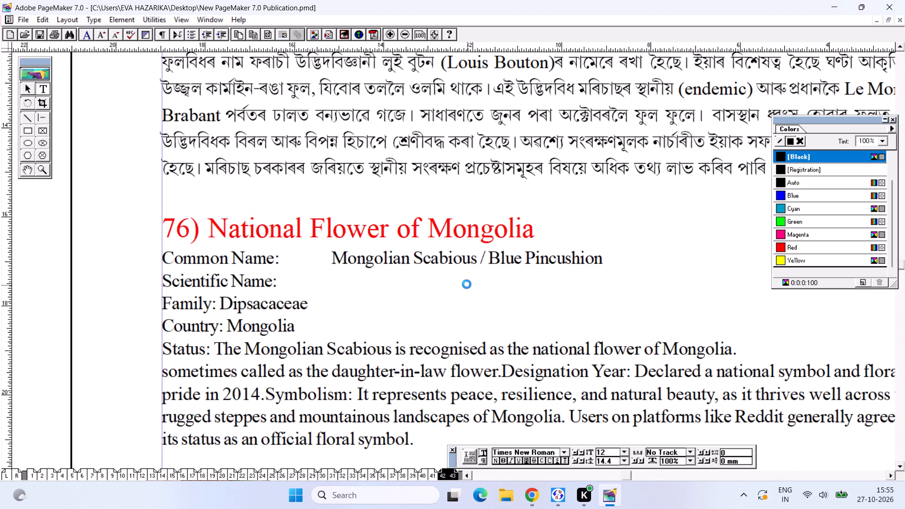
{"action": "key", "text": "ctrl+s"}
Insert tabs after the Family label so "Dipsacaceae" lines up with the values above.
{"action": "left_click", "coordinate": [217, 304]}
{"action": "key", "text": "Tab"}
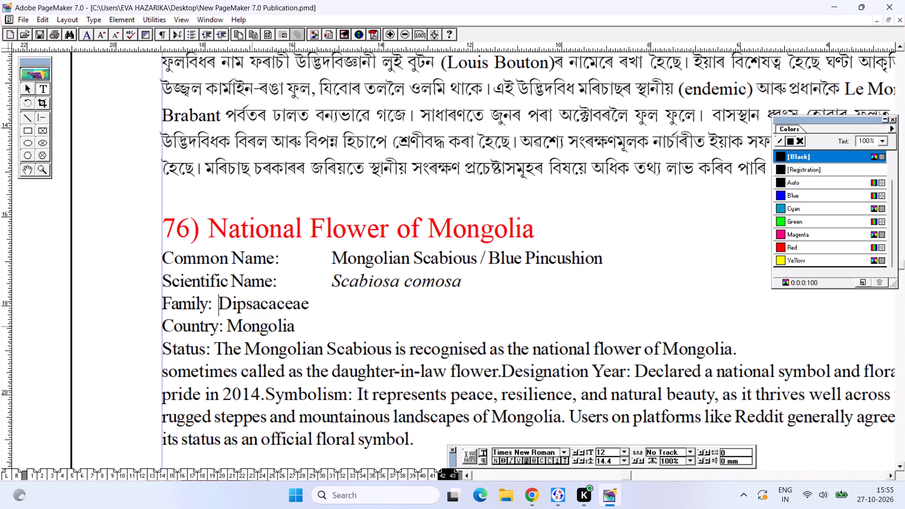
{"action": "key", "text": "Tab"}
{"action": "key", "text": "Tab"}
Delete the "Country: Mongolia" line and the "Status:" label from the Mongolia entry.
{"action": "left_click_drag", "start_coordinate": [313, 335], "coordinate": [155, 326]}
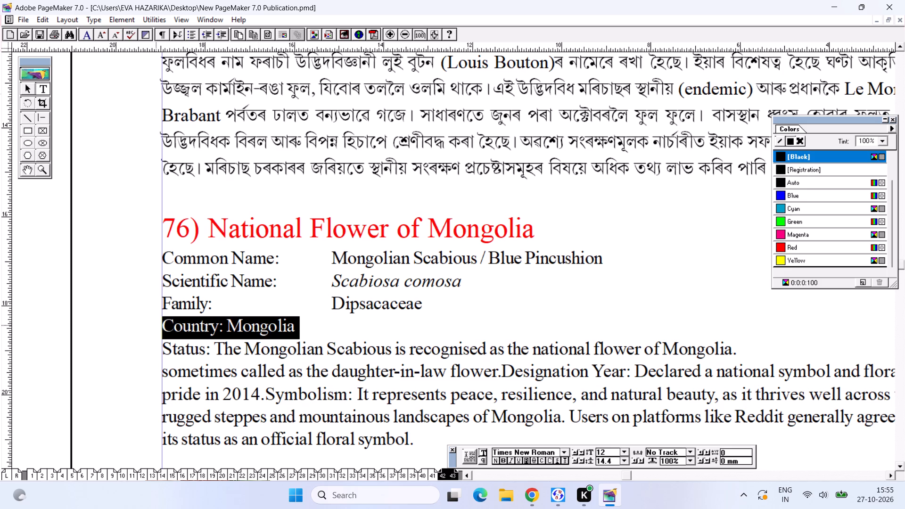
{"action": "key", "text": "BackSpace"}
{"action": "key", "text": "BackSpace"}
{"action": "left_click_drag", "start_coordinate": [218, 331], "coordinate": [156, 330]}
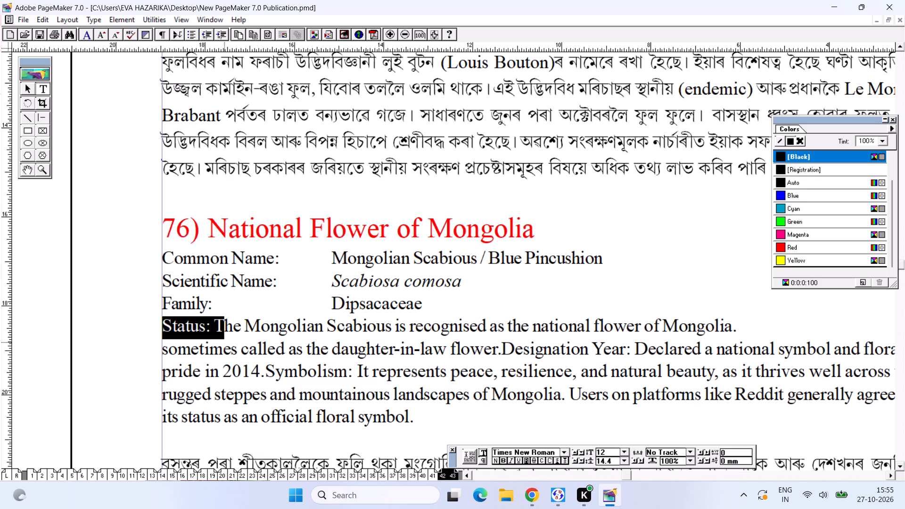
{"action": "left_click", "coordinate": [223, 342]}
{"action": "left_click_drag", "start_coordinate": [214, 332], "coordinate": [144, 323]}
{"action": "key", "text": "BackSpace"}
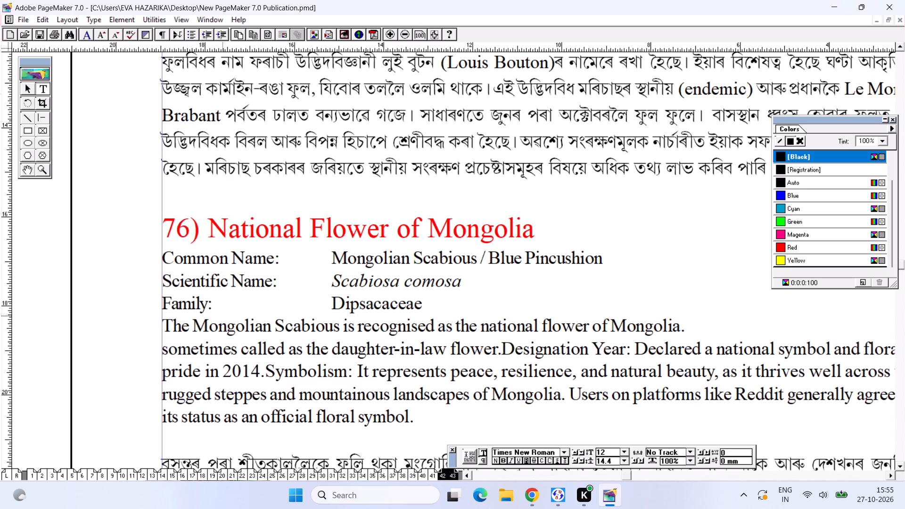
Join the line starting "sometimes called" to the preceding sentence, separated by a space.
{"action": "left_click", "coordinate": [163, 355]}
{"action": "key", "text": "BackSpace"}
{"action": "key", "text": "space"}
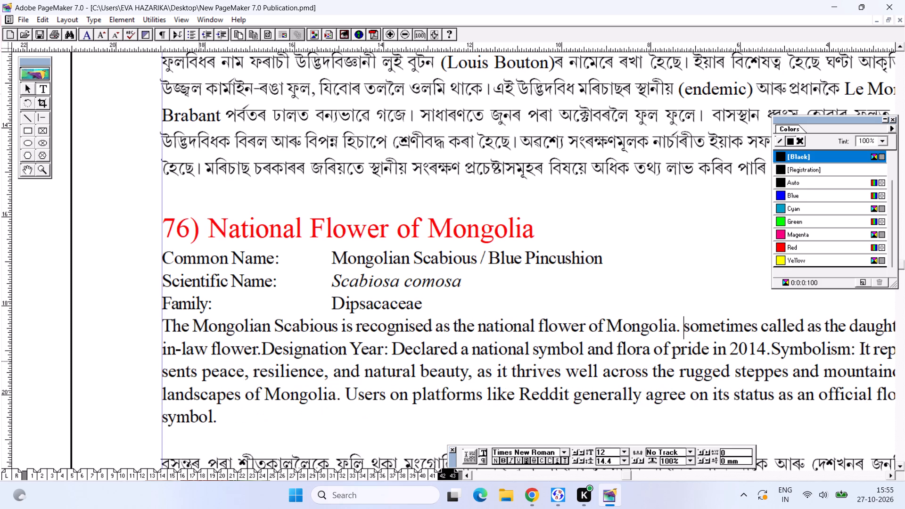
Remove the blank line between the English and Assamese paragraphs of the Mongolia entry and save the publication.
{"action": "left_click_drag", "start_coordinate": [283, 424], "coordinate": [131, 227], "text": "alt"}
{"action": "left_click_drag", "start_coordinate": [165, 281], "coordinate": [193, 286], "text": "alt"}
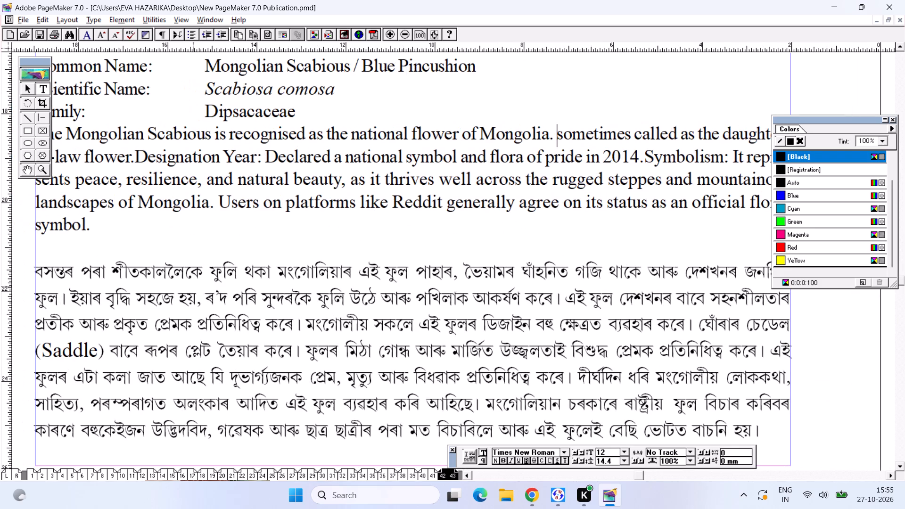
{"action": "left_click", "coordinate": [131, 273], "text": "alt"}
{"action": "left_click", "coordinate": [126, 295]}
{"action": "left_click", "coordinate": [118, 314]}
{"action": "left_click", "coordinate": [100, 241]}
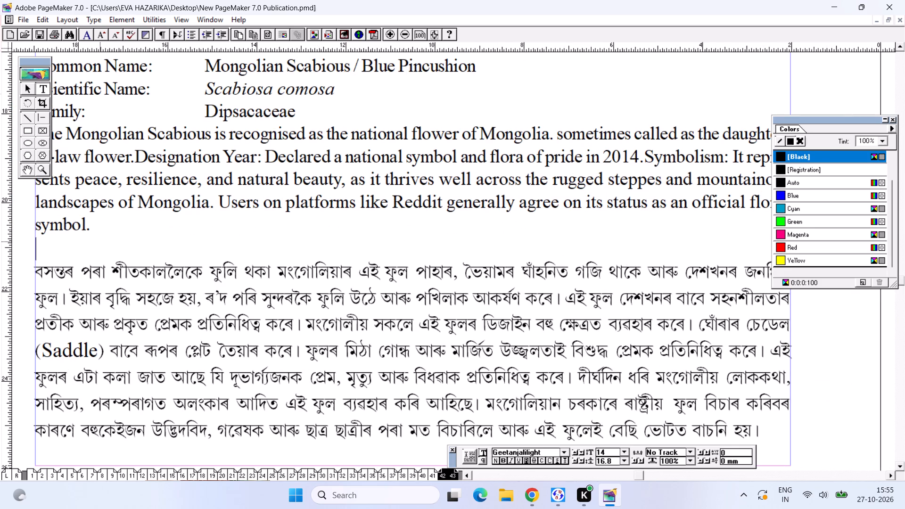
{"action": "key", "text": "BackSpace"}
{"action": "left_click", "coordinate": [63, 253]}
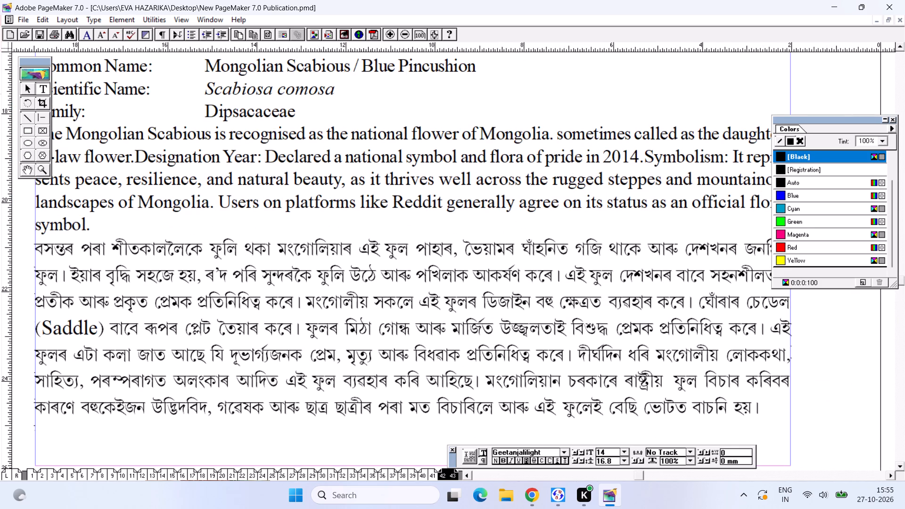
{"action": "key", "text": "ctrl+s"}
{"action": "key", "text": "ctrl+s"}
{"action": "key", "text": "ctrl+0"}
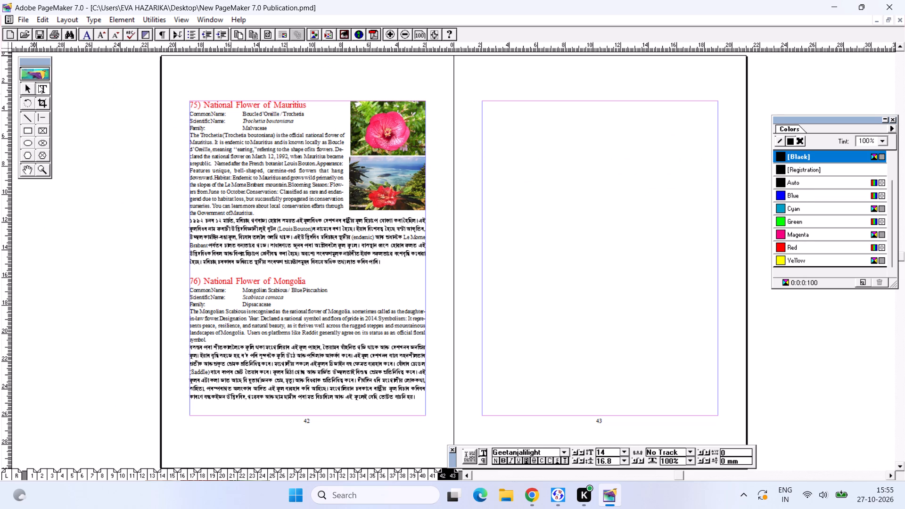
Copy the Mongolia heading and search Google Images in Chrome for "76) National Flower of Mongolia".
{"action": "left_click", "coordinate": [42, 94]}
{"action": "left_click_drag", "start_coordinate": [310, 286], "coordinate": [189, 267]}
{"action": "key", "text": "ctrl+c"}
{"action": "key", "text": "ctrl+c"}
{"action": "key", "text": "ctrl+c"}
{"action": "left_click", "coordinate": [530, 500]}
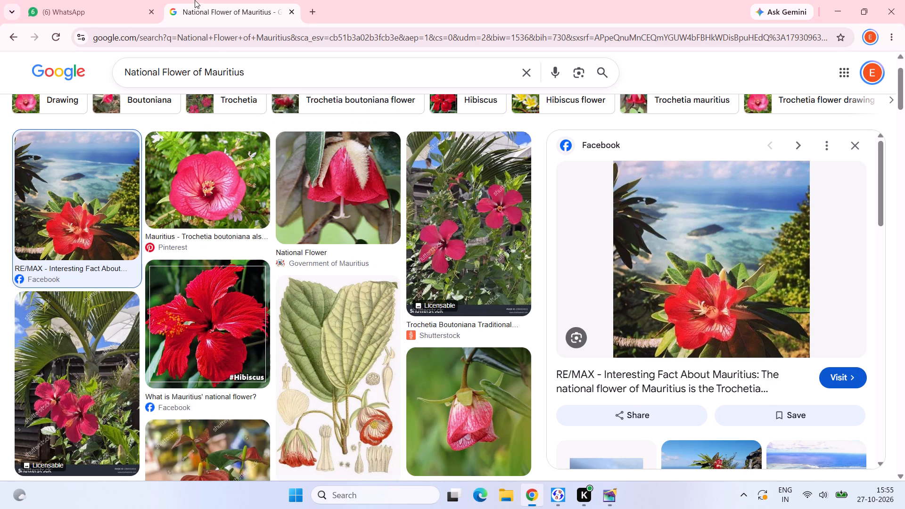
{"action": "left_click_drag", "start_coordinate": [263, 82], "coordinate": [102, 74]}
{"action": "key", "text": "ctrl+v"}
{"action": "key", "text": "Return"}
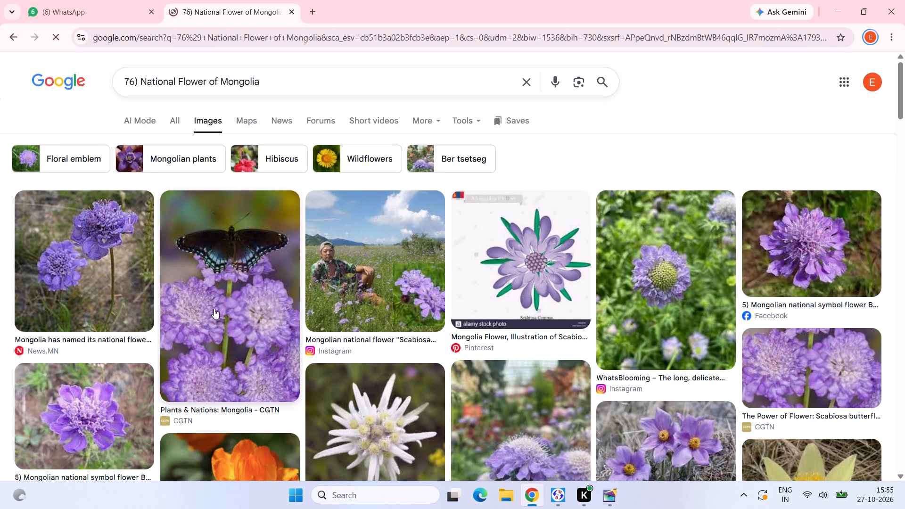
Open the WhatsBlooming picture of the single purple scabious against green foliage and copy the image.
{"action": "left_click", "coordinate": [650, 263]}
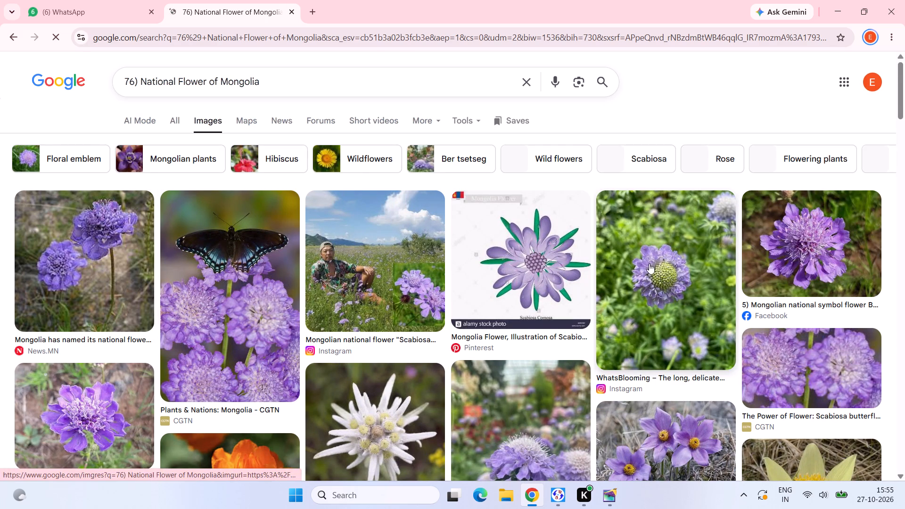
{"action": "right_click", "coordinate": [670, 210]}
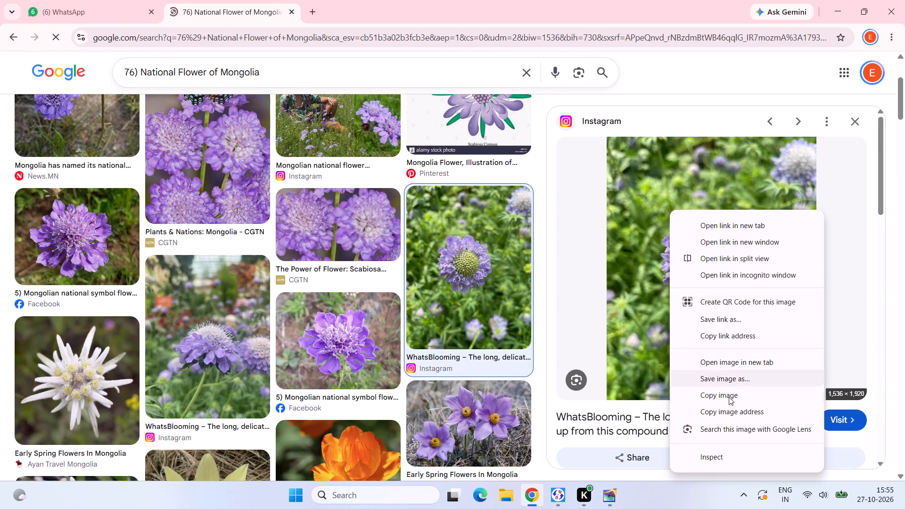
{"action": "left_click", "coordinate": [730, 395]}
Switch back to PageMaker, check the Mongolia entry on page 39, and delete the Mongolia entry 76 text block from page 42.
{"action": "left_click", "coordinate": [618, 497]}
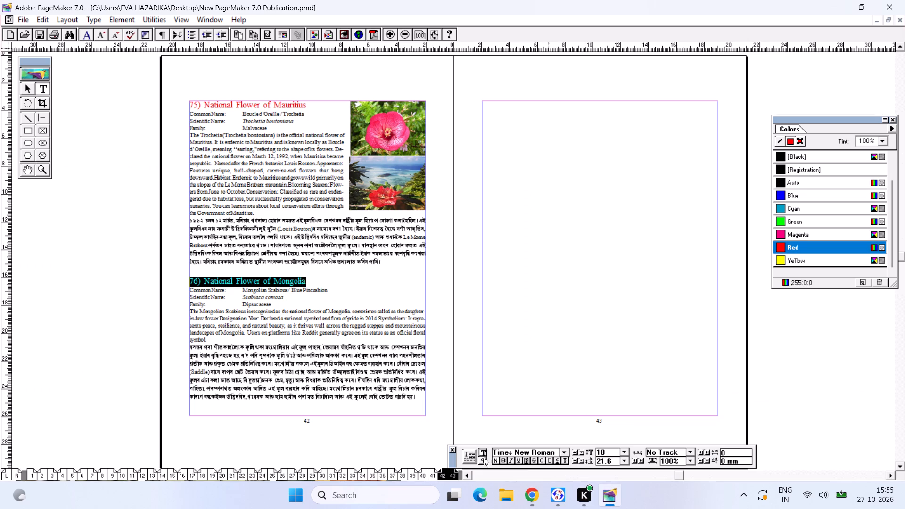
{"action": "left_click", "coordinate": [431, 476]}
{"action": "left_click", "coordinate": [411, 472]}
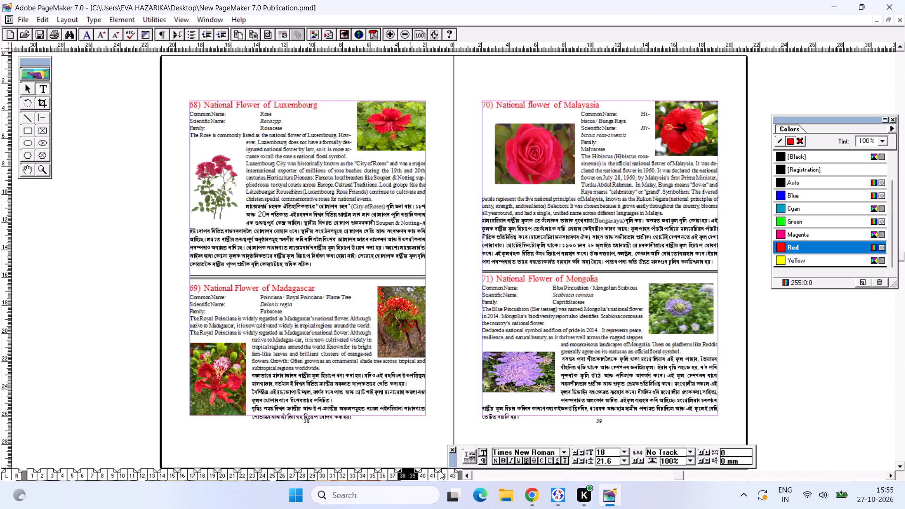
{"action": "left_click", "coordinate": [445, 475]}
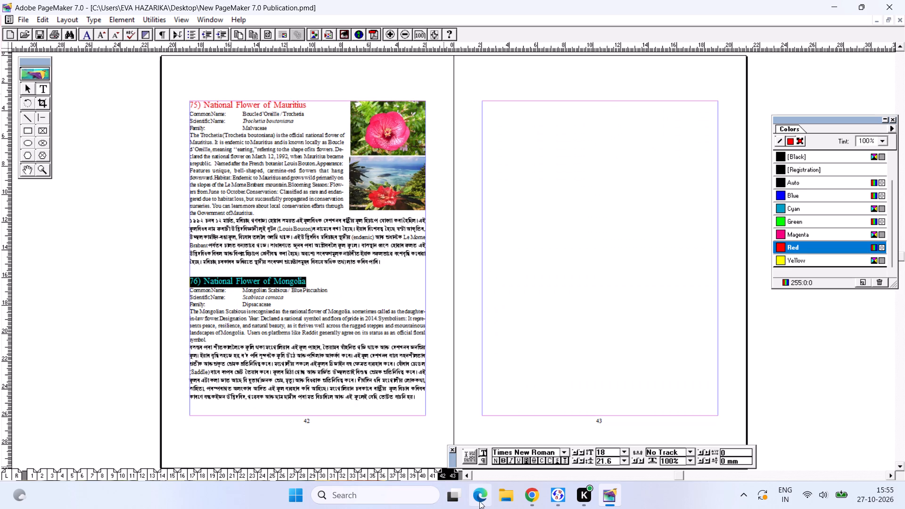
{"action": "left_click", "coordinate": [31, 88]}
{"action": "left_click", "coordinate": [387, 371]}
{"action": "key", "text": "BackSpace"}
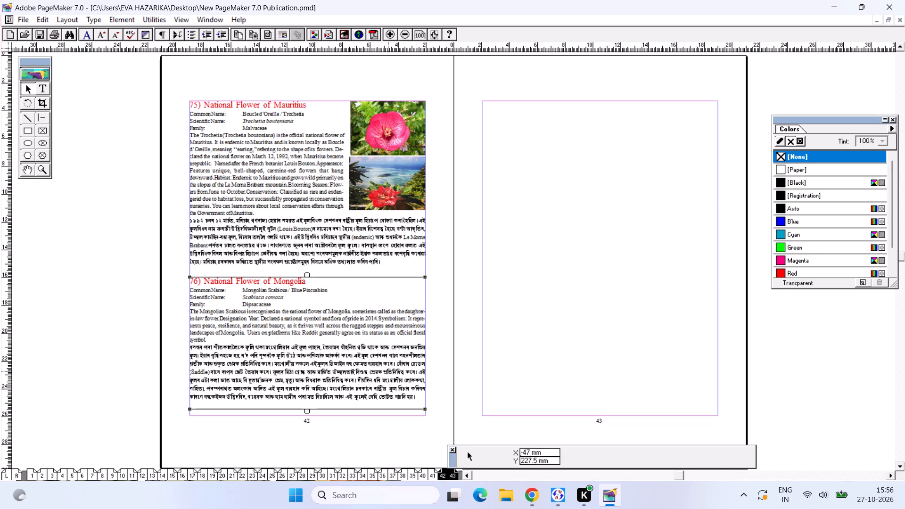
Copy the Montenegro text block from the national flowers (2) publication and paste it into the New PageMaker 7.0 Publication.
{"action": "key", "text": "ctrl+Tab"}
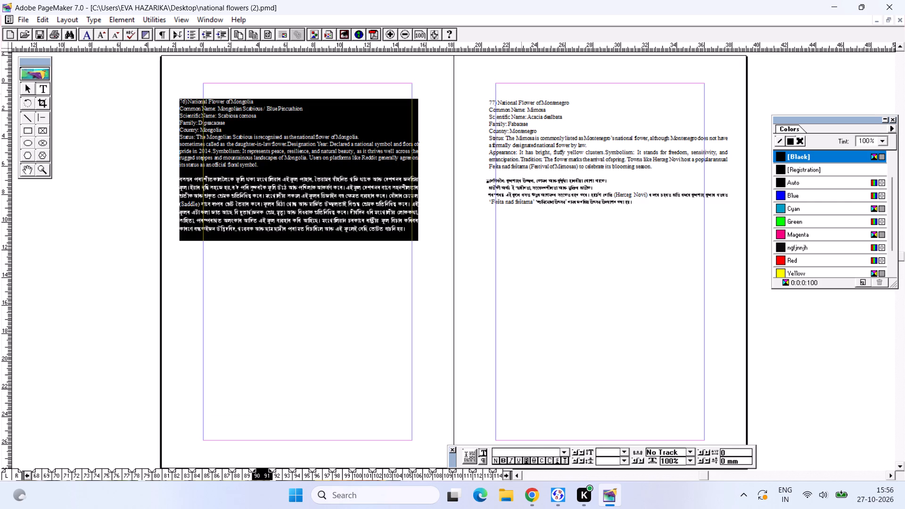
{"action": "left_click", "coordinate": [535, 119]}
{"action": "left_click", "coordinate": [26, 86]}
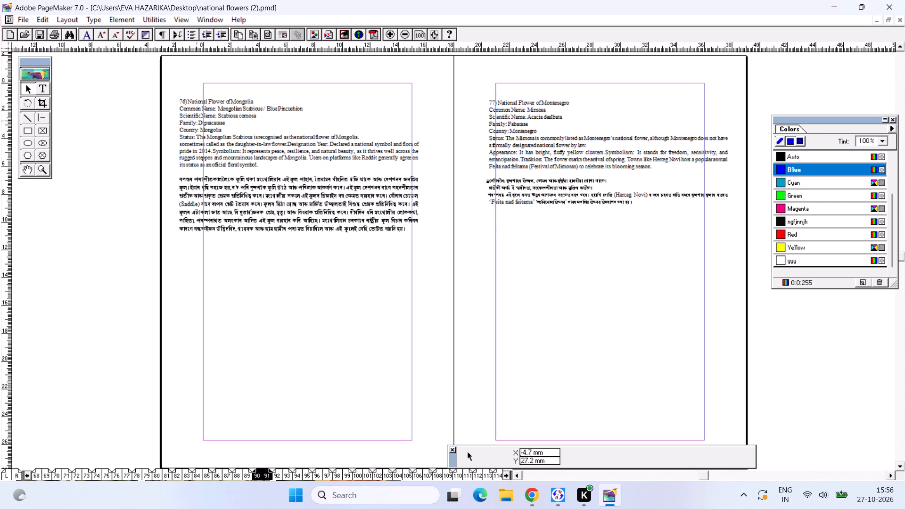
{"action": "left_click", "coordinate": [438, 142]}
{"action": "left_click", "coordinate": [515, 152]}
{"action": "key", "text": "ctrl+c"}
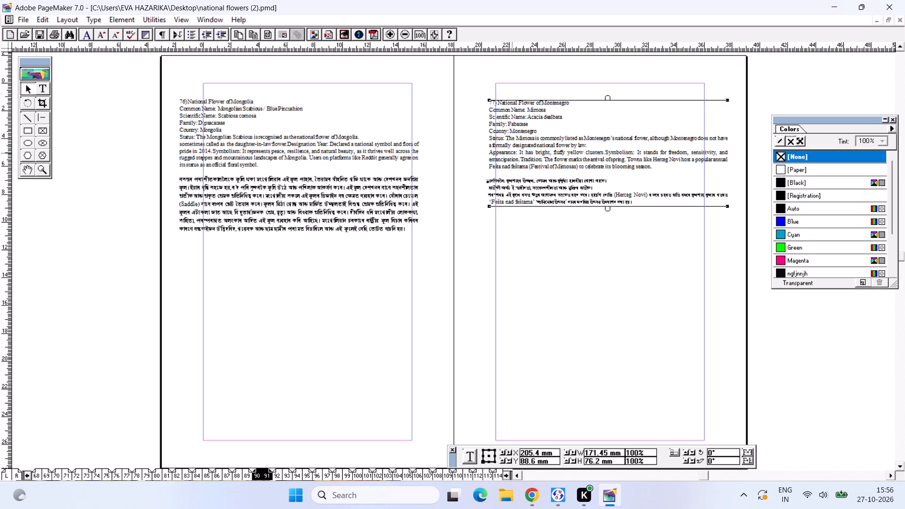
{"action": "key", "text": "ctrl+Tab"}
{"action": "key", "text": "ctrl+v"}
Place the Montenegro text block below the Mauritius entry on page 42 and fit its width to the margins, about 169.4 mm.
{"action": "left_click_drag", "start_coordinate": [585, 163], "coordinate": [586, 163]}
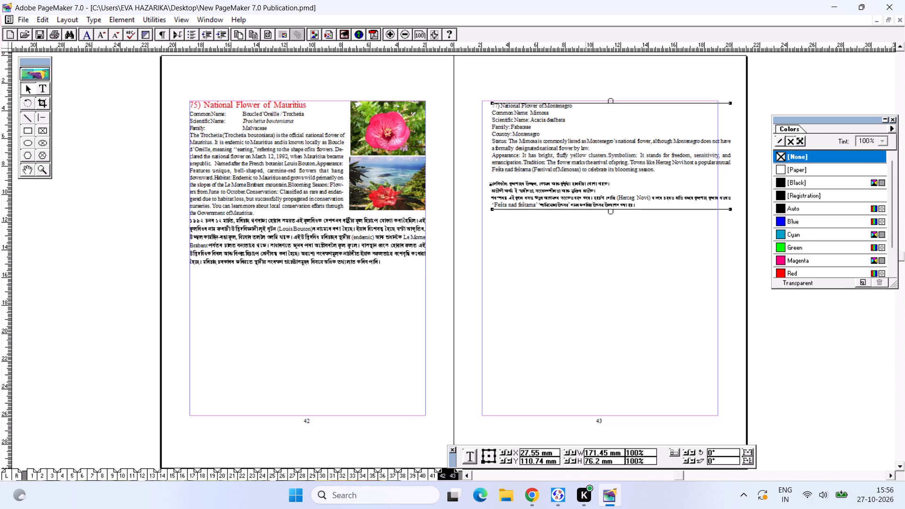
{"action": "left_click_drag", "start_coordinate": [586, 163], "coordinate": [255, 376]}
{"action": "left_click_drag", "start_coordinate": [311, 350], "coordinate": [333, 332]}
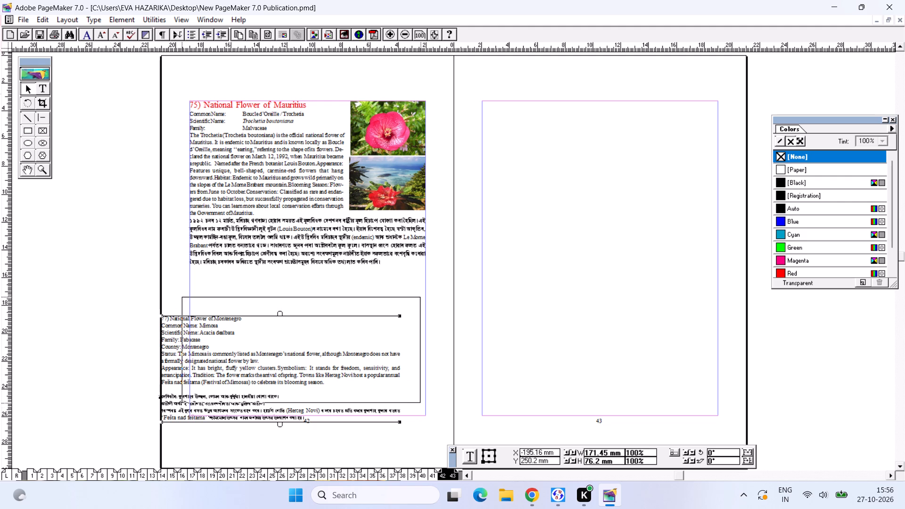
{"action": "left_click_drag", "start_coordinate": [333, 332], "coordinate": [334, 330]}
{"action": "left_click_drag", "start_coordinate": [291, 344], "coordinate": [297, 344]}
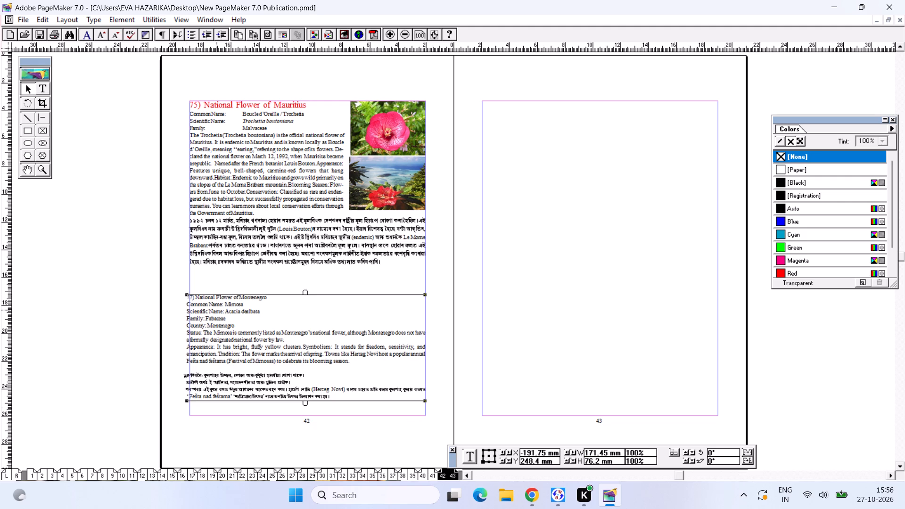
{"action": "left_click", "coordinate": [186, 291]}
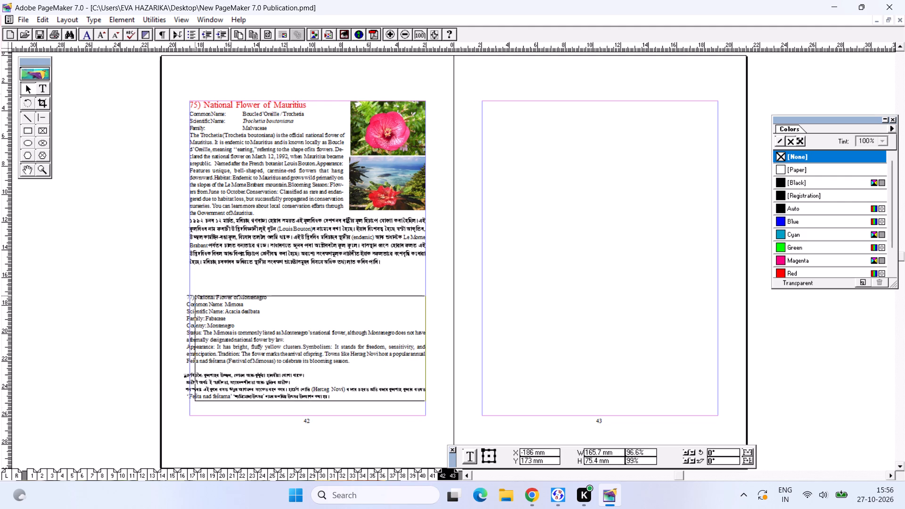
{"action": "left_click", "coordinate": [254, 332]}
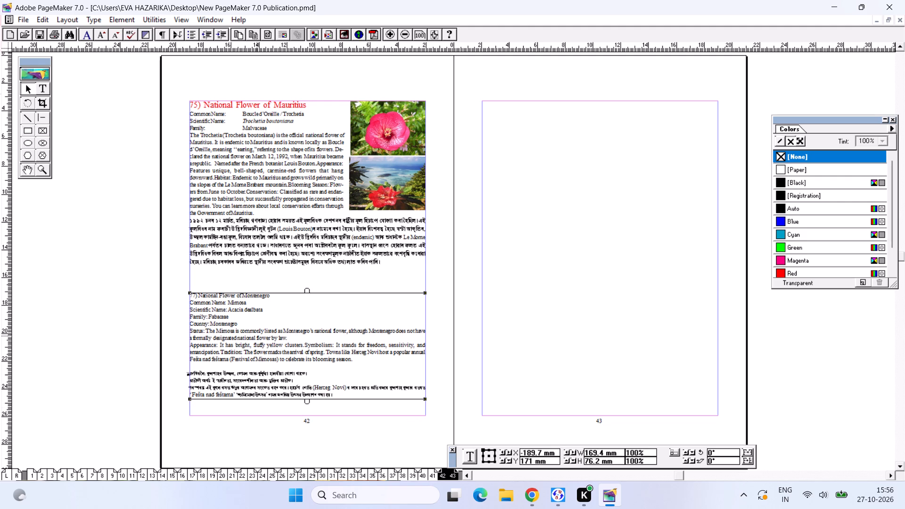
Check the entries on the preceding pages and renumber the Montenegro heading as 76.
{"action": "left_click", "coordinate": [431, 476]}
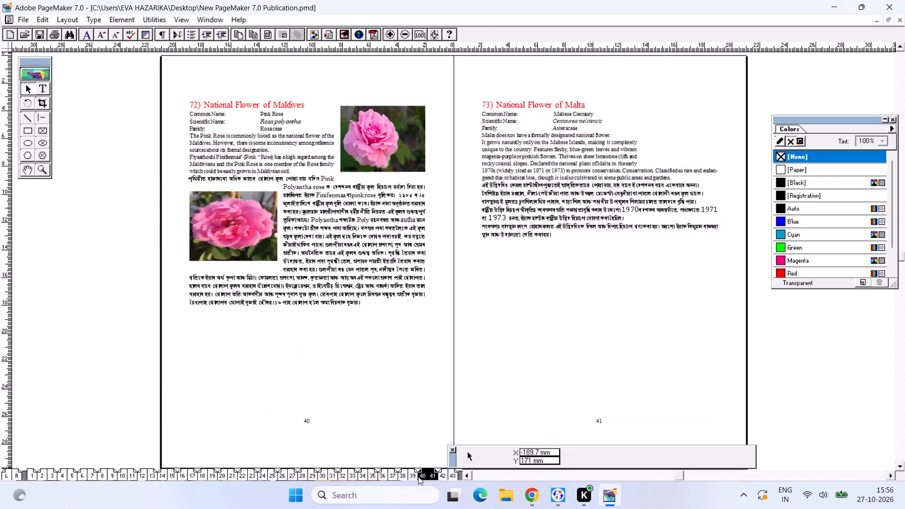
{"action": "left_click", "coordinate": [407, 472]}
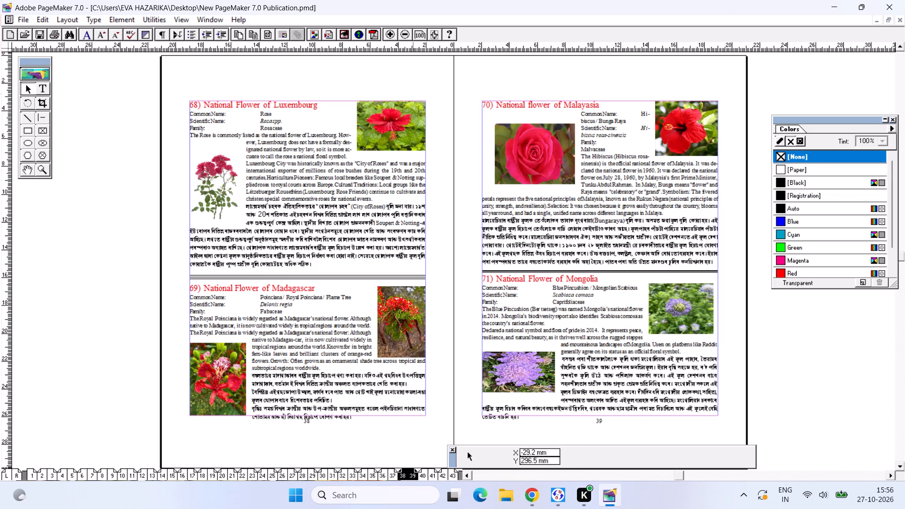
{"action": "left_click", "coordinate": [441, 469]}
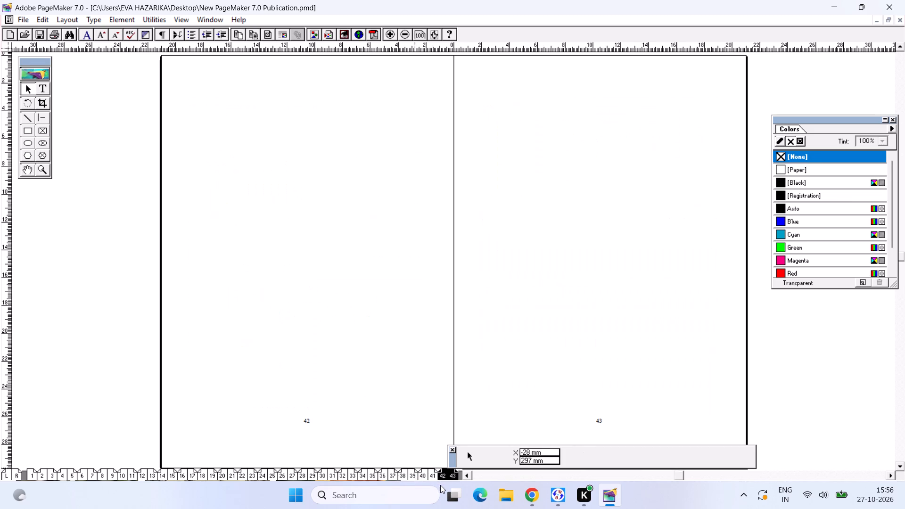
{"action": "left_click", "coordinate": [40, 87]}
{"action": "left_click", "coordinate": [196, 297]}
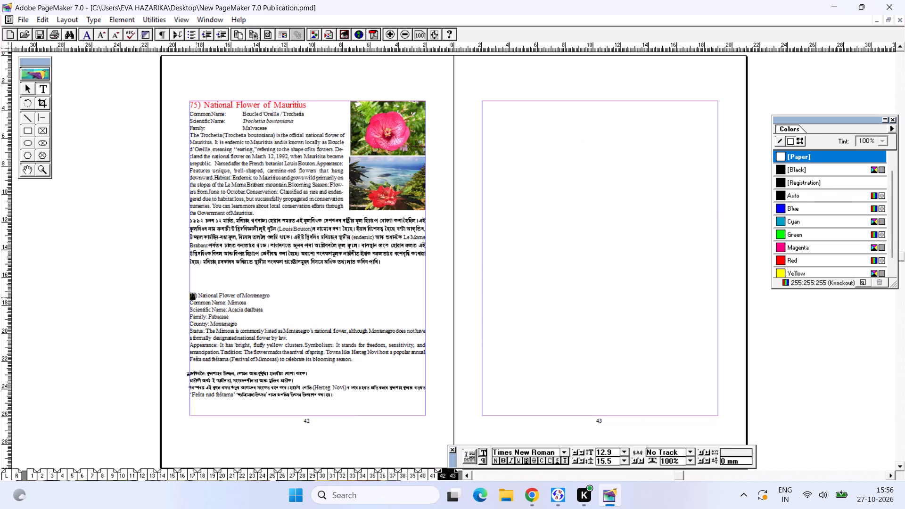
{"action": "key", "text": "6"}
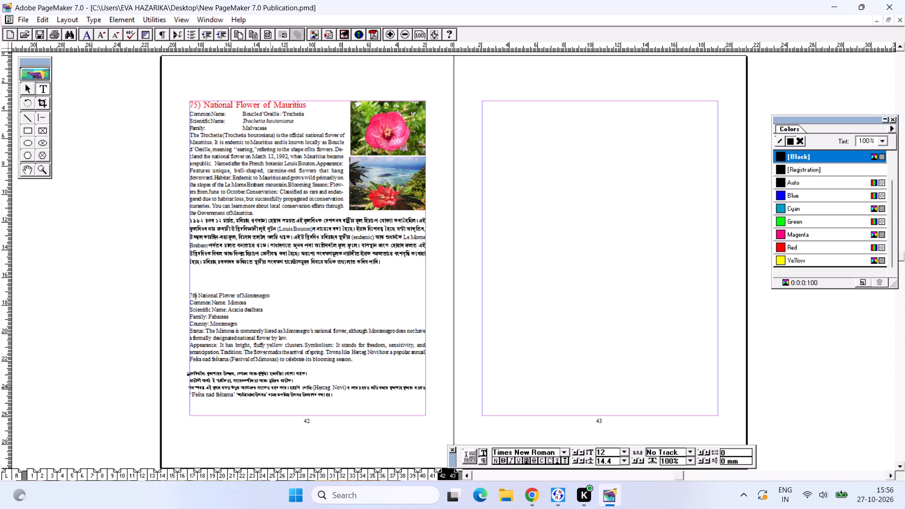
Format the heading "76) National Flower of Montenegro" at 18 pt in Red.
{"action": "key", "text": "ctrl+2"}
{"action": "left_click_drag", "start_coordinate": [416, 287], "coordinate": [142, 252], "text": "alt"}
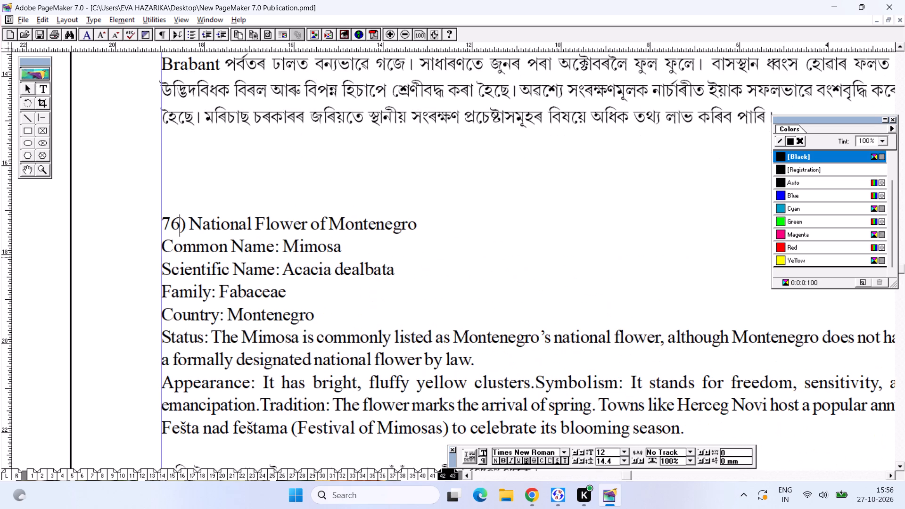
{"action": "left_click_drag", "start_coordinate": [418, 221], "coordinate": [134, 195]}
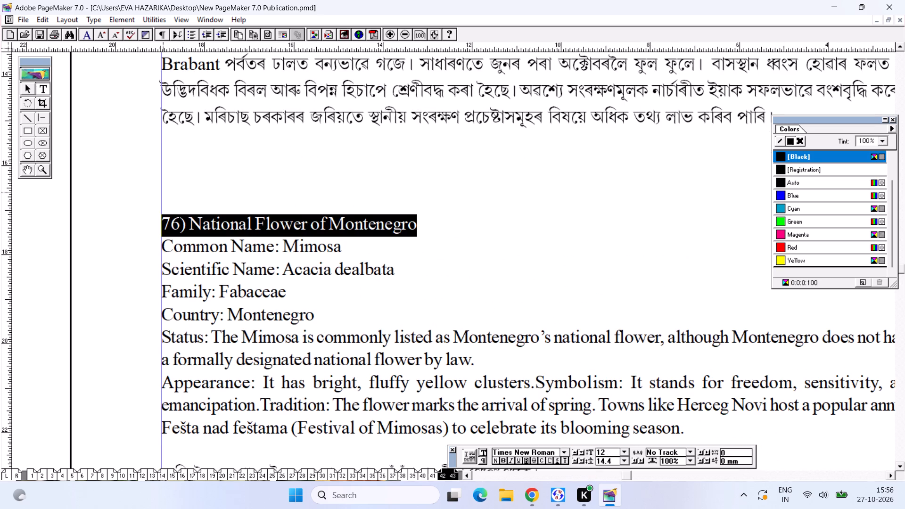
{"action": "key", "text": "ctrl+shift+period"}
{"action": "key", "text": "ctrl+shift+period"}
{"action": "key", "text": "ctrl+shift+period"}
{"action": "key", "text": "ctrl+shift+period"}
{"action": "key", "text": "ctrl+shift+period"}
{"action": "key", "text": "ctrl+shift+period"}
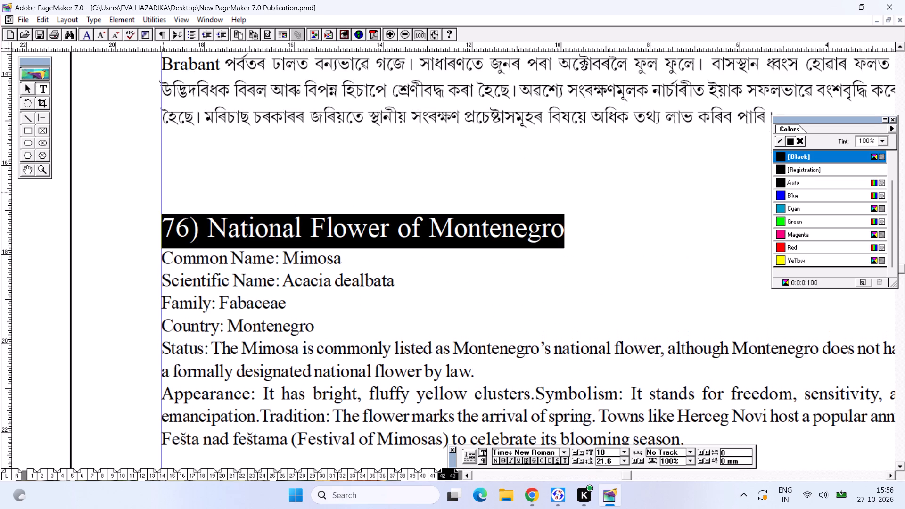
{"action": "left_click", "coordinate": [796, 246]}
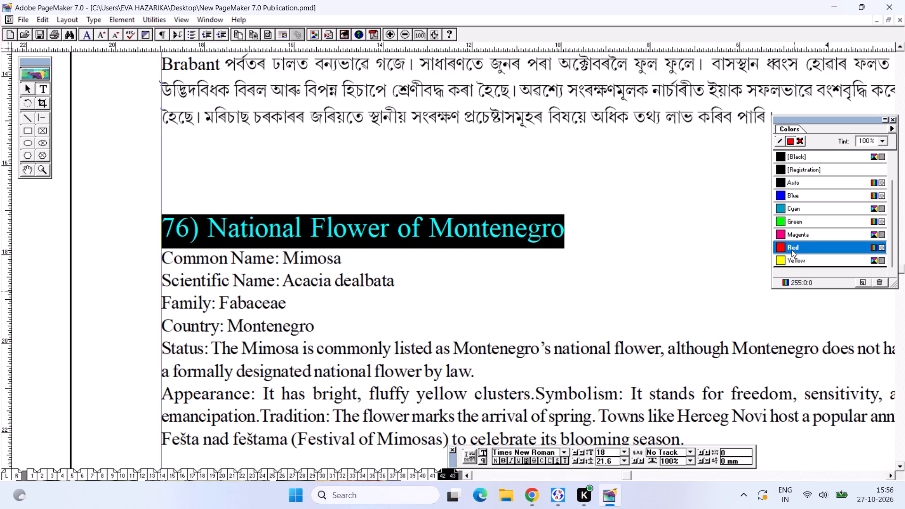
Insert tabs after the Common Name, Scientific Name and Family labels so their values line up in one column.
{"action": "left_click", "coordinate": [280, 257]}
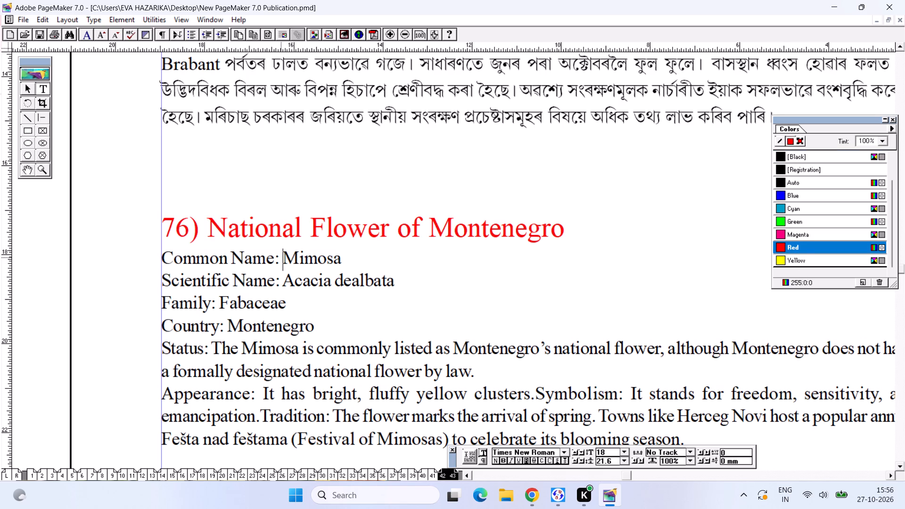
{"action": "key", "text": "Tab"}
{"action": "key", "text": "Tab"}
{"action": "left_click", "coordinate": [285, 281]}
{"action": "key", "text": "Tab"}
{"action": "key", "text": "Tab"}
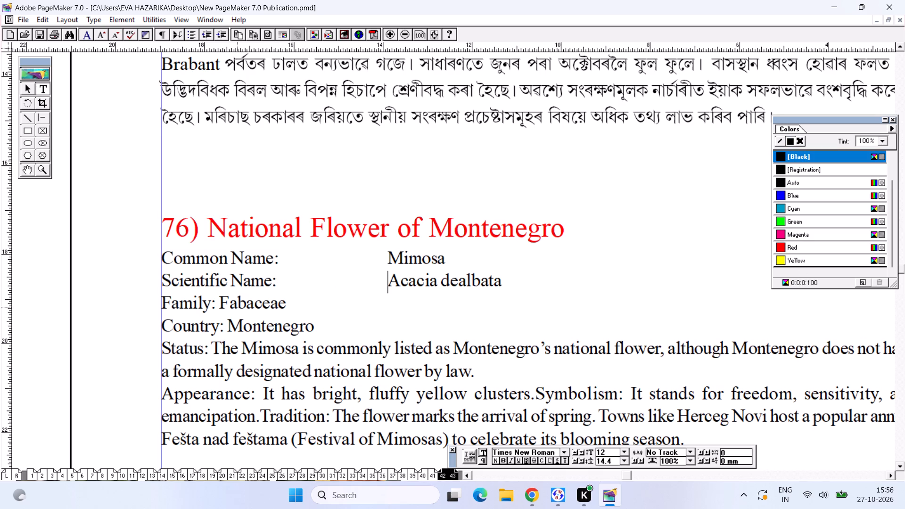
{"action": "left_click", "coordinate": [220, 306]}
{"action": "key", "text": "Tab"}
{"action": "key", "text": "Tab"}
{"action": "key", "text": "Tab"}
{"action": "key", "text": "Tab"}
Delete the Country line and the "Status:" label from the Montenegro entry, keeping the description on its own line.
{"action": "left_click_drag", "start_coordinate": [351, 343], "coordinate": [321, 332]}
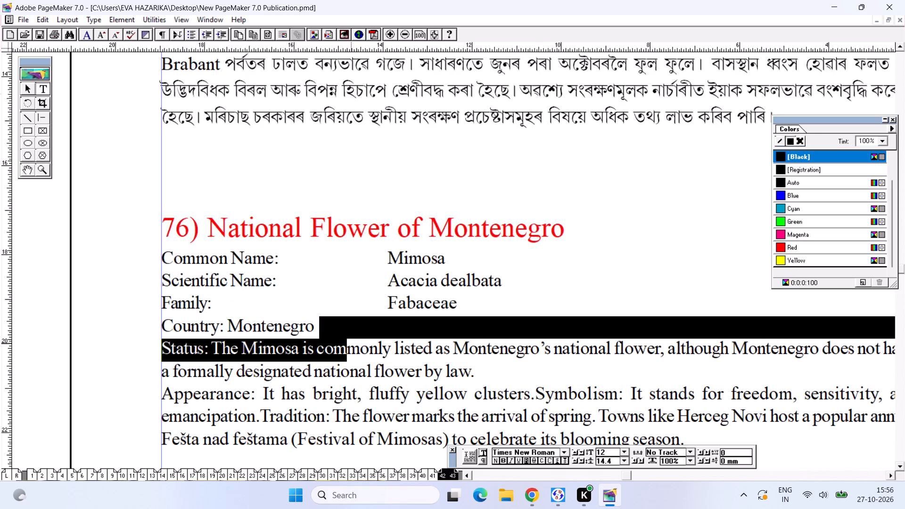
{"action": "left_click_drag", "start_coordinate": [321, 332], "coordinate": [311, 331]}
{"action": "left_click", "coordinate": [323, 328]}
{"action": "left_click_drag", "start_coordinate": [324, 328], "coordinate": [185, 321]}
{"action": "key", "text": "BackSpace"}
{"action": "key", "text": "BackSpace"}
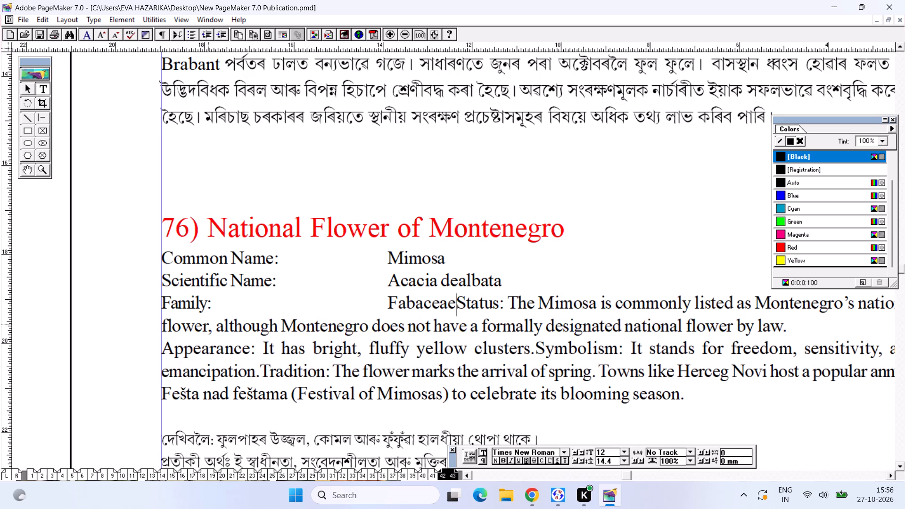
{"action": "key", "text": "Return"}
{"action": "left_click_drag", "start_coordinate": [212, 325], "coordinate": [182, 324]}
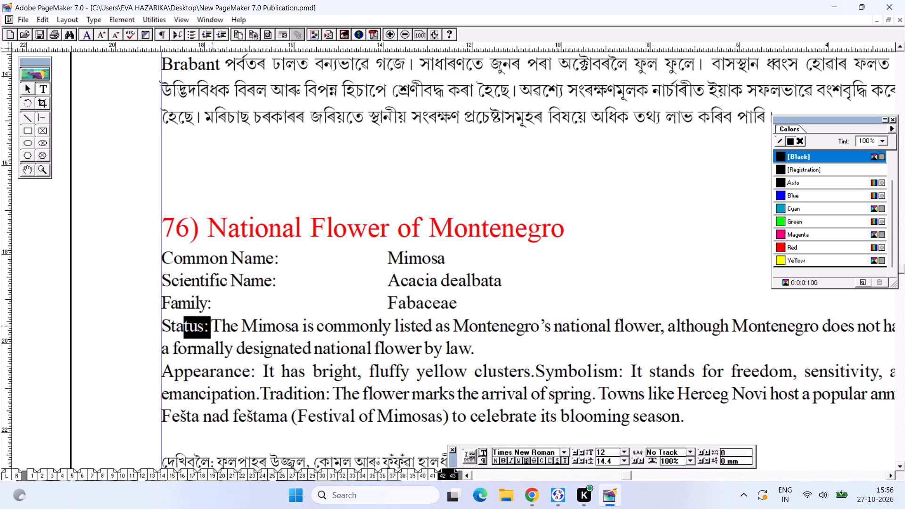
{"action": "left_click_drag", "start_coordinate": [182, 324], "coordinate": [159, 324]}
{"action": "key", "text": "BackSpace"}
Italicize the scientific name Acacia dealbata and save the publication.
{"action": "left_click_drag", "start_coordinate": [395, 285], "coordinate": [468, 288]}
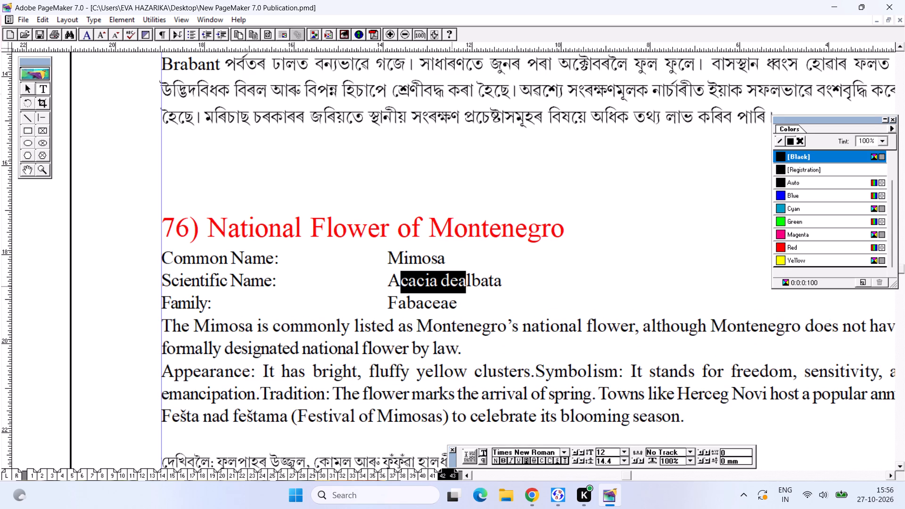
{"action": "left_click_drag", "start_coordinate": [387, 283], "coordinate": [499, 291]}
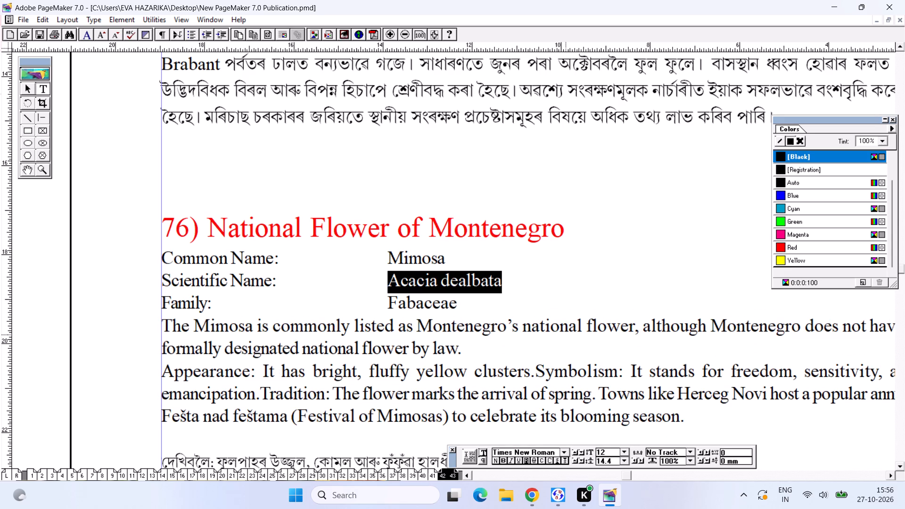
{"action": "key", "text": "ctrl+shift+i"}
{"action": "key", "text": "ctrl+s"}
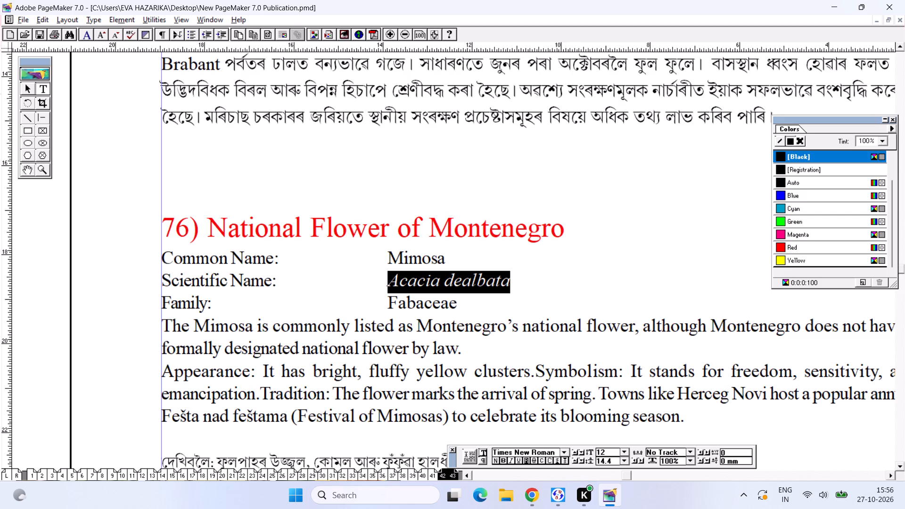
Remove the blank line between the English and Assamese paragraphs of the Montenegro entry.
{"action": "left_click_drag", "start_coordinate": [286, 352], "coordinate": [153, 233], "text": "alt"}
{"action": "left_click_drag", "start_coordinate": [184, 299], "coordinate": [189, 282], "text": "alt"}
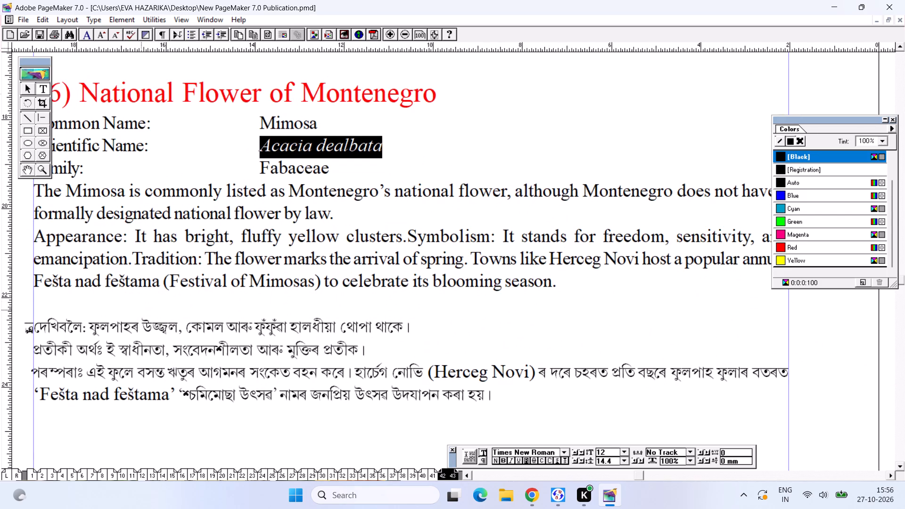
{"action": "left_click_drag", "start_coordinate": [143, 317], "coordinate": [172, 314], "text": "alt"}
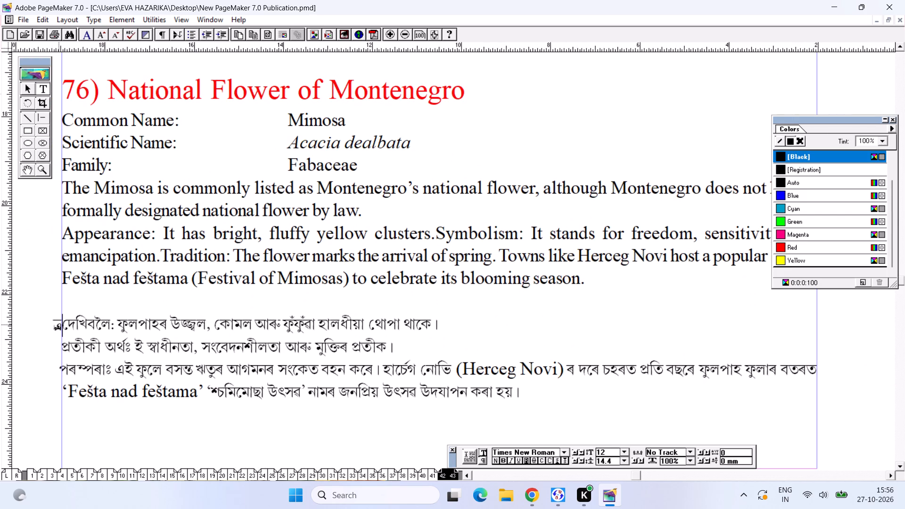
{"action": "left_click", "coordinate": [58, 324]}
{"action": "key", "text": "BackSpace"}
{"action": "key", "text": "Return"}
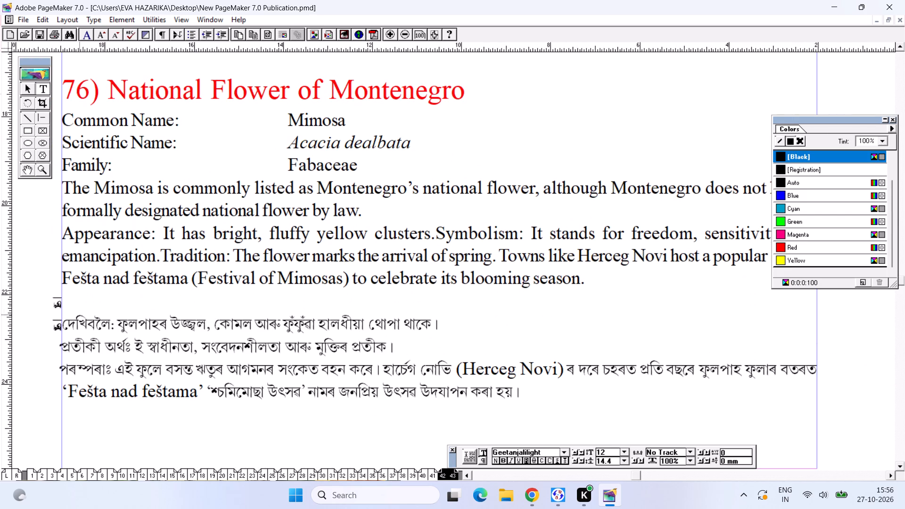
{"action": "key", "text": "BackSpace"}
Enlarge the Assamese paragraphs of the Montenegro entry to 14 pt and save the publication.
{"action": "left_click_drag", "start_coordinate": [59, 300], "coordinate": [423, 378]}
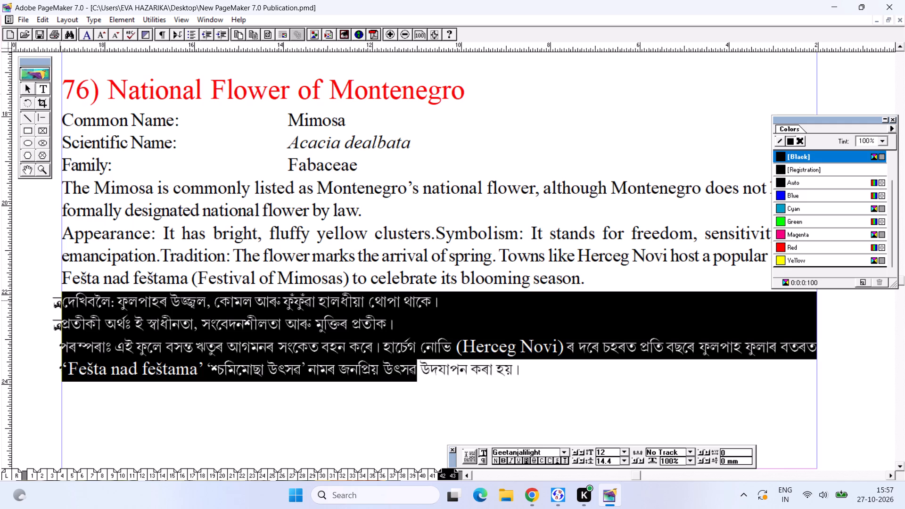
{"action": "left_click_drag", "start_coordinate": [423, 378], "coordinate": [555, 398]}
{"action": "key", "text": "ctrl+shift+period"}
{"action": "key", "text": "ctrl+shift+period"}
{"action": "key", "text": "ctrl+s"}
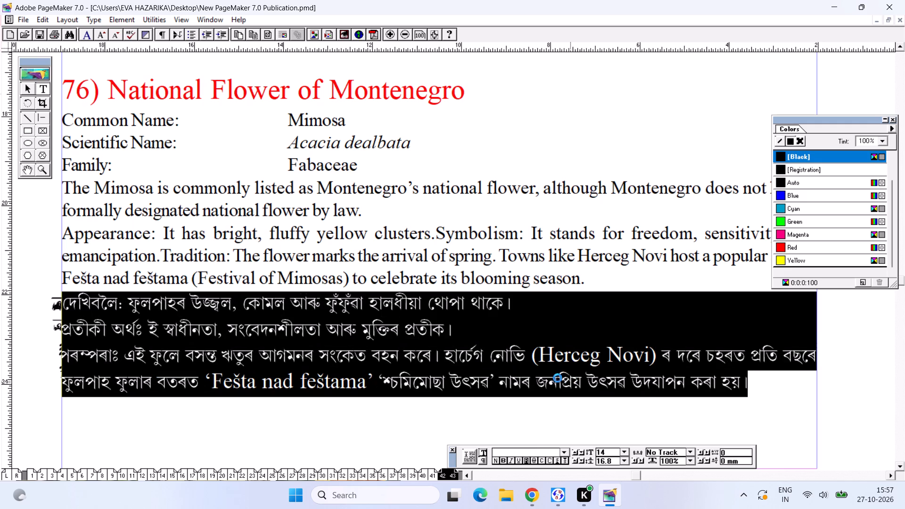
Save the publication and remove the colon after দেখিবলৈ at the start of the Montenegro entry's Assamese text.
{"action": "key", "text": "ctrl+s"}
{"action": "left_click", "coordinate": [326, 275]}
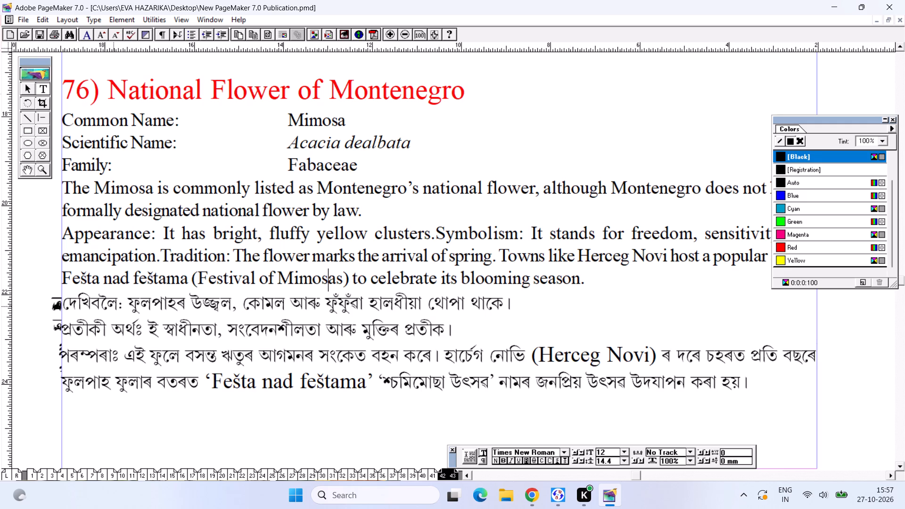
{"action": "left_click", "coordinate": [135, 311]}
{"action": "left_click", "coordinate": [124, 309]}
{"action": "key", "text": "BackSpace"}
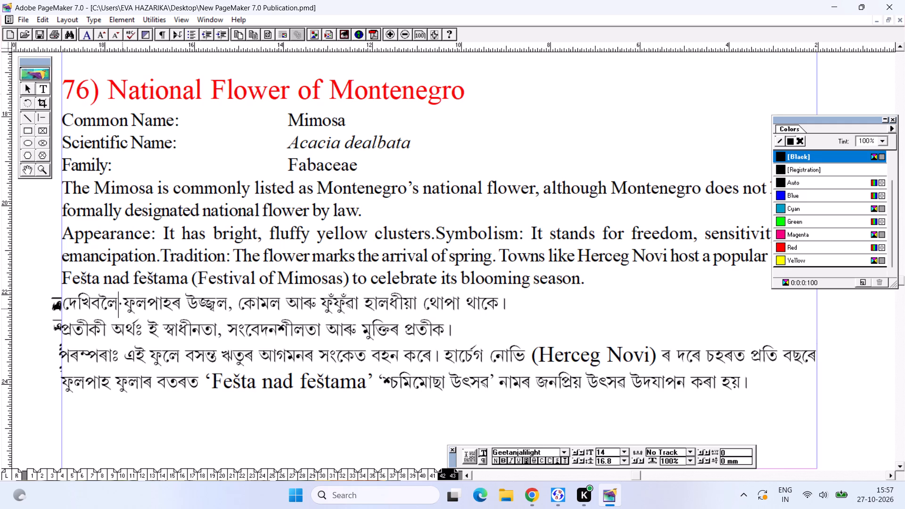
{"action": "key", "text": "BackSpace"}
Delete the label প্ৰতীকী অৰ্থঃ, join its sentence to the preceding Assamese paragraph with a space, and save the publication.
{"action": "left_click", "coordinate": [155, 329]}
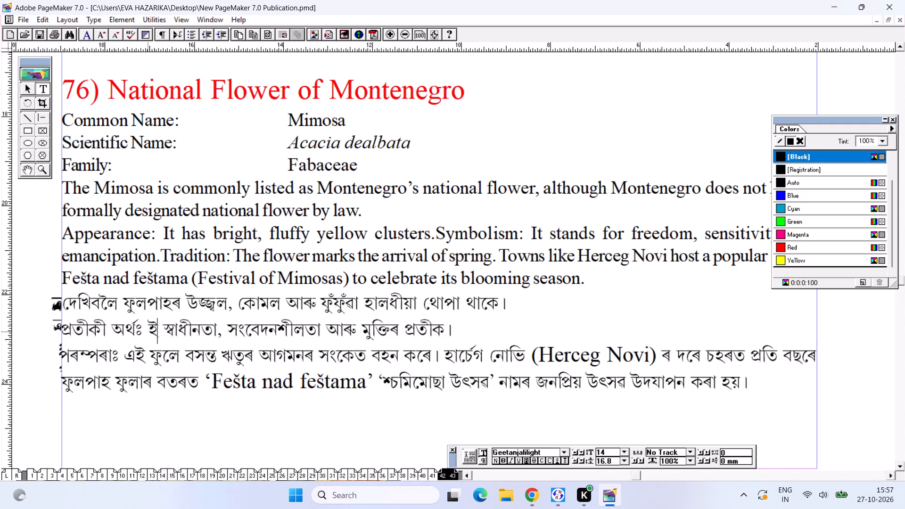
{"action": "left_click", "coordinate": [147, 331]}
{"action": "left_click_drag", "start_coordinate": [145, 331], "coordinate": [22, 331]}
{"action": "key", "text": "BackSpace"}
{"action": "key", "text": "BackSpace"}
{"action": "key", "text": "space"}
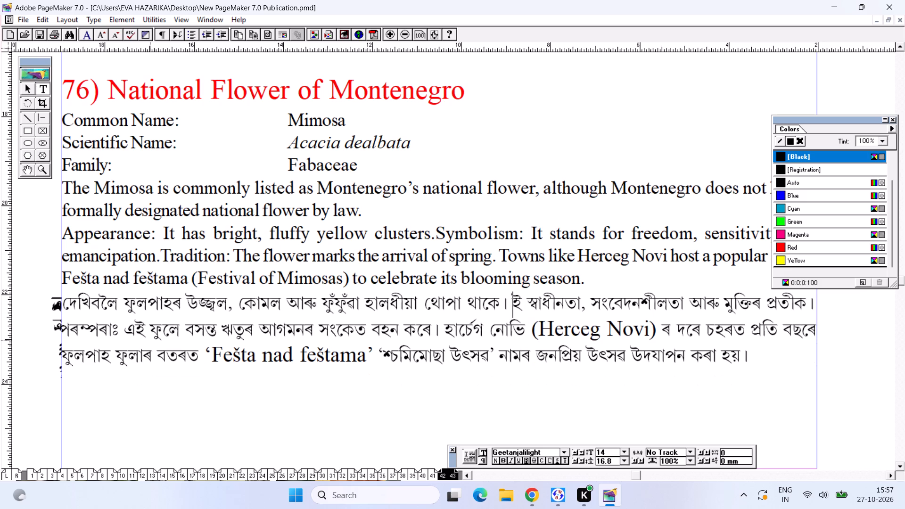
{"action": "key", "text": "ctrl+s"}
{"action": "key", "text": "ctrl+s"}
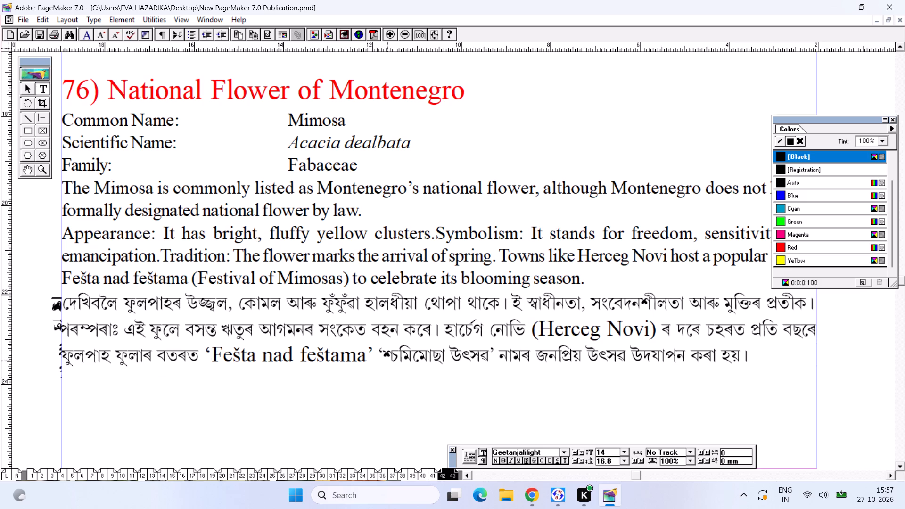
Delete the stray characters before মিমোছা উৎসৱ in the last Assamese paragraph.
{"action": "left_click", "coordinate": [387, 360]}
{"action": "left_click", "coordinate": [393, 356]}
{"action": "key", "text": "BackSpace"}
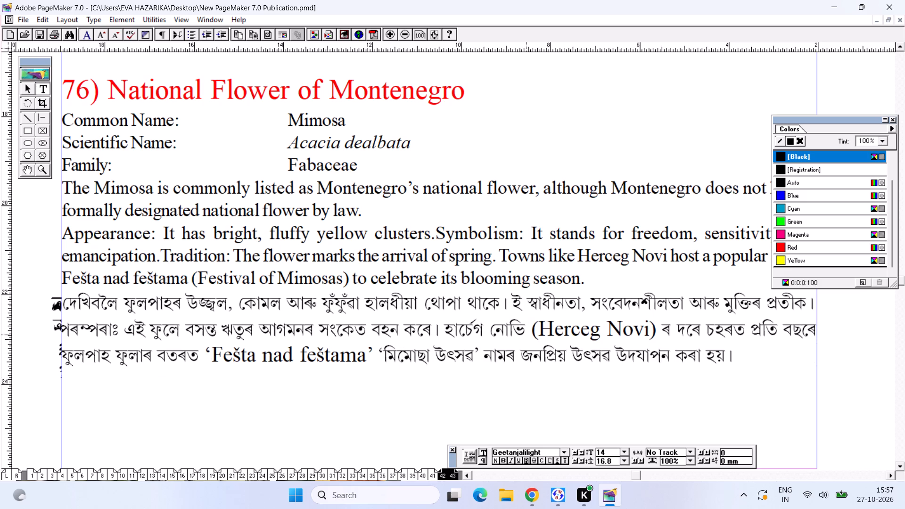
Reduce the English phrases (Herceg Novi) and ‘Fešta nad feštama’ in the Assamese text to 12 pt and save the publication.
{"action": "left_click_drag", "start_coordinate": [525, 334], "coordinate": [656, 337]}
{"action": "key", "text": "ctrl+shift+comma"}
{"action": "key", "text": "ctrl+shift+comma"}
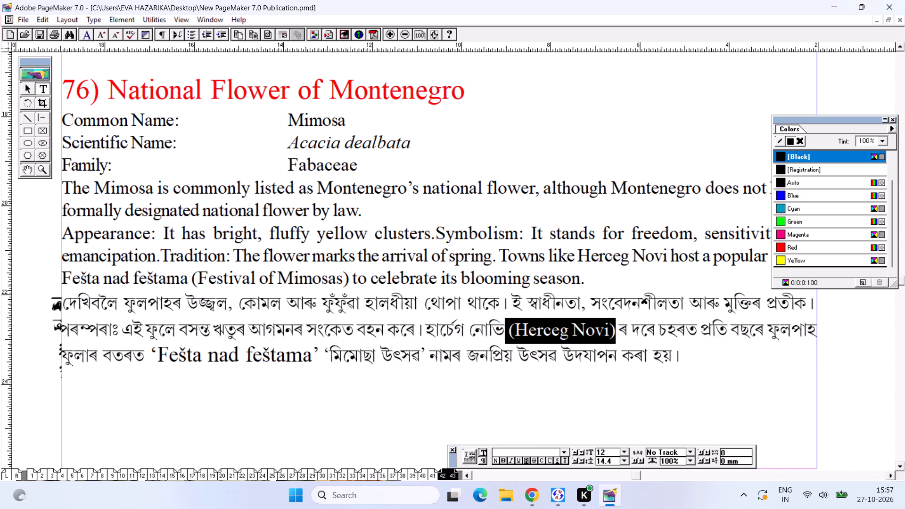
{"action": "left_click_drag", "start_coordinate": [153, 352], "coordinate": [327, 361]}
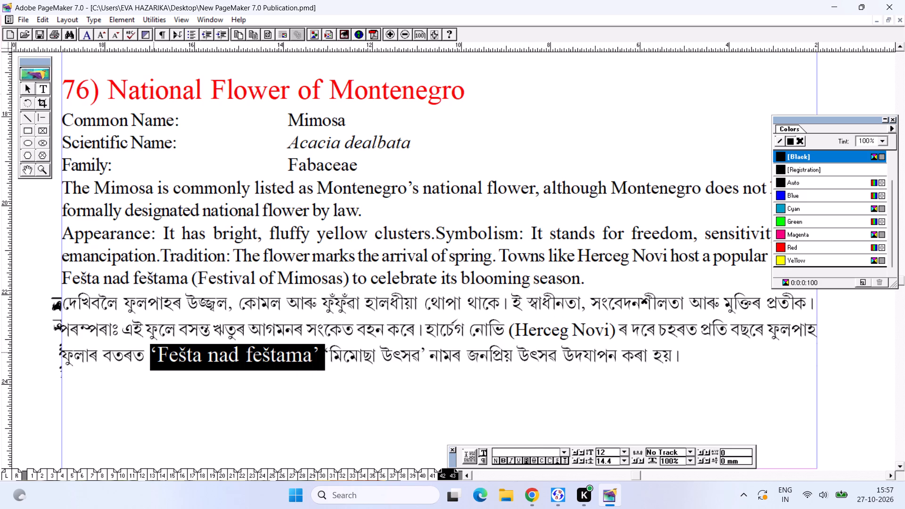
{"action": "left_click_drag", "start_coordinate": [327, 361], "coordinate": [321, 357]}
{"action": "key", "text": "ctrl+shift+comma"}
{"action": "key", "text": "ctrl+shift+comma"}
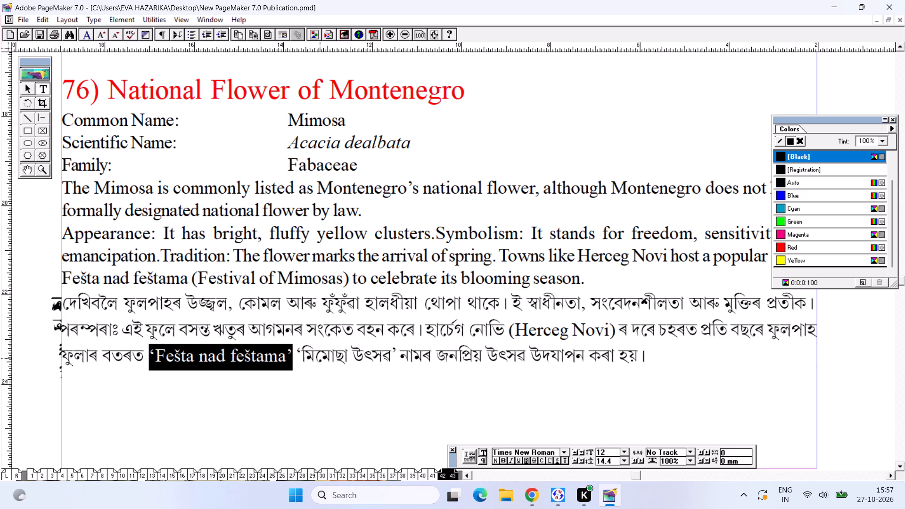
{"action": "key", "text": "ctrl+s"}
{"action": "key", "text": "ctrl+s"}
{"action": "key", "text": "ctrl+0"}
{"action": "key", "text": "ctrl+s"}
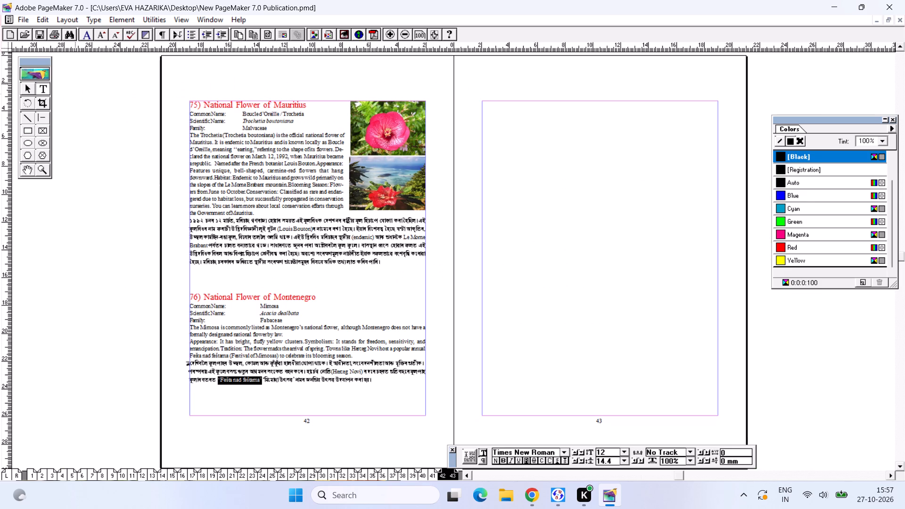
Move the Montenegro text block slightly down and right on page 42, to about X -185 mm, Y 177 mm.
{"action": "left_click", "coordinate": [21, 90]}
{"action": "left_click_drag", "start_coordinate": [325, 347], "coordinate": [334, 358]}
{"action": "left_click", "coordinate": [333, 360]}
{"action": "left_click", "coordinate": [313, 361]}
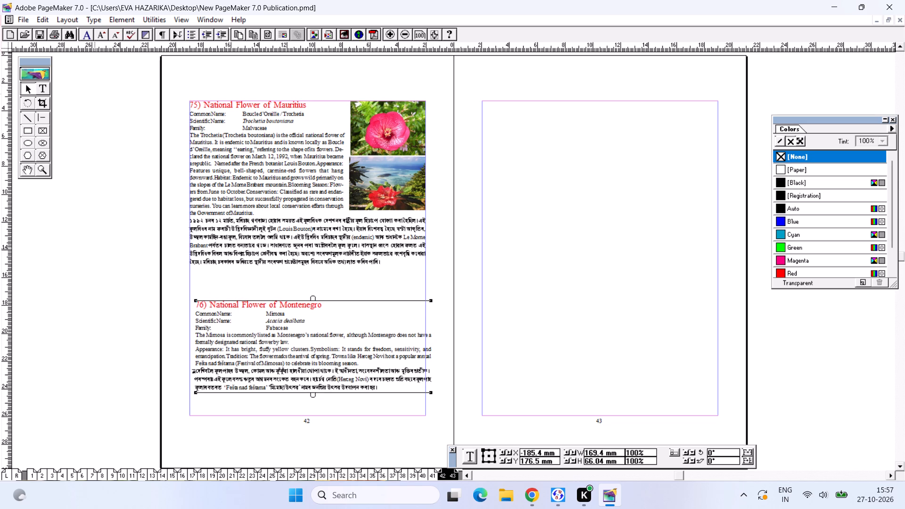
Remove the paragraph break between the English text and the first Assamese paragraph of the Montenegro entry.
{"action": "left_click_drag", "start_coordinate": [44, 89], "coordinate": [47, 100]}
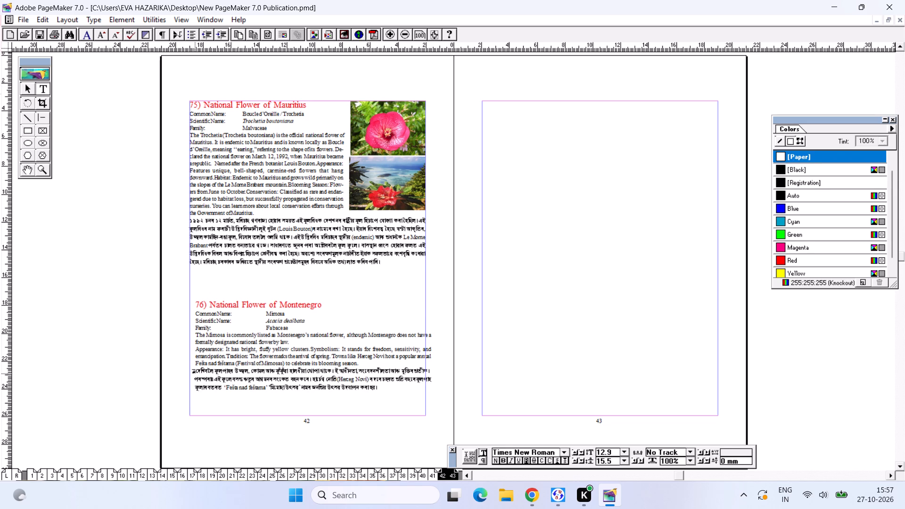
{"action": "left_click", "coordinate": [194, 374]}
{"action": "key", "text": "BackSpace"}
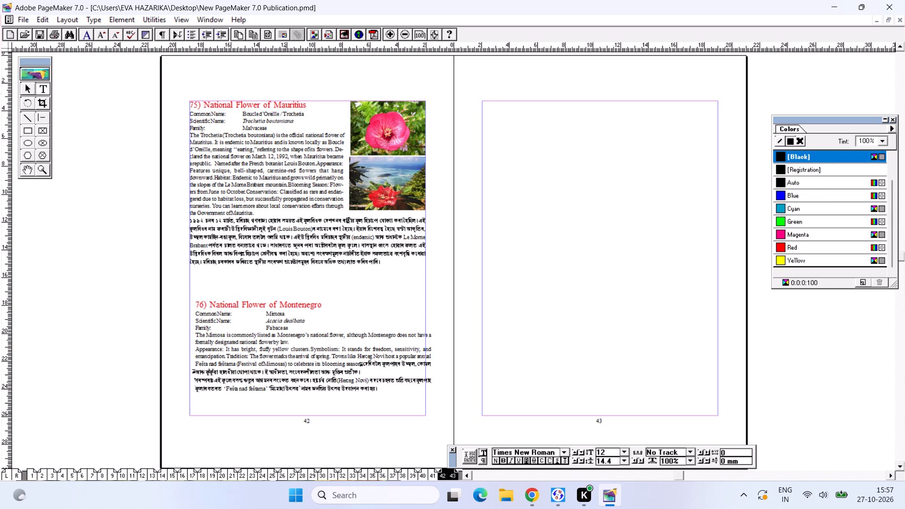
Undo the removal of the paragraph break before the first Assamese paragraph of the Montenegro entry.
{"action": "key", "text": "ctrl+z"}
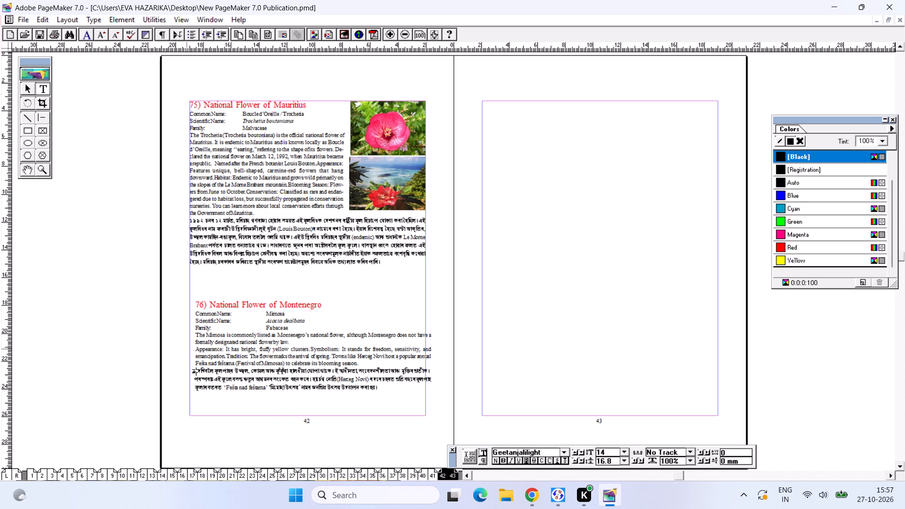
Move the Montenegro text block up and left to align with page 42's margins, at about X -189.7 mm, Y 168.5 mm.
{"action": "left_click", "coordinate": [35, 93]}
{"action": "left_click", "coordinate": [30, 95]}
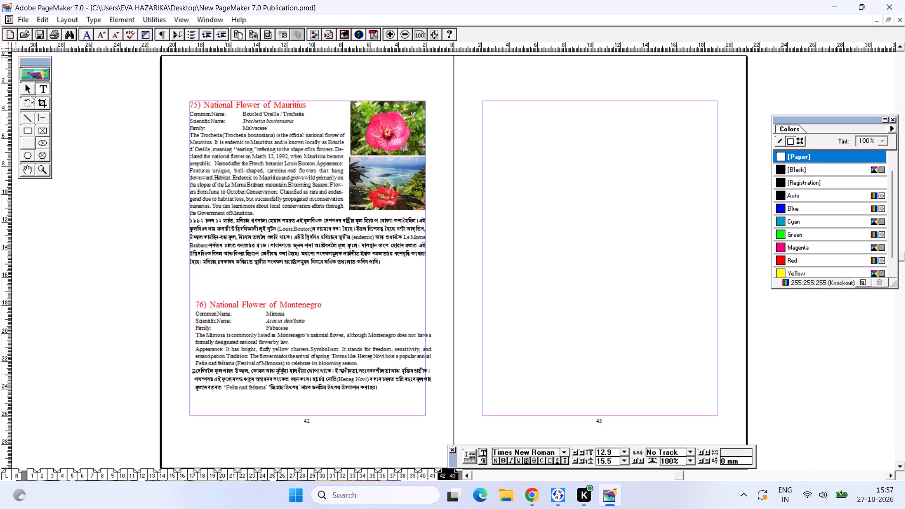
{"action": "left_click_drag", "start_coordinate": [342, 380], "coordinate": [337, 363]}
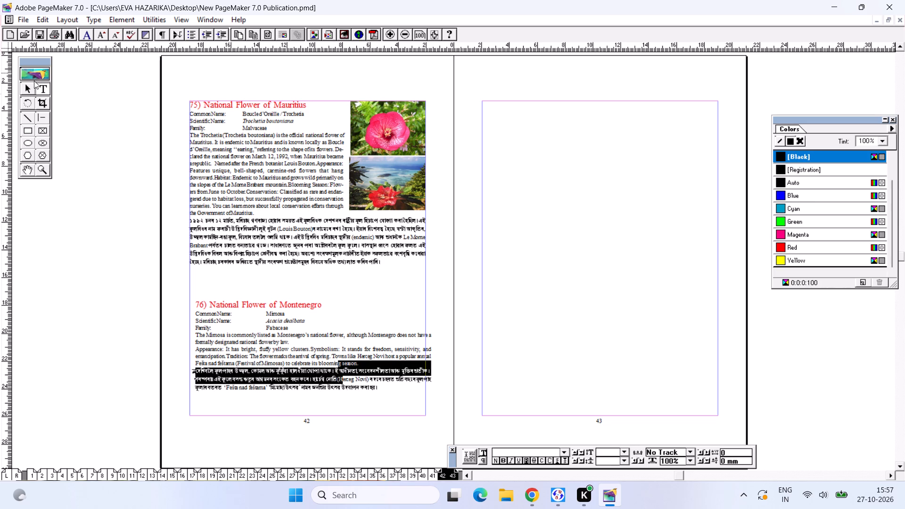
{"action": "left_click", "coordinate": [31, 91]}
{"action": "left_click_drag", "start_coordinate": [304, 328], "coordinate": [292, 303]}
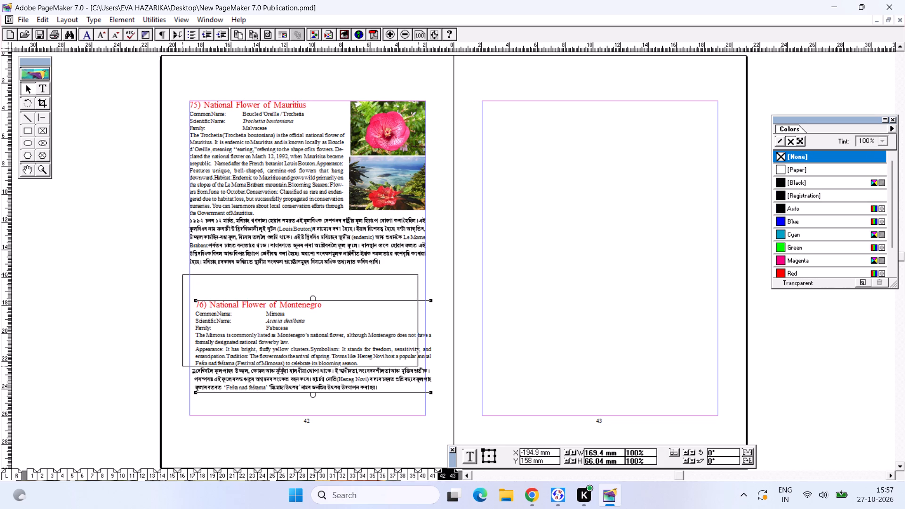
{"action": "left_click_drag", "start_coordinate": [292, 303], "coordinate": [302, 314]}
{"action": "left_click_drag", "start_coordinate": [272, 317], "coordinate": [271, 318]}
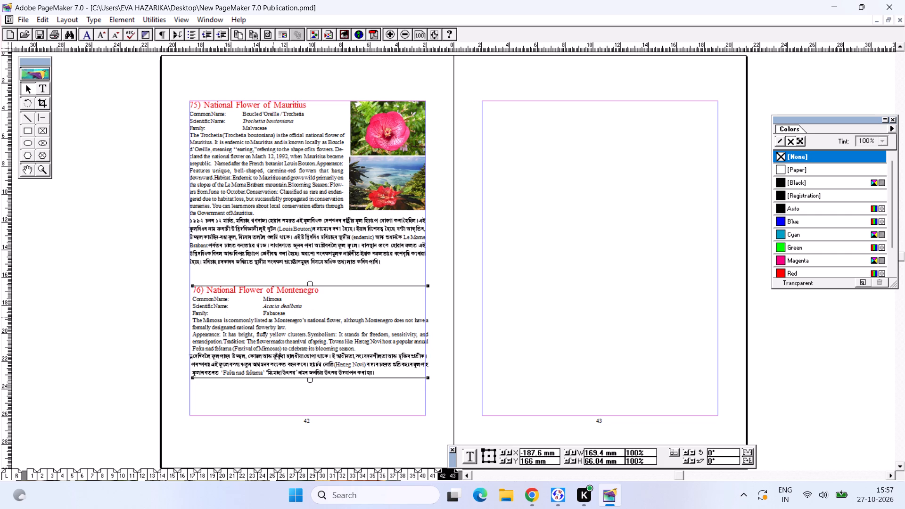
{"action": "left_click_drag", "start_coordinate": [271, 318], "coordinate": [267, 319]}
{"action": "left_click_drag", "start_coordinate": [266, 319], "coordinate": [272, 321]}
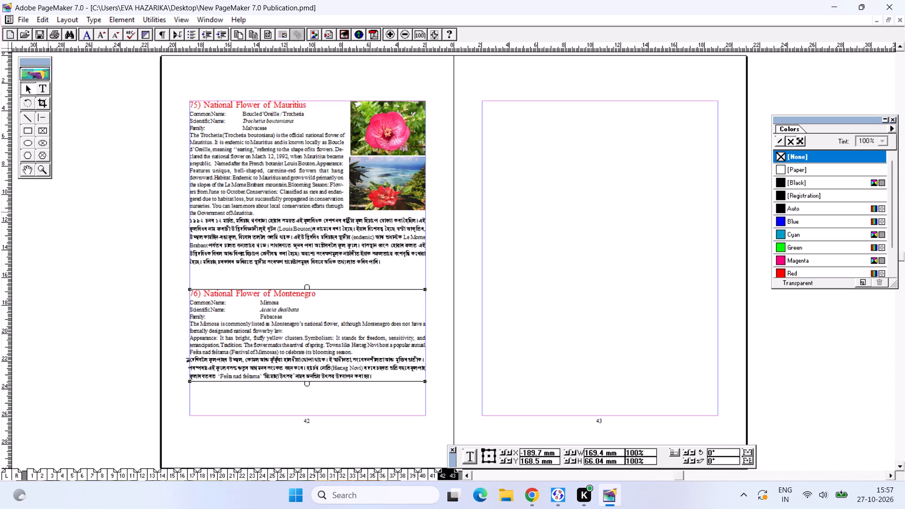
Copy the heading 76) National Flower of Montenegro and enter it in Chrome as the Google image search, replacing the Mongolia query.
{"action": "left_click_drag", "start_coordinate": [45, 92], "coordinate": [61, 103]}
{"action": "left_click_drag", "start_coordinate": [335, 302], "coordinate": [275, 294]}
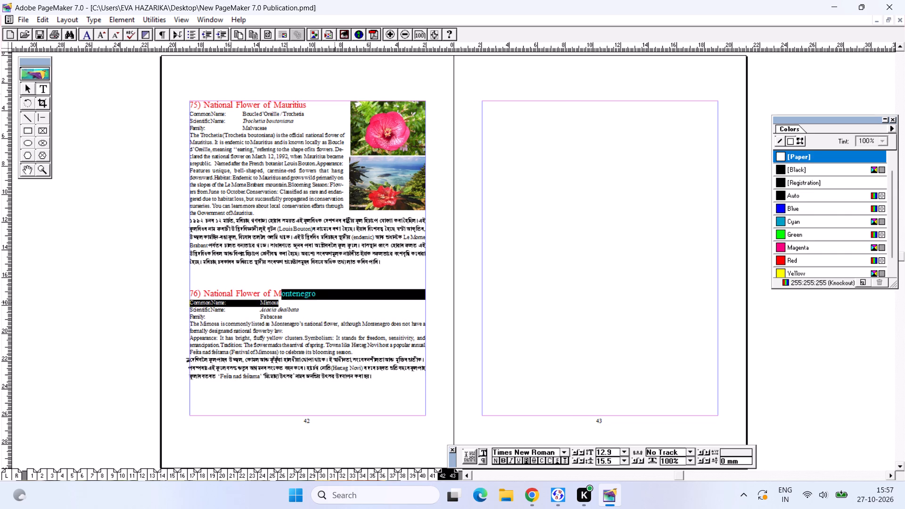
{"action": "left_click_drag", "start_coordinate": [275, 294], "coordinate": [251, 293]}
{"action": "left_click_drag", "start_coordinate": [265, 296], "coordinate": [271, 297]}
{"action": "left_click_drag", "start_coordinate": [316, 296], "coordinate": [222, 289]}
{"action": "key", "text": "ctrl+c"}
{"action": "key", "text": "ctrl+c"}
{"action": "left_click", "coordinate": [527, 493]}
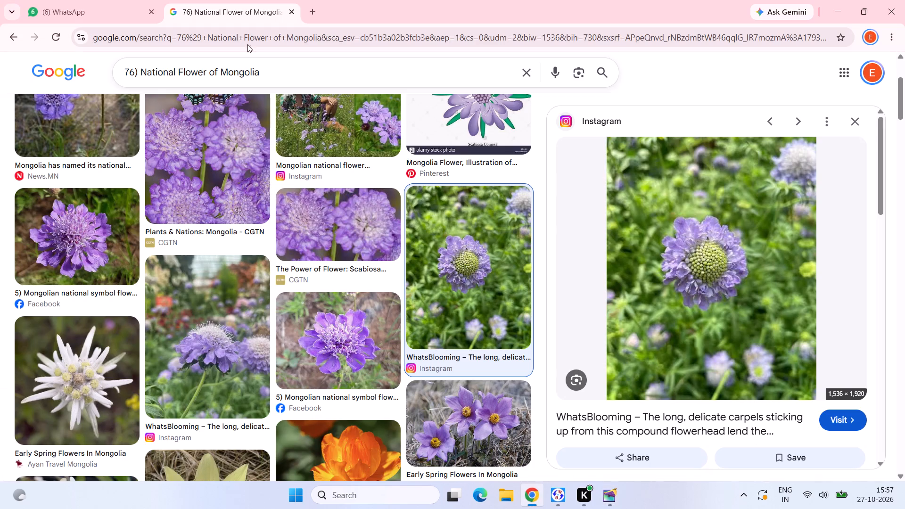
{"action": "left_click_drag", "start_coordinate": [293, 87], "coordinate": [100, 59]}
{"action": "key", "text": "ctrl+v"}
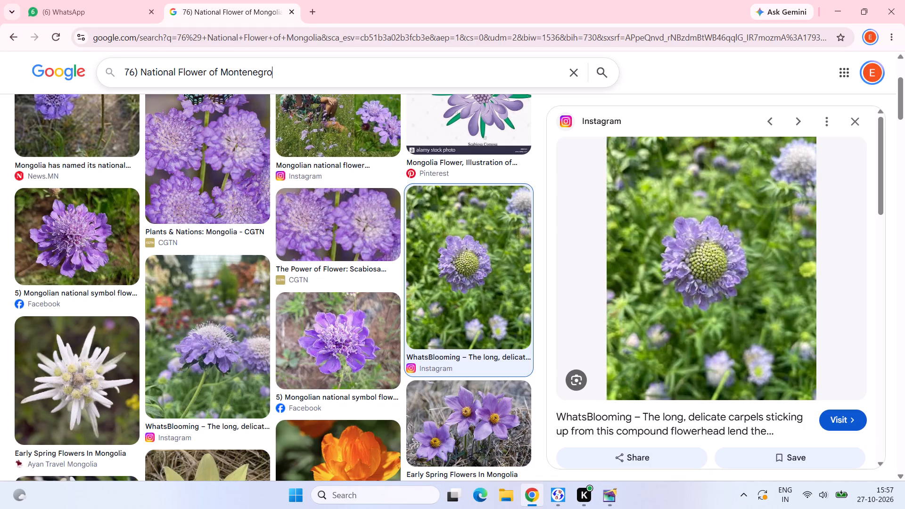
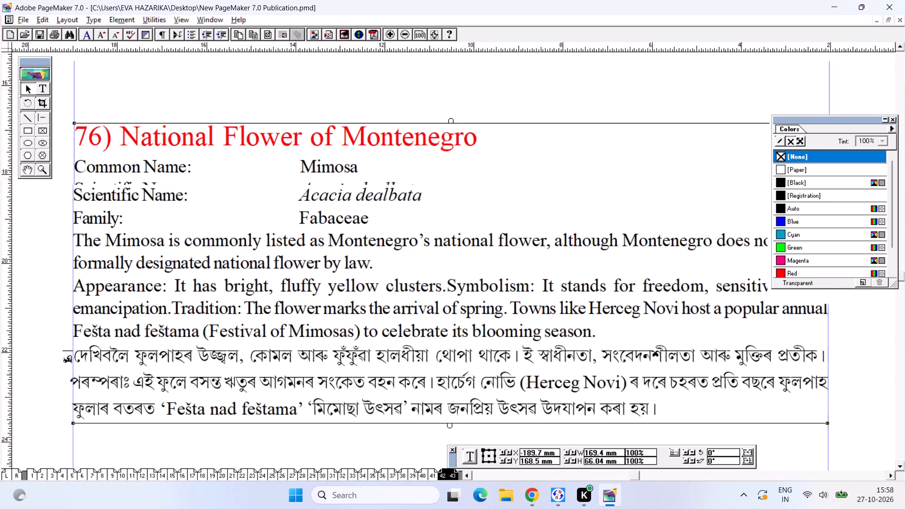
Activate the Text tool for editing the Montenegro entry's text.
{"action": "left_click", "coordinate": [45, 82]}
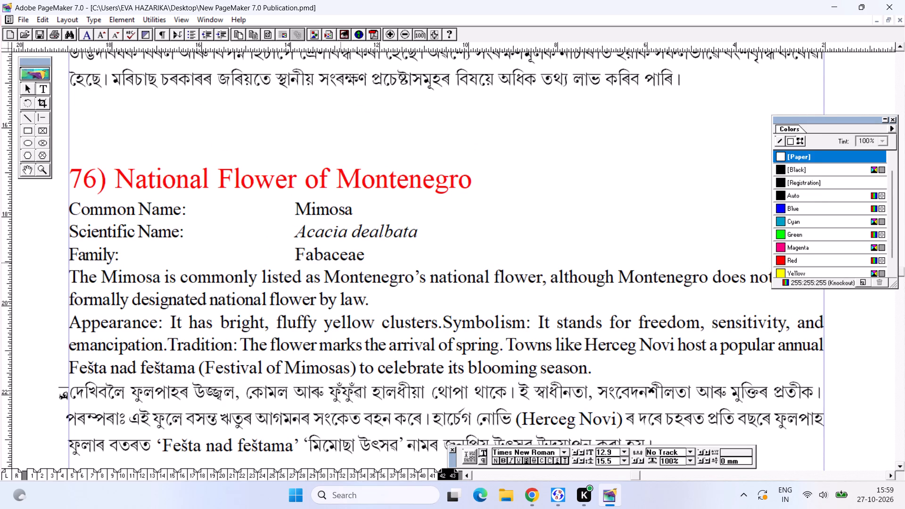
Save the publication with the current edits to the Montenegro entry.
{"action": "key", "text": "ctrl+s"}
{"action": "key", "text": "ctrl+s"}
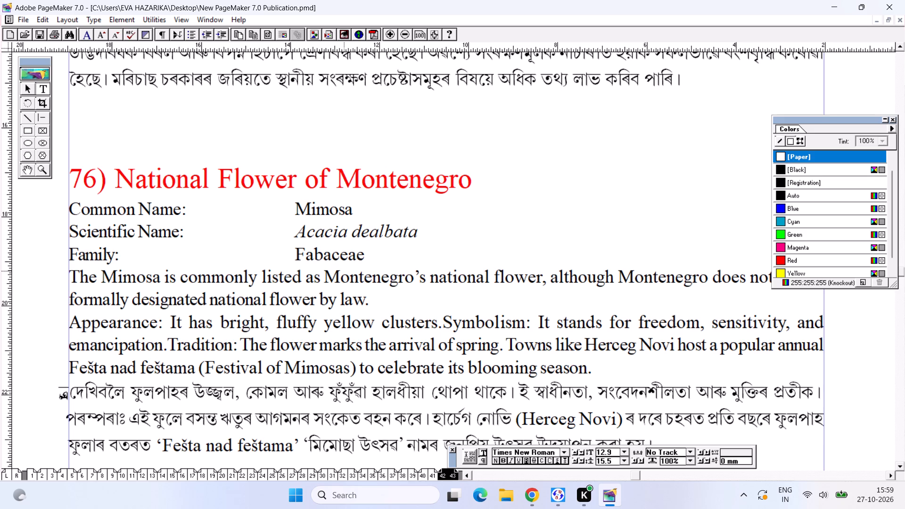
{"action": "key", "text": "ctrl+s"}
{"action": "key", "text": "ctrl+s"}
{"action": "key", "text": "ctrl+s"}
Copy the red heading “76) National Flower of Montenegro” on page 42.
{"action": "left_click_drag", "start_coordinate": [352, 282], "coordinate": [365, 341], "text": "alt"}
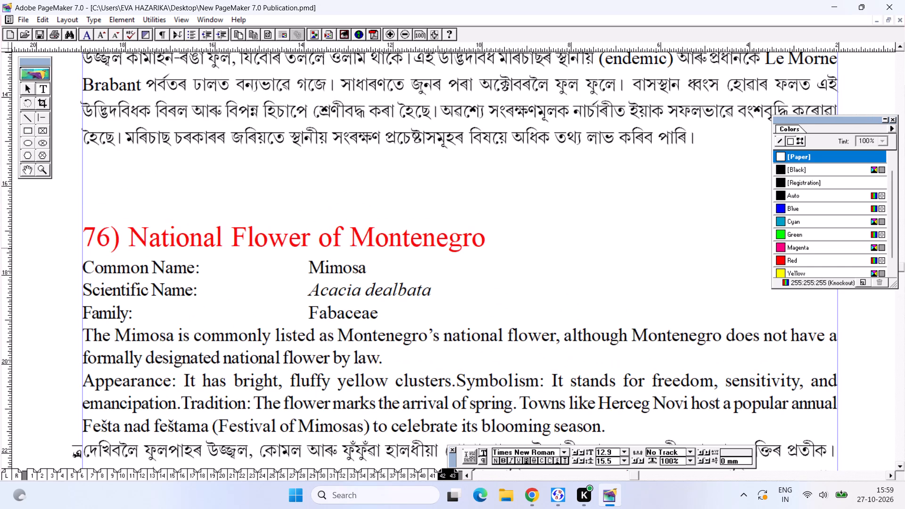
{"action": "left_click_drag", "start_coordinate": [501, 242], "coordinate": [74, 232]}
{"action": "key", "text": "ctrl+c"}
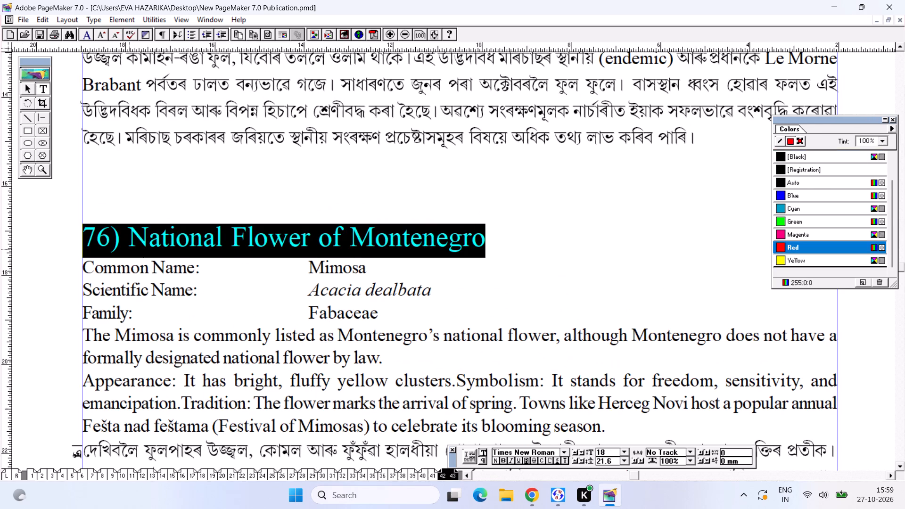
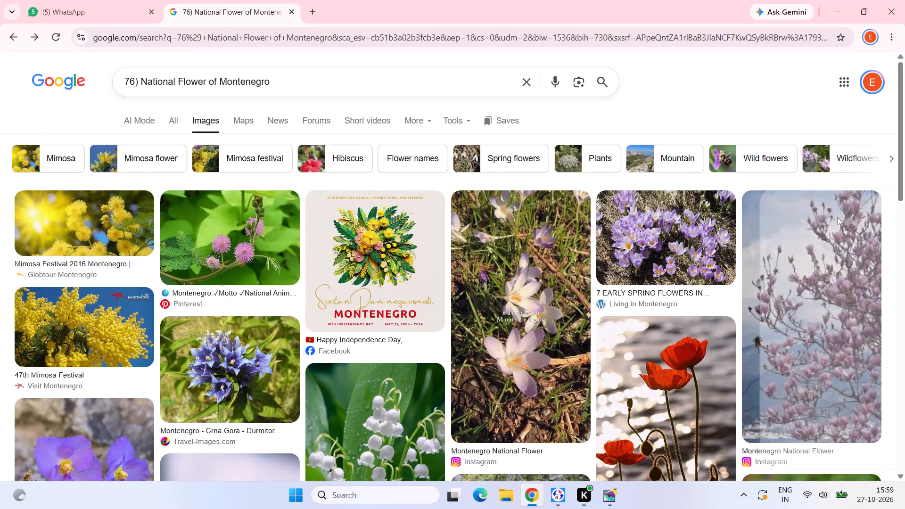
In PageMaker, delete the word “পৰম্পৰাঃ” that begins the second line of the Montenegro entry's Assamese paragraph.
{"action": "left_click", "coordinate": [603, 495]}
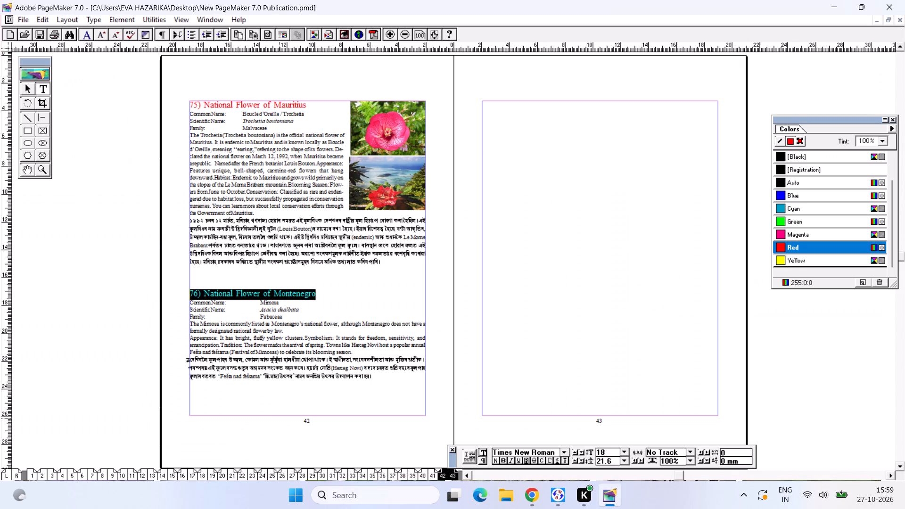
{"action": "key", "text": "ctrl+c"}
{"action": "key", "text": "ctrl+c"}
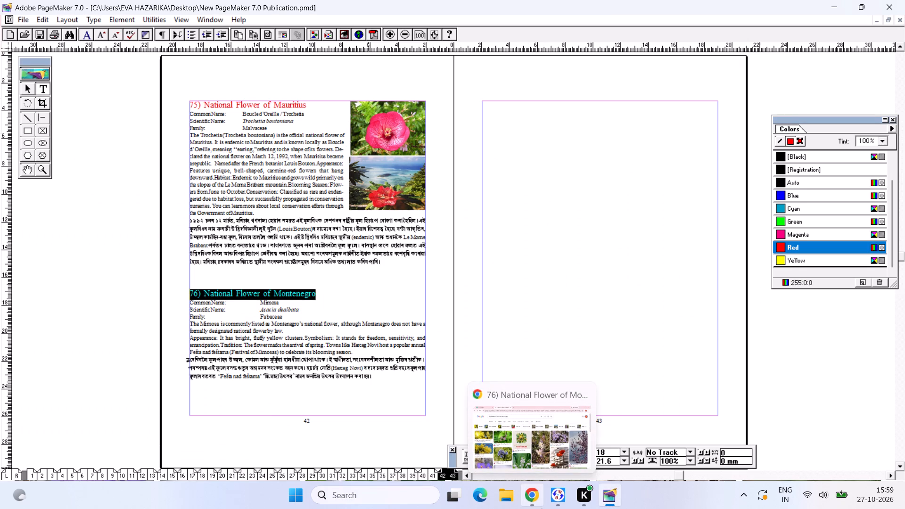
{"action": "key", "text": "ctrl+2"}
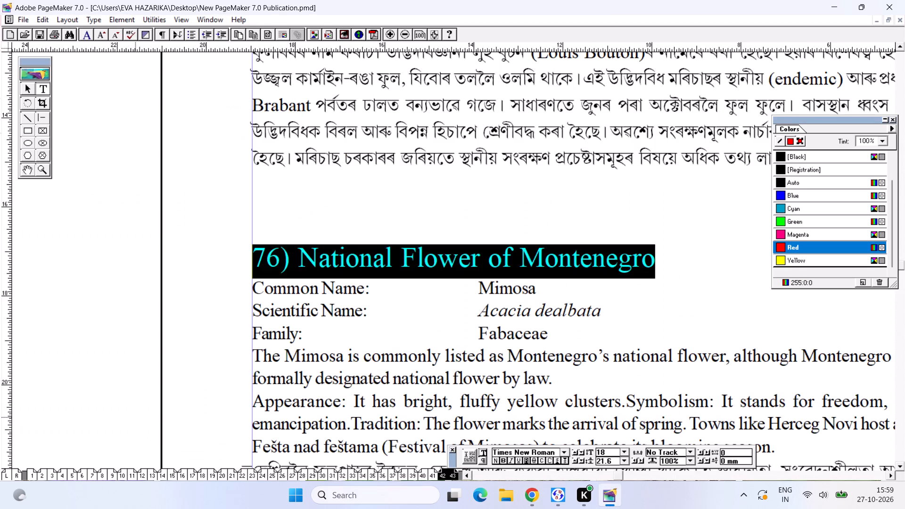
{"action": "key", "text": "ctrl+2"}
{"action": "left_click_drag", "start_coordinate": [274, 303], "coordinate": [200, 222], "text": "alt"}
{"action": "left_click", "coordinate": [198, 215], "text": "alt"}
{"action": "left_click_drag", "start_coordinate": [321, 336], "coordinate": [296, 249], "text": "alt"}
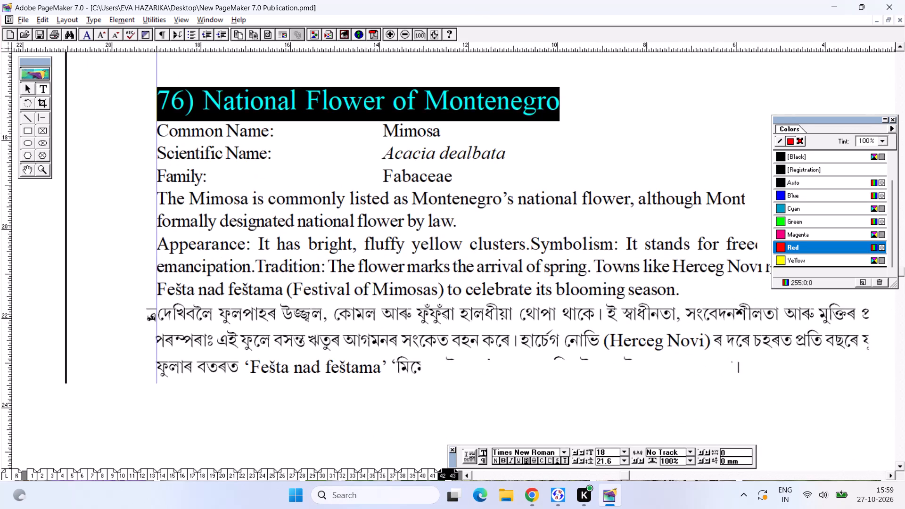
{"action": "left_click_drag", "start_coordinate": [390, 330], "coordinate": [350, 353], "text": "alt"}
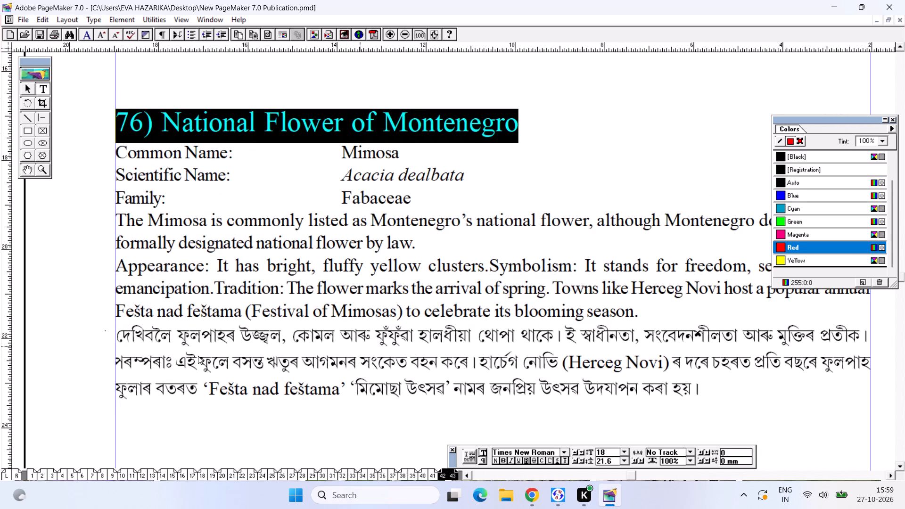
{"action": "left_click_drag", "start_coordinate": [175, 363], "coordinate": [76, 364]}
{"action": "key", "text": "BackSpace"}
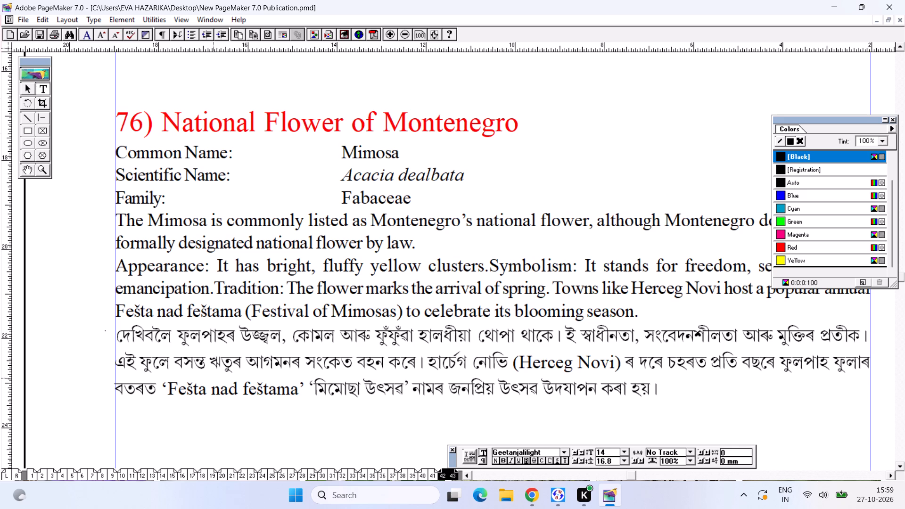
{"action": "key", "text": "ctrl+0"}
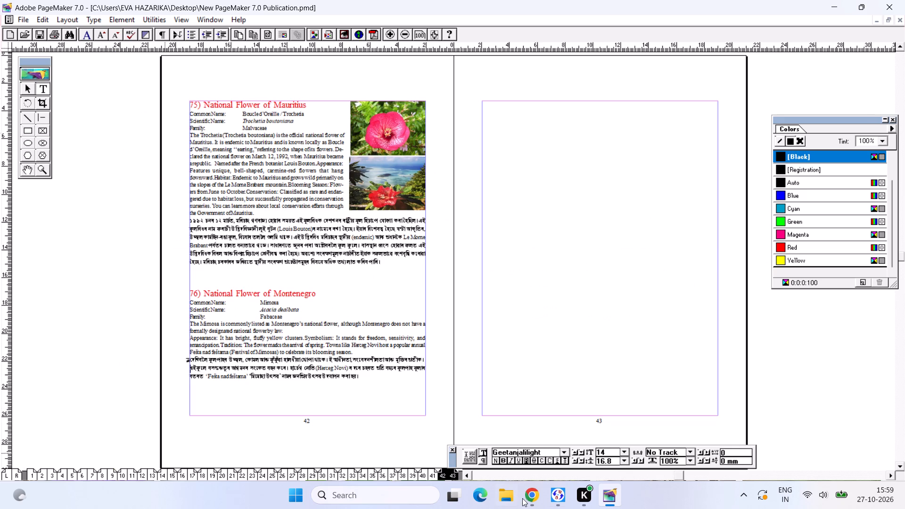
Preview the 47th Mimosa Festival picture in Chrome's image results for the Montenegro flower.
{"action": "left_click", "coordinate": [540, 494]}
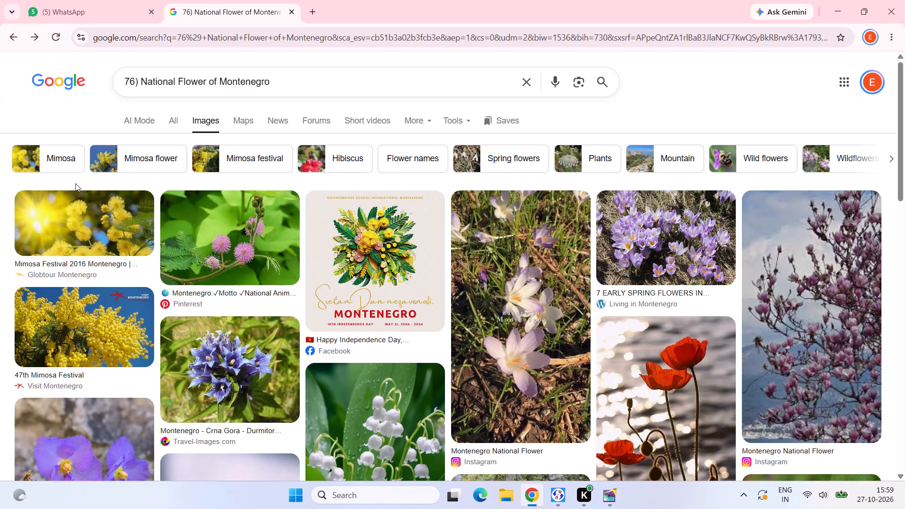
{"action": "left_click", "coordinate": [69, 307]}
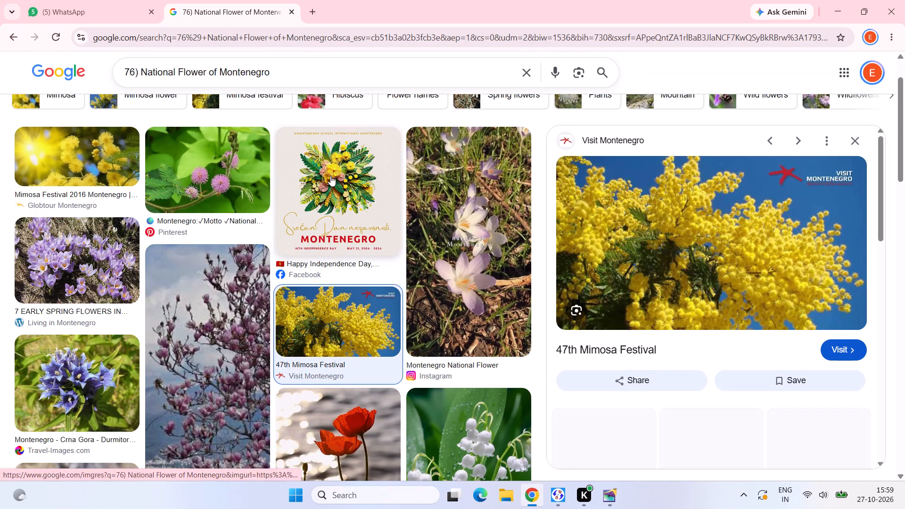
Copy the common name “Mimosa” from the Montenegro entry and append it to the Google image search for “76) National Flower of Montenegro”.
{"action": "left_click", "coordinate": [621, 497]}
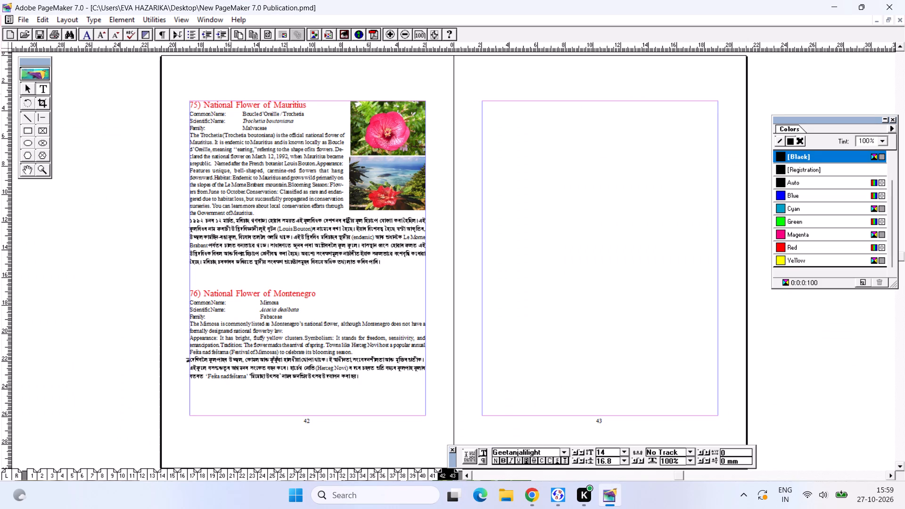
{"action": "left_click", "coordinate": [330, 302]}
{"action": "left_click_drag", "start_coordinate": [259, 298], "coordinate": [292, 302]}
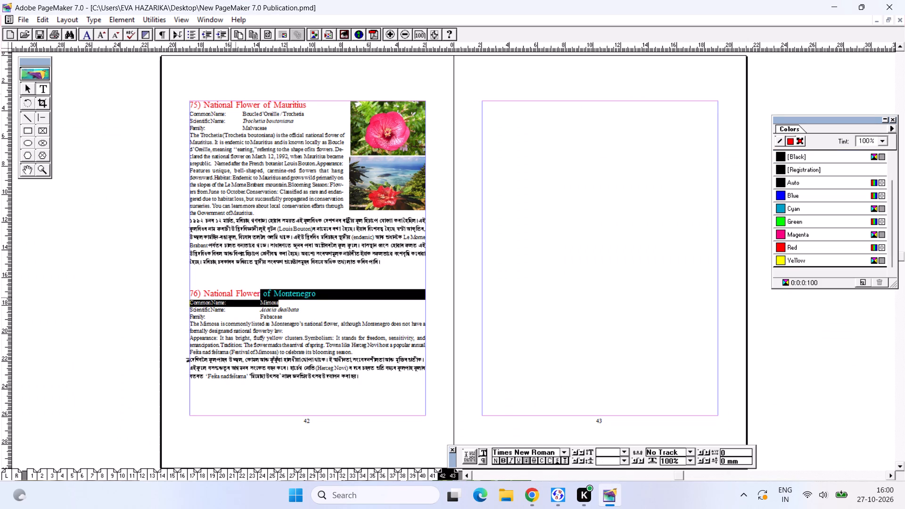
{"action": "left_click", "coordinate": [235, 297]}
{"action": "left_click_drag", "start_coordinate": [260, 300], "coordinate": [304, 302]}
{"action": "key", "text": "ctrl+c"}
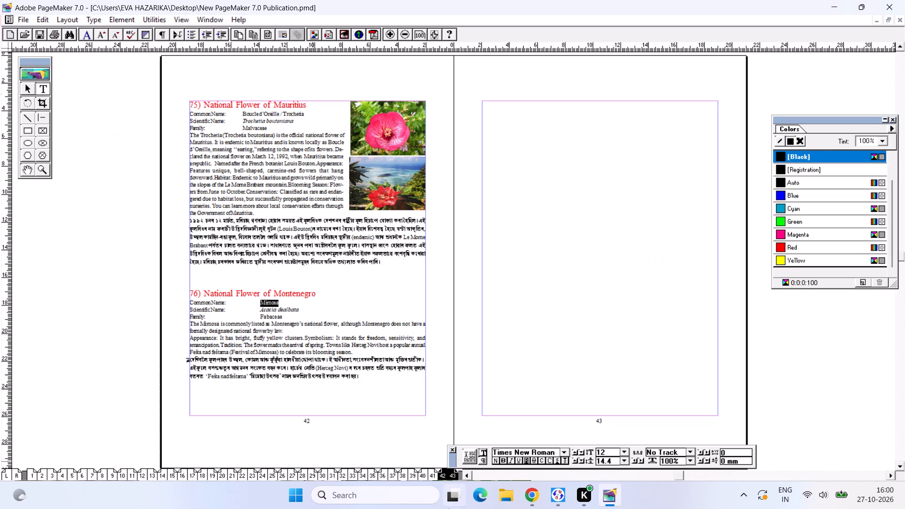
{"action": "key", "text": "ctrl+c"}
{"action": "key", "text": "ctrl+c"}
{"action": "left_click", "coordinate": [520, 497]}
{"action": "left_click", "coordinate": [308, 76]}
{"action": "key", "text": "space"}
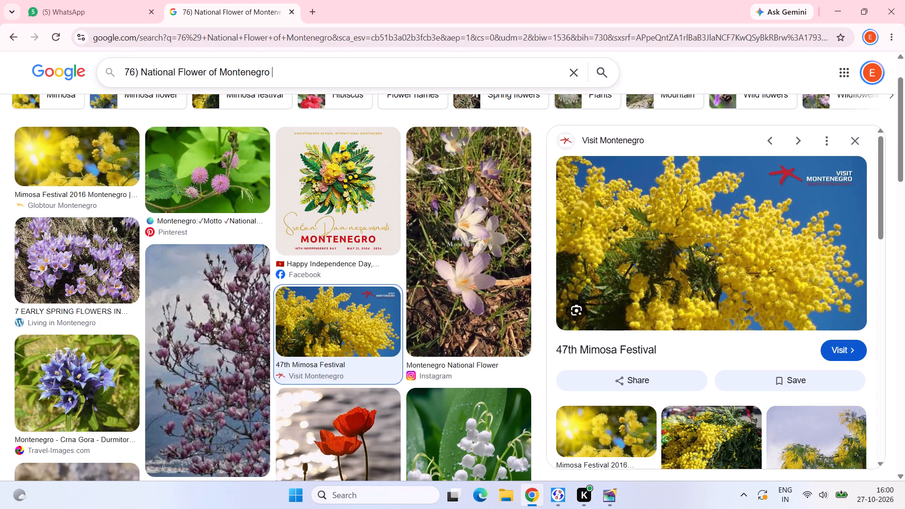
{"action": "key", "text": "ctrl+v"}
{"action": "key", "text": "Return"}
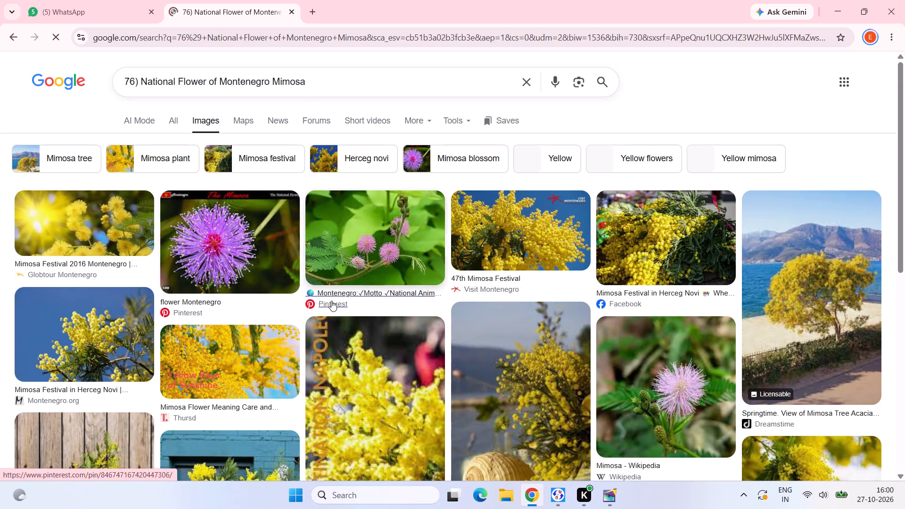
Copy the Globtour Montenegro mimosa photo from the image results and paste it into the PageMaker publication.
{"action": "left_click", "coordinate": [47, 222]}
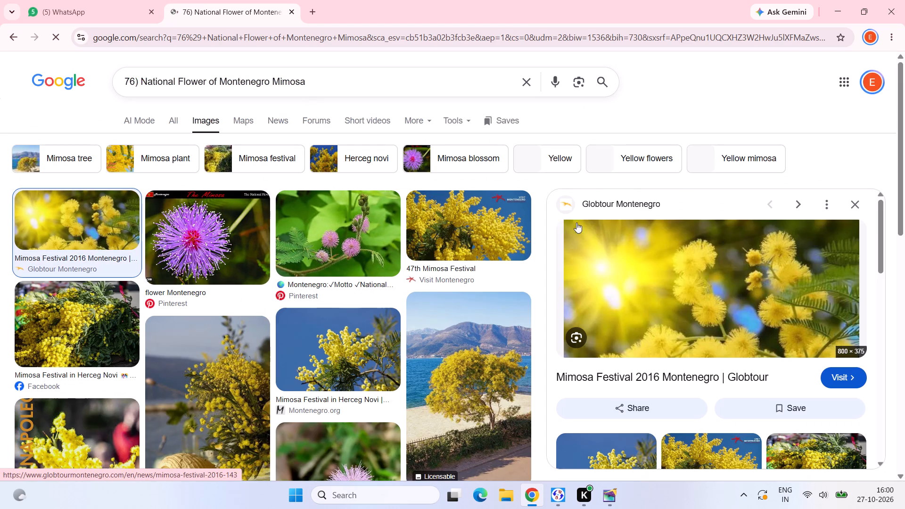
{"action": "right_click", "coordinate": [611, 242]}
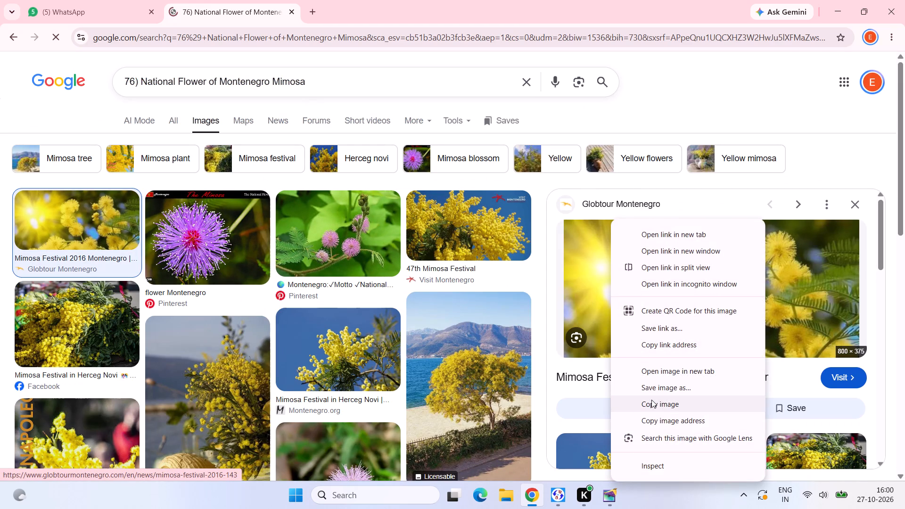
{"action": "left_click", "coordinate": [651, 400]}
{"action": "left_click", "coordinate": [604, 495]}
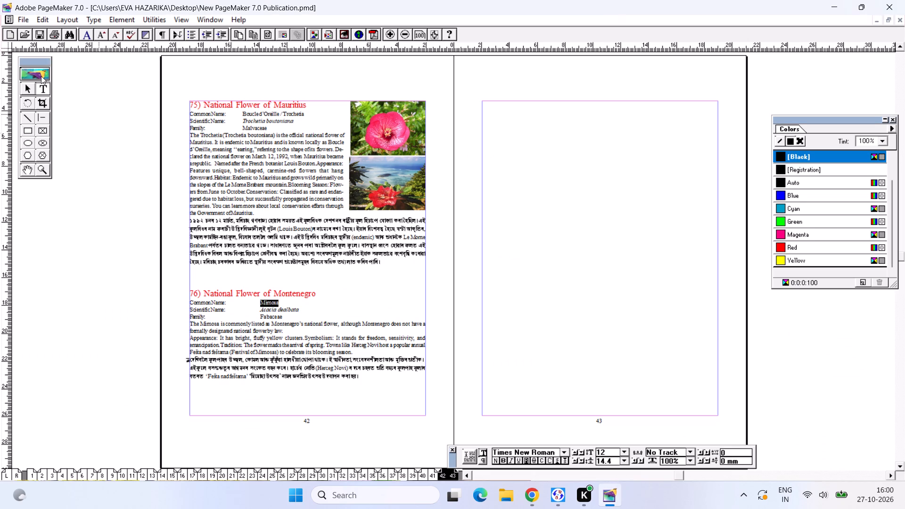
{"action": "left_click", "coordinate": [29, 86]}
{"action": "key", "text": "ctrl+v"}
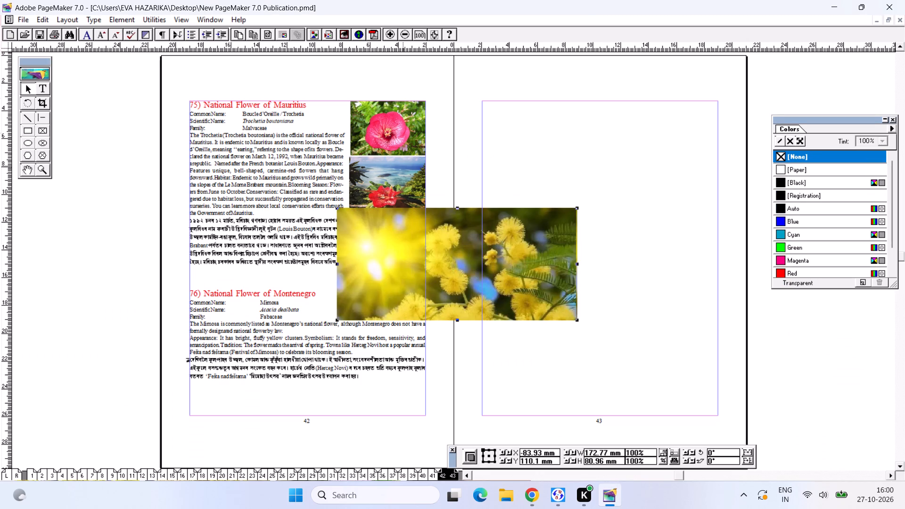
Shrink the mimosa picture to about 54 × 34 mm and place it beside the Montenegro heading against page 42's right margin.
{"action": "left_click_drag", "start_coordinate": [336, 207], "coordinate": [493, 263]}
{"action": "left_click_drag", "start_coordinate": [535, 305], "coordinate": [378, 317]}
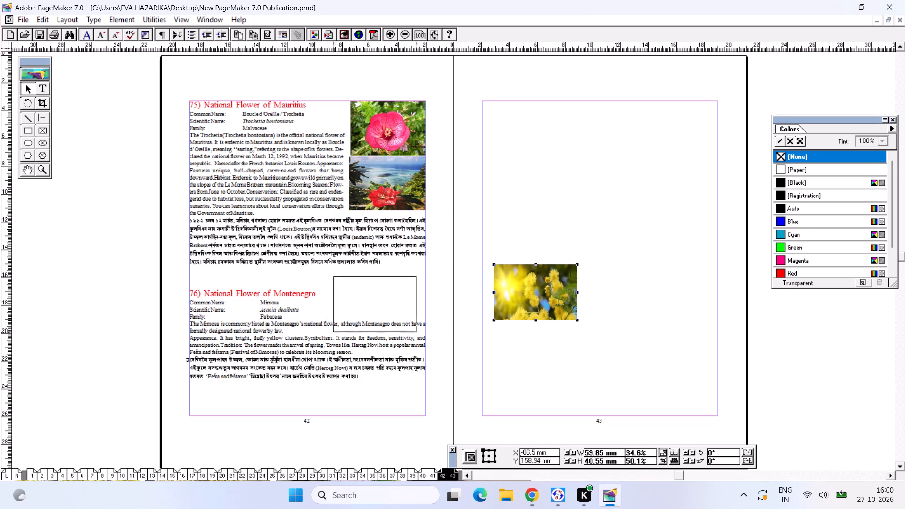
{"action": "left_click_drag", "start_coordinate": [378, 317], "coordinate": [387, 320]}
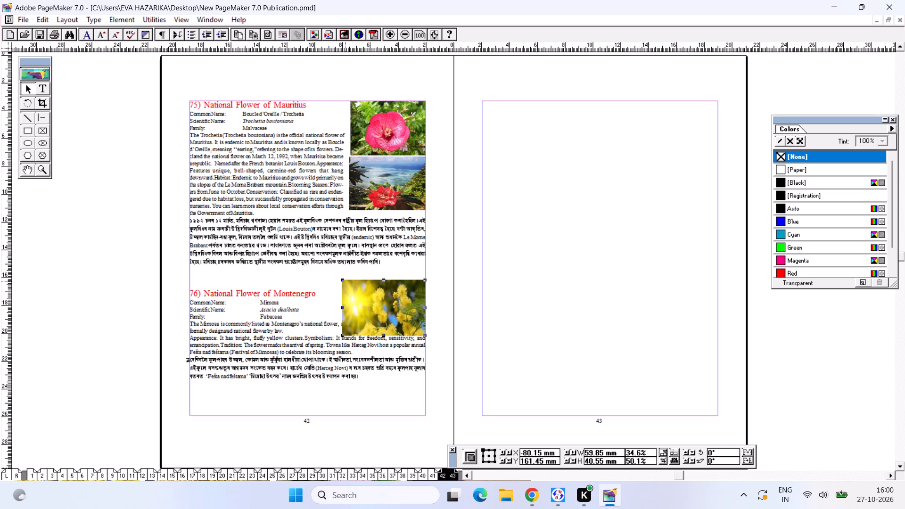
{"action": "left_click_drag", "start_coordinate": [343, 279], "coordinate": [343, 282]}
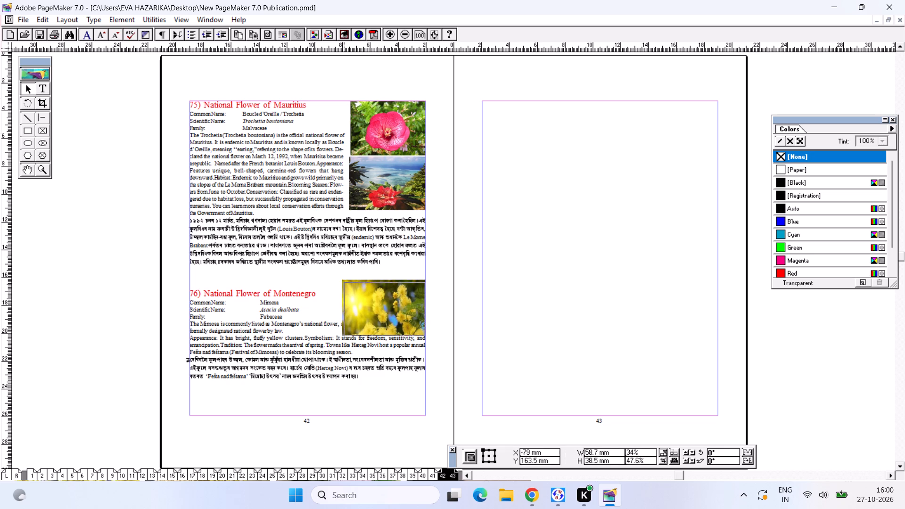
{"action": "left_click_drag", "start_coordinate": [343, 282], "coordinate": [349, 288]}
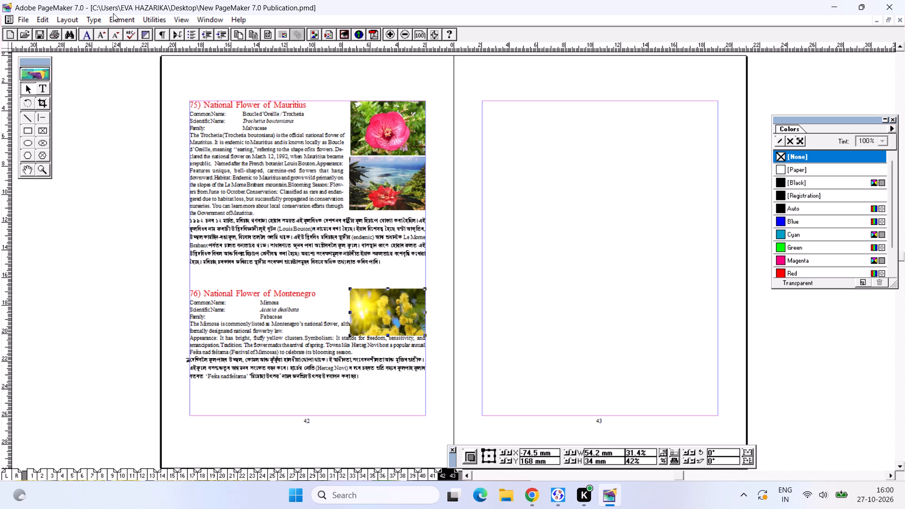
Apply a rectangular text wrap with 4.23 mm standoffs to the mimosa picture and shift it up about 1 mm.
{"action": "left_click", "coordinate": [113, 13]}
{"action": "left_click", "coordinate": [119, 22]}
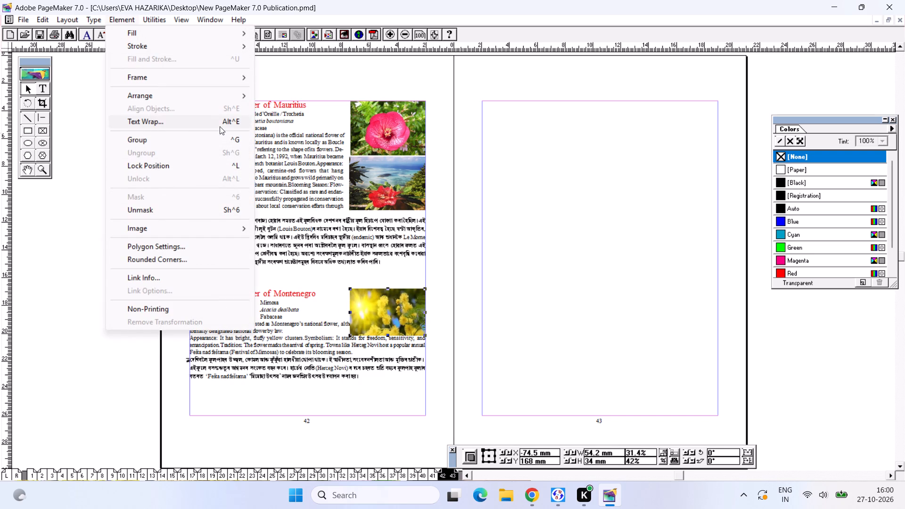
{"action": "left_click", "coordinate": [221, 124]}
{"action": "left_click", "coordinate": [423, 177]}
{"action": "left_click", "coordinate": [479, 164]}
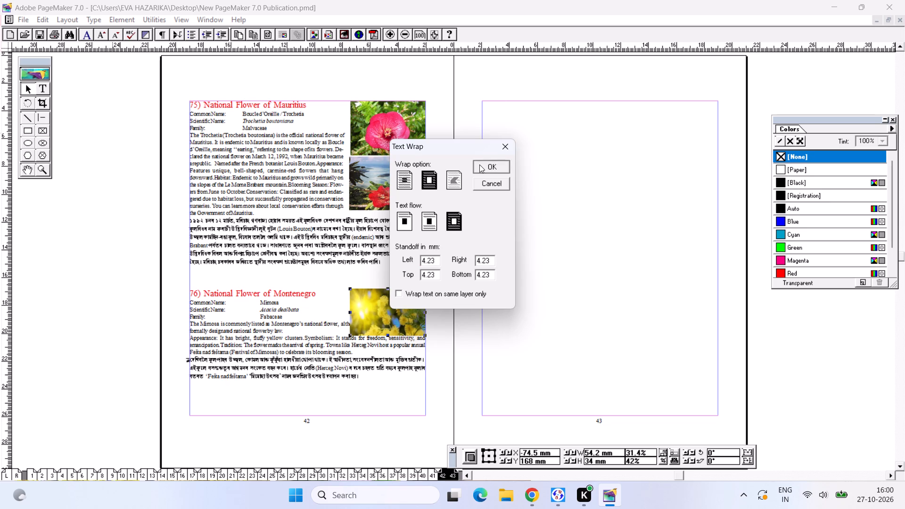
{"action": "left_click", "coordinate": [383, 314]}
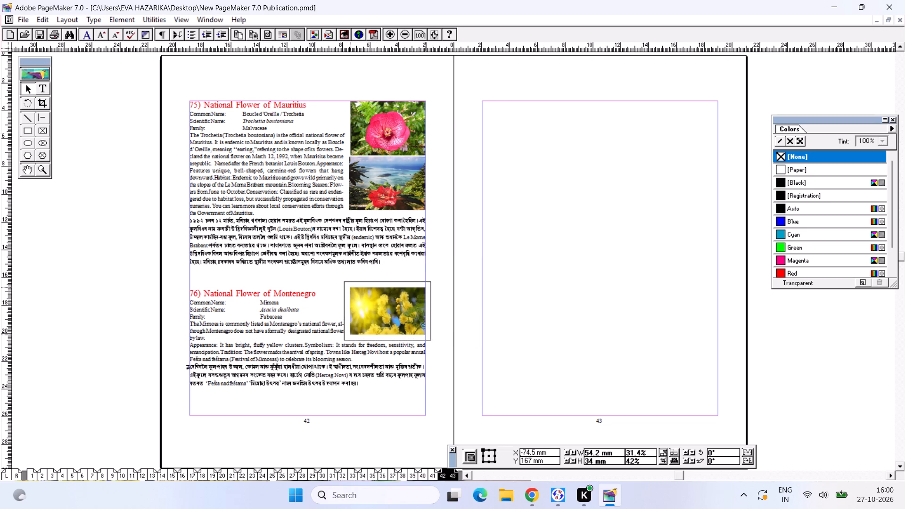
{"action": "left_click", "coordinate": [325, 372]}
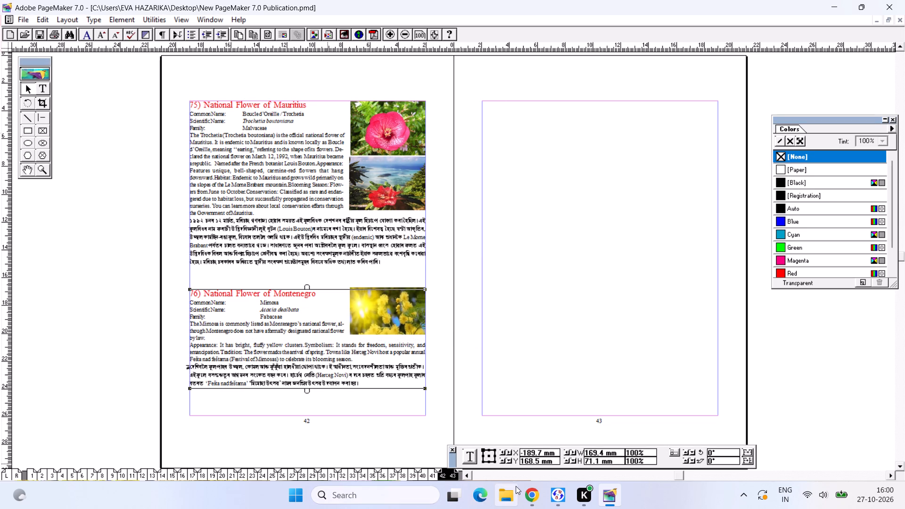
Find a second yellow mimosa picture in Chrome's image results and copy the Shutterstock photo.
{"action": "left_click", "coordinate": [534, 494]}
{"action": "left_click", "coordinate": [461, 224]}
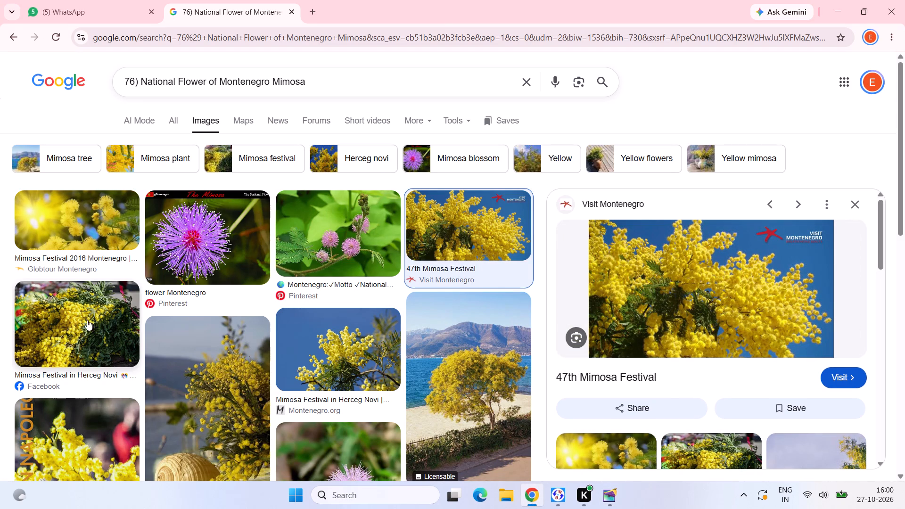
{"action": "scroll", "coordinate": [174, 337], "scroll_direction": "down", "scroll_amount": 1}
{"action": "scroll", "coordinate": [272, 338], "scroll_direction": "down", "scroll_amount": 3}
{"action": "left_click", "coordinate": [483, 317]}
{"action": "scroll", "coordinate": [383, 391], "scroll_direction": "down", "scroll_amount": 2}
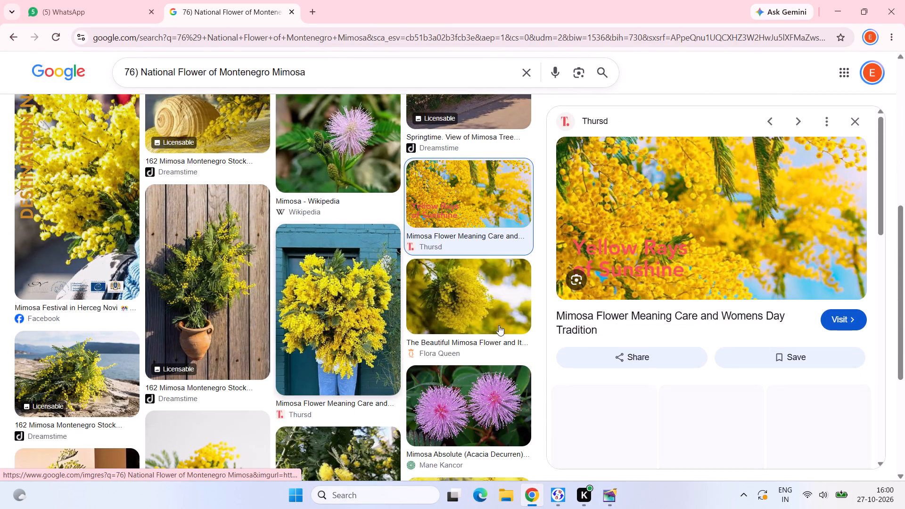
{"action": "left_click", "coordinate": [500, 325]}
{"action": "scroll", "coordinate": [386, 328], "scroll_direction": "down", "scroll_amount": 2}
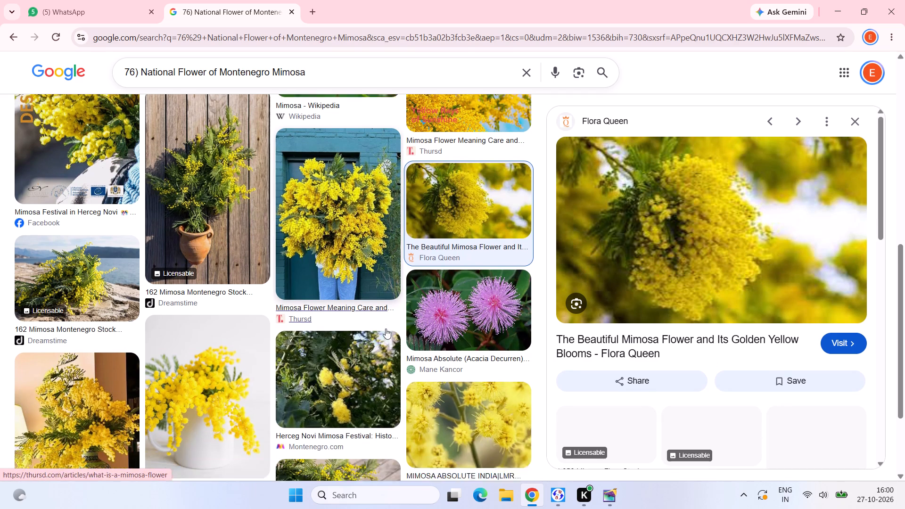
{"action": "scroll", "coordinate": [200, 362], "scroll_direction": "down", "scroll_amount": 2}
{"action": "scroll", "coordinate": [545, 391], "scroll_direction": "down", "scroll_amount": 2}
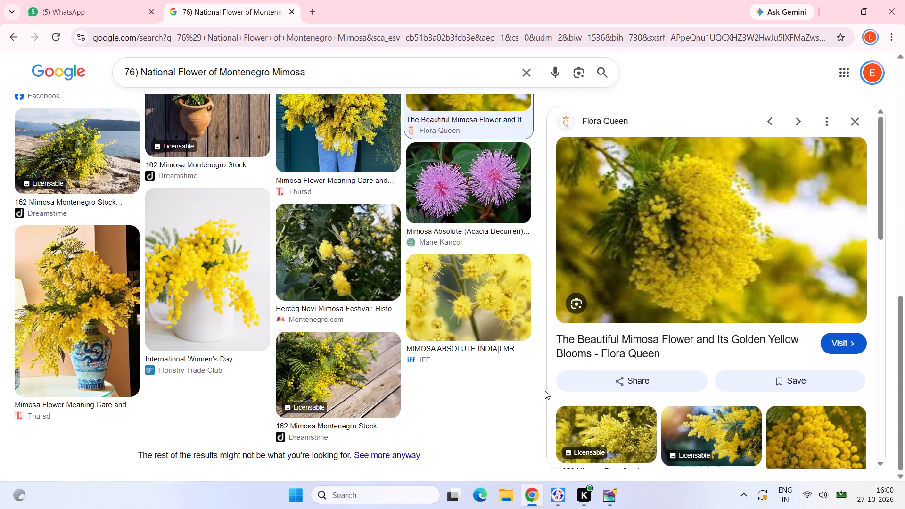
{"action": "scroll", "coordinate": [634, 364], "scroll_direction": "down", "scroll_amount": 2}
{"action": "left_click", "coordinate": [627, 336]}
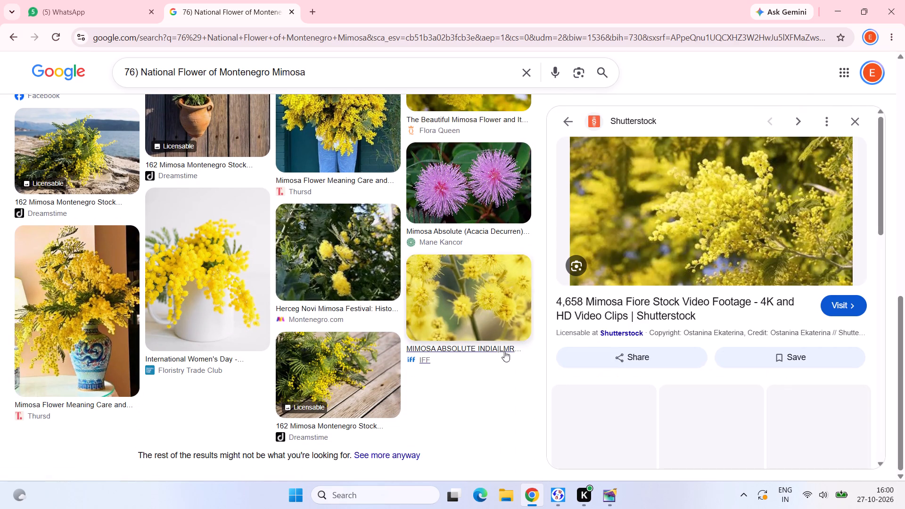
{"action": "right_click", "coordinate": [660, 165]}
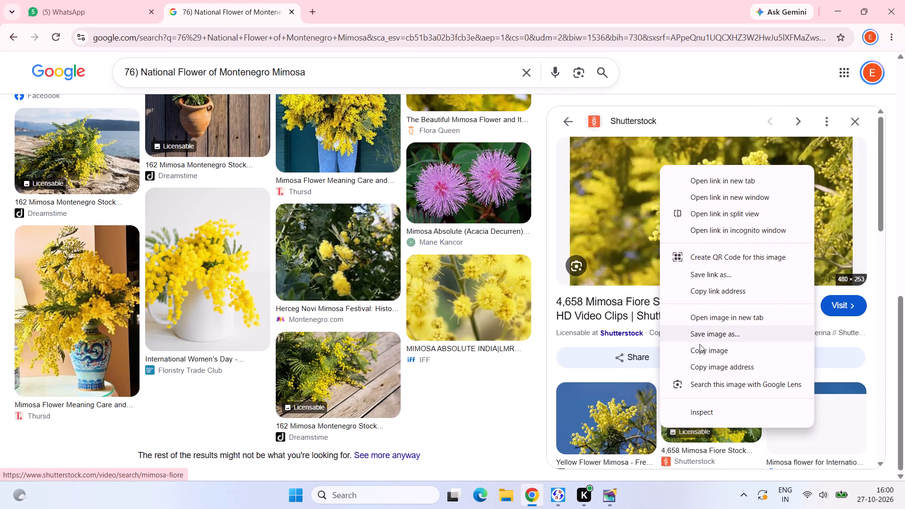
{"action": "left_click", "coordinate": [699, 344]}
Paste the copied mimosa photo into the PageMaker publication, shrink it to about 71 × 48 mm and place it against page 42's left margin below the Montenegro heading.
{"action": "left_click", "coordinate": [606, 495]}
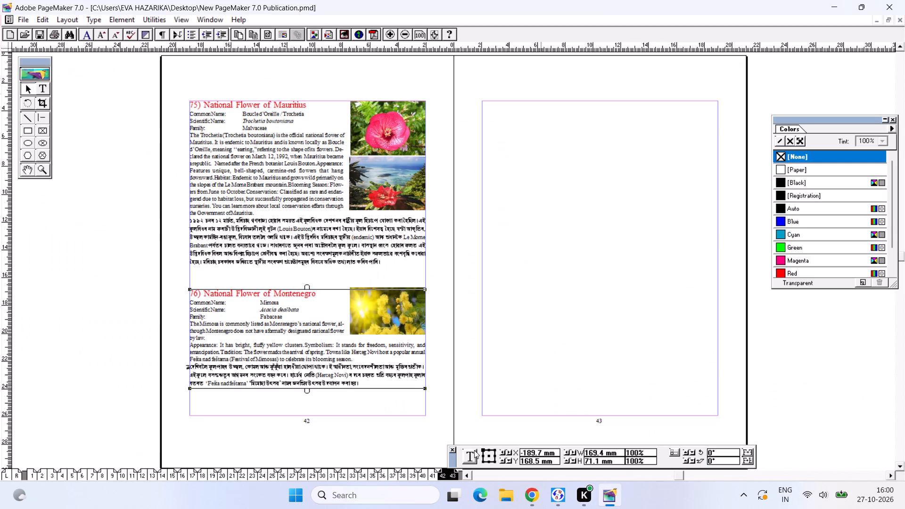
{"action": "key", "text": "ctrl+v"}
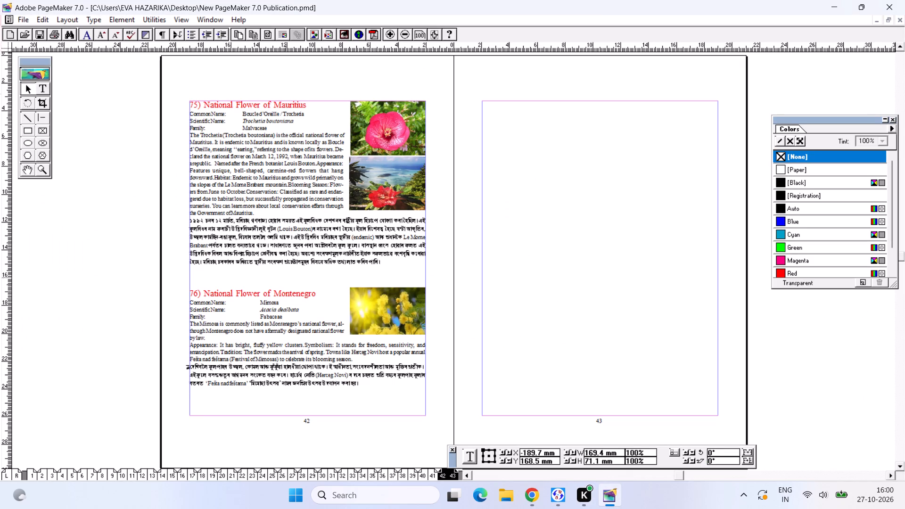
{"action": "left_click_drag", "start_coordinate": [370, 218], "coordinate": [475, 251]}
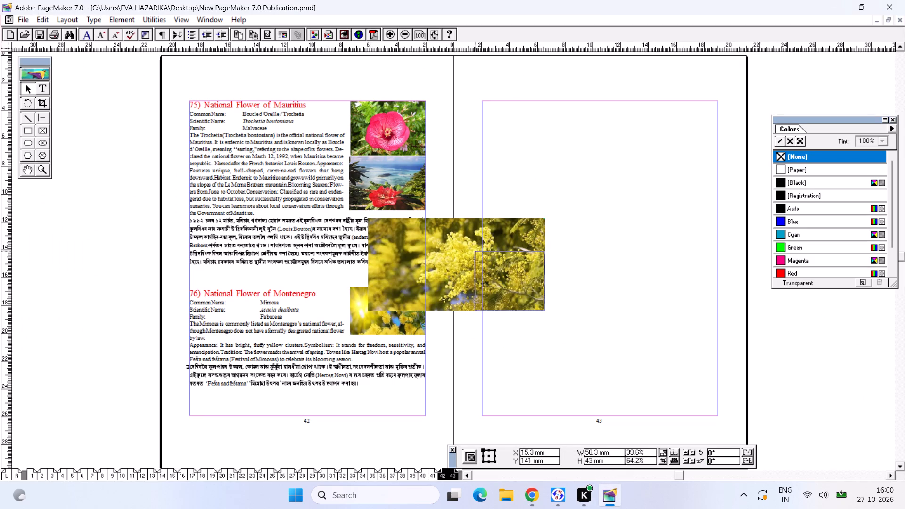
{"action": "left_click_drag", "start_coordinate": [475, 251], "coordinate": [446, 243]}
{"action": "left_click_drag", "start_coordinate": [517, 278], "coordinate": [274, 359]}
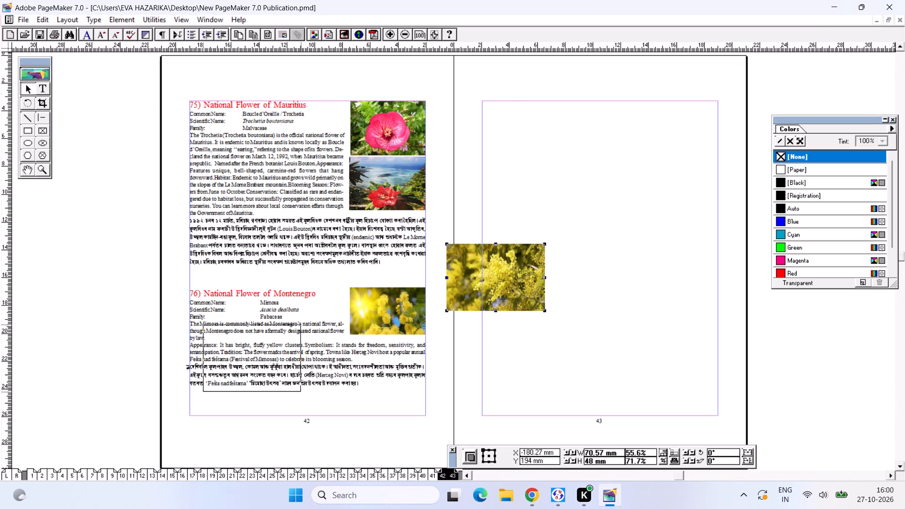
{"action": "left_click_drag", "start_coordinate": [274, 359], "coordinate": [262, 376]}
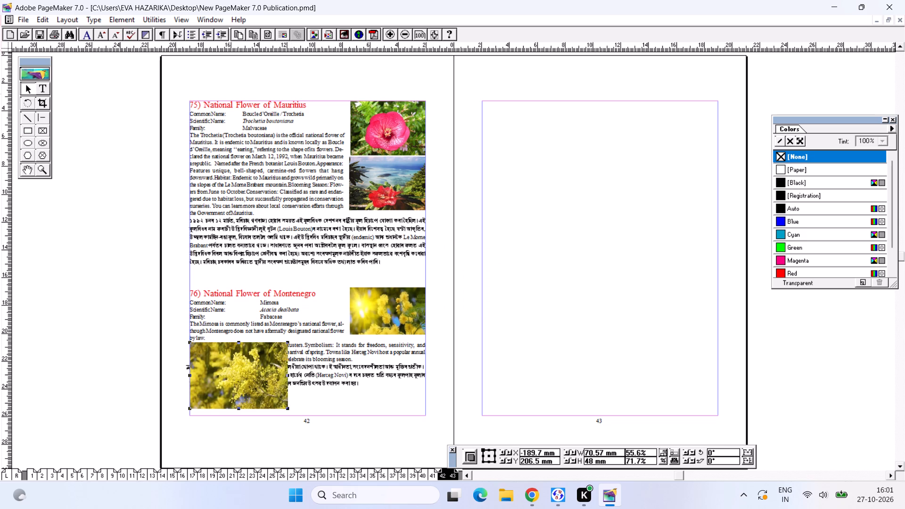
Apply a rectangular text wrap with 4.23 mm standoffs to the second mimosa picture.
{"action": "left_click", "coordinate": [121, 24]}
{"action": "left_click_drag", "start_coordinate": [150, 122], "coordinate": [158, 124]}
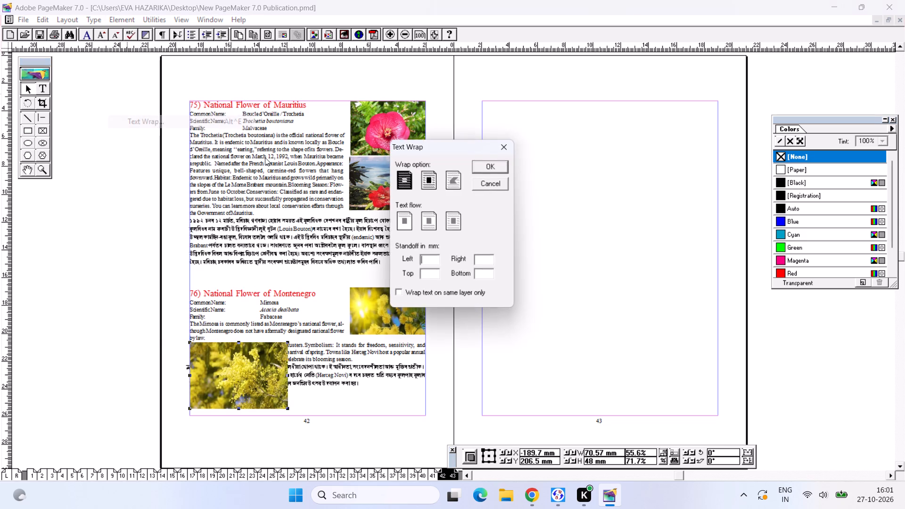
{"action": "left_click", "coordinate": [436, 183]}
{"action": "left_click", "coordinate": [511, 168]}
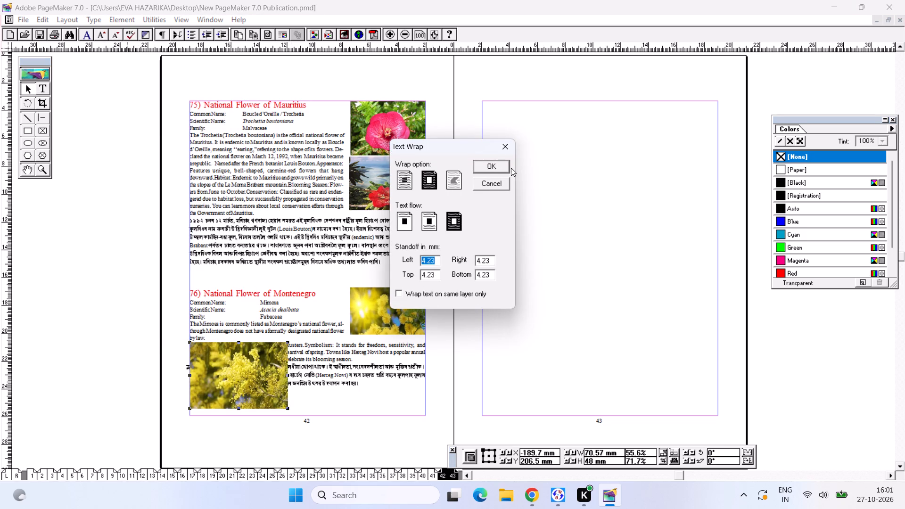
{"action": "left_click", "coordinate": [494, 165]}
Shrink the second mimosa picture to about 58 × 37.5 mm and raise it about 5 mm along page 42's left margin.
{"action": "left_click", "coordinate": [249, 365]}
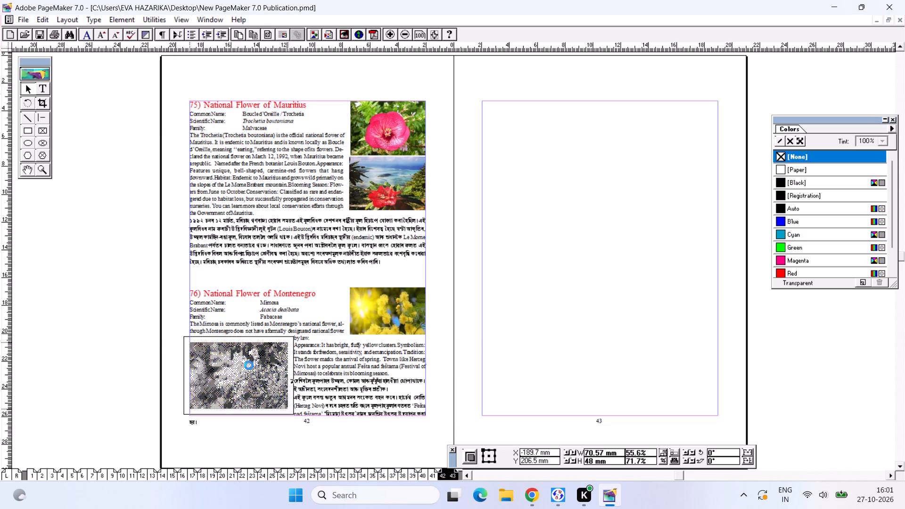
{"action": "left_click_drag", "start_coordinate": [287, 407], "coordinate": [261, 392]}
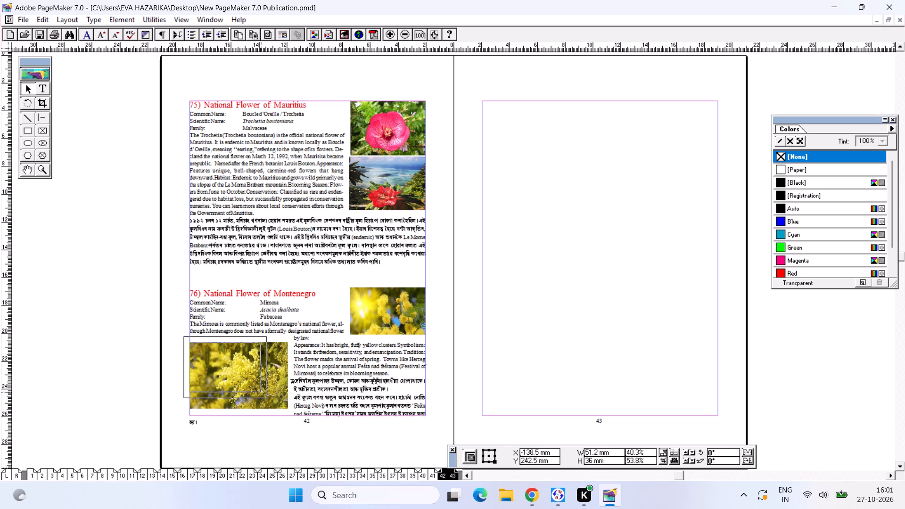
{"action": "left_click_drag", "start_coordinate": [261, 392], "coordinate": [271, 394]}
{"action": "left_click", "coordinate": [229, 369]}
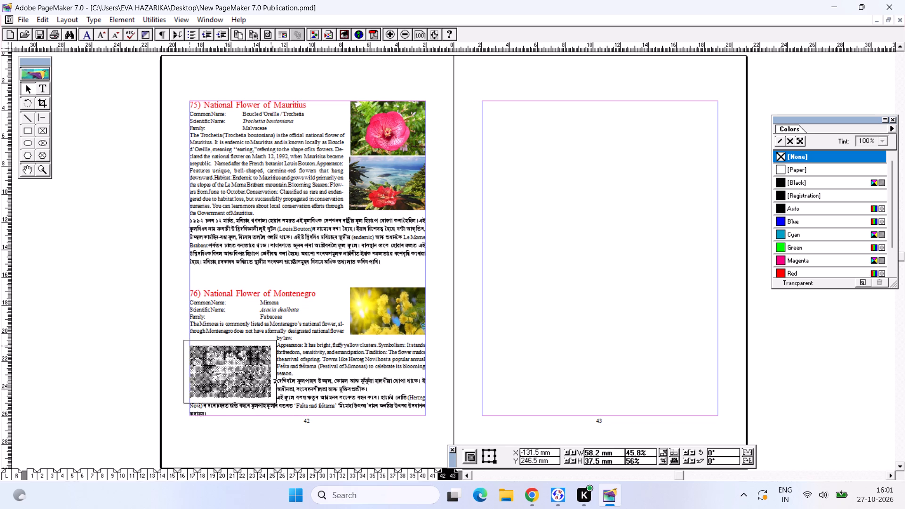
{"action": "left_click_drag", "start_coordinate": [239, 357], "coordinate": [239, 350]}
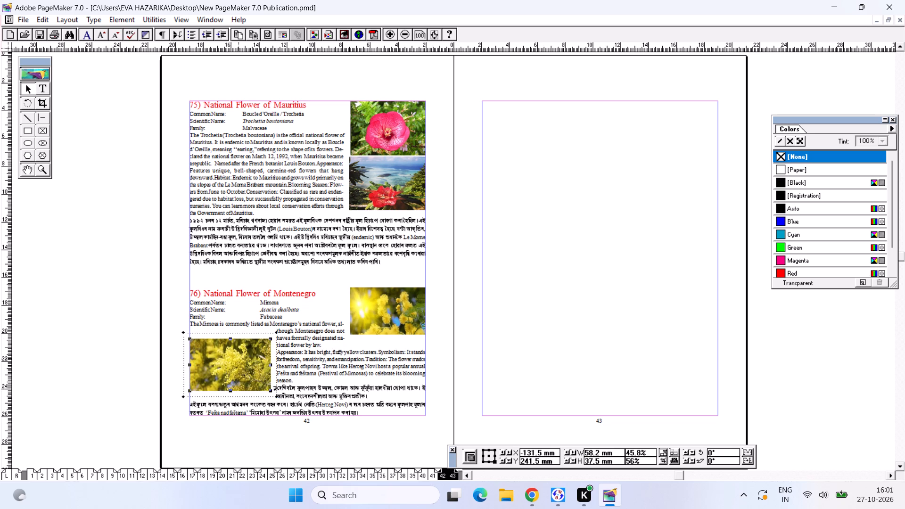
Move the Montenegro text block up about 6 mm, keeping it between page 42's margins.
{"action": "left_click", "coordinate": [298, 368]}
{"action": "left_click_drag", "start_coordinate": [296, 388], "coordinate": [297, 378]}
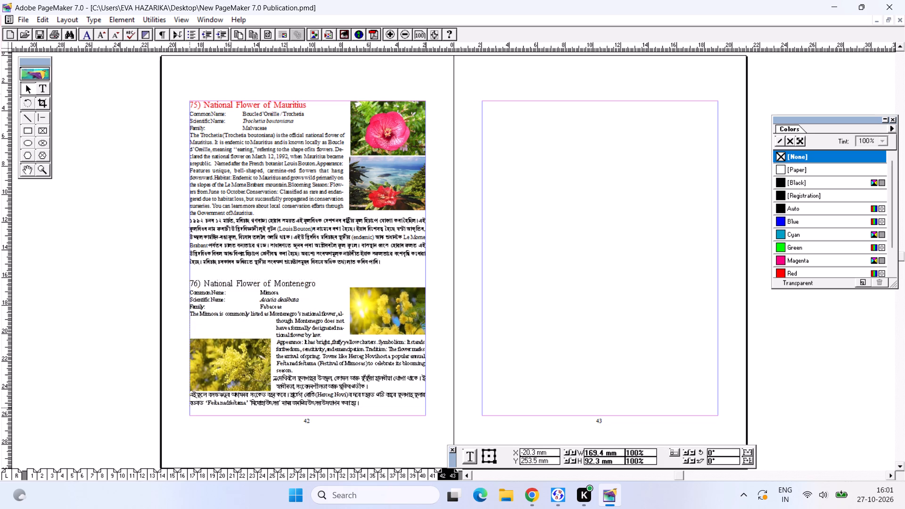
{"action": "left_click_drag", "start_coordinate": [297, 378], "coordinate": [297, 379]}
Lower the second mimosa picture along page 42's left margin until its bottom edge sits at about 253 mm.
{"action": "left_click_drag", "start_coordinate": [238, 369], "coordinate": [239, 366]}
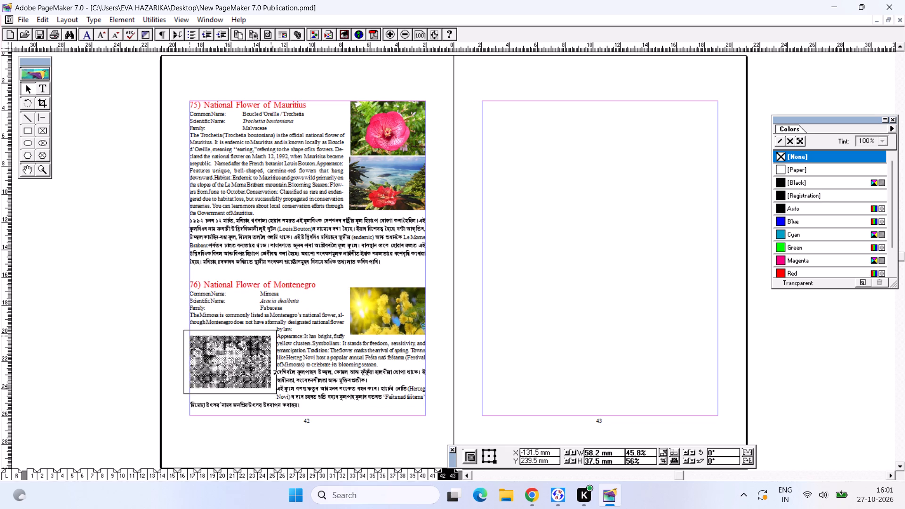
{"action": "left_click_drag", "start_coordinate": [239, 366], "coordinate": [246, 371]}
{"action": "left_click_drag", "start_coordinate": [246, 369], "coordinate": [235, 366]}
{"action": "left_click", "coordinate": [239, 366]}
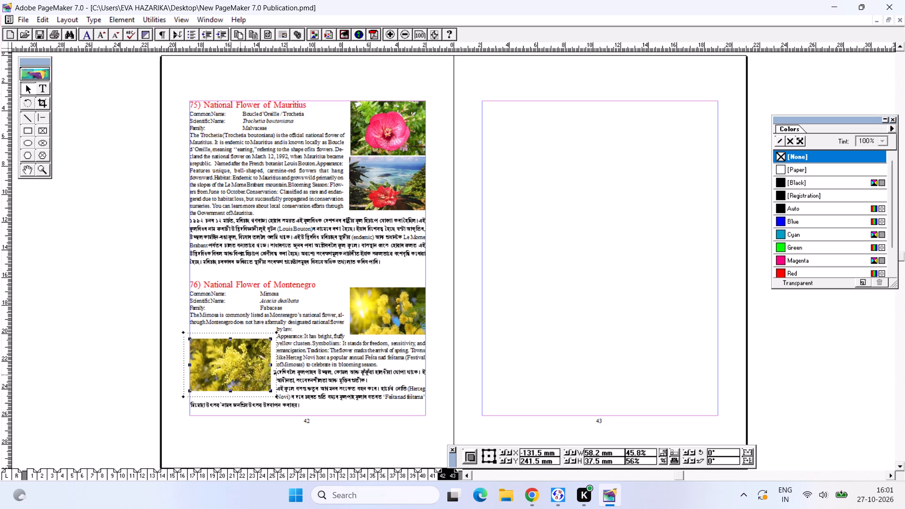
{"action": "left_click_drag", "start_coordinate": [239, 374], "coordinate": [239, 379]}
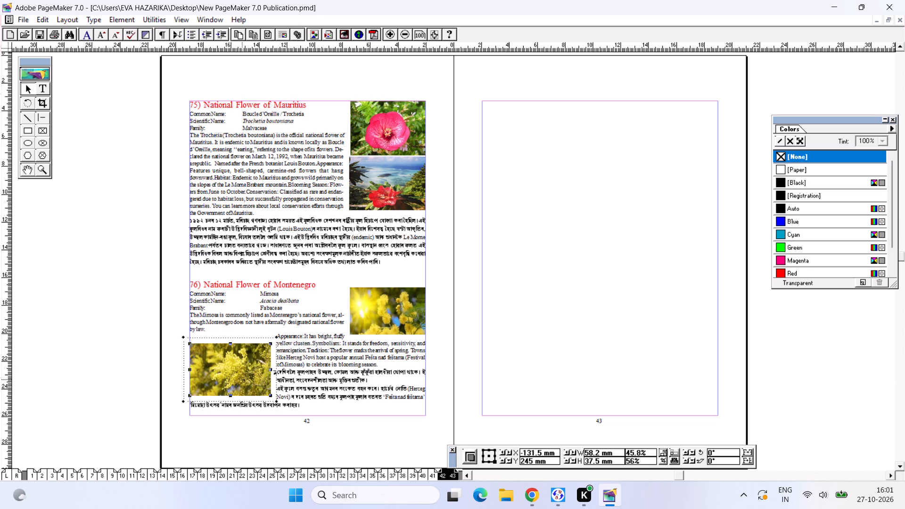
{"action": "left_click_drag", "start_coordinate": [243, 378], "coordinate": [244, 372]}
{"action": "left_click_drag", "start_coordinate": [244, 372], "coordinate": [241, 381]}
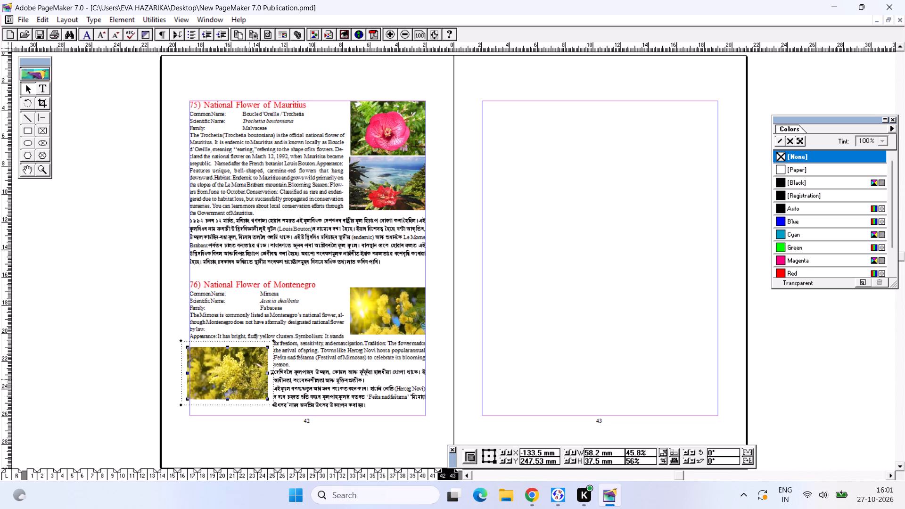
{"action": "left_click_drag", "start_coordinate": [251, 386], "coordinate": [251, 393]}
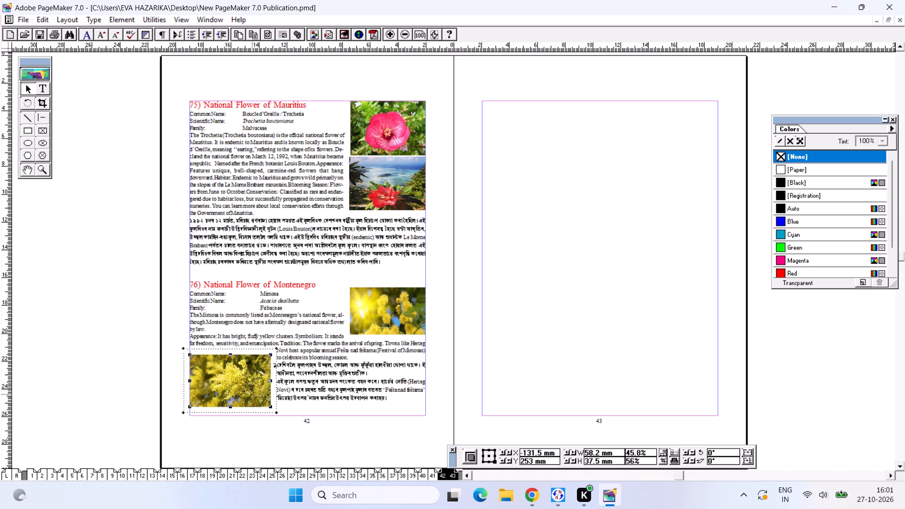
{"action": "left_click", "coordinate": [251, 394]}
Raise the first mimosa picture about 3 mm, level with the Montenegro heading, and save the publication.
{"action": "left_click_drag", "start_coordinate": [387, 318], "coordinate": [387, 314]}
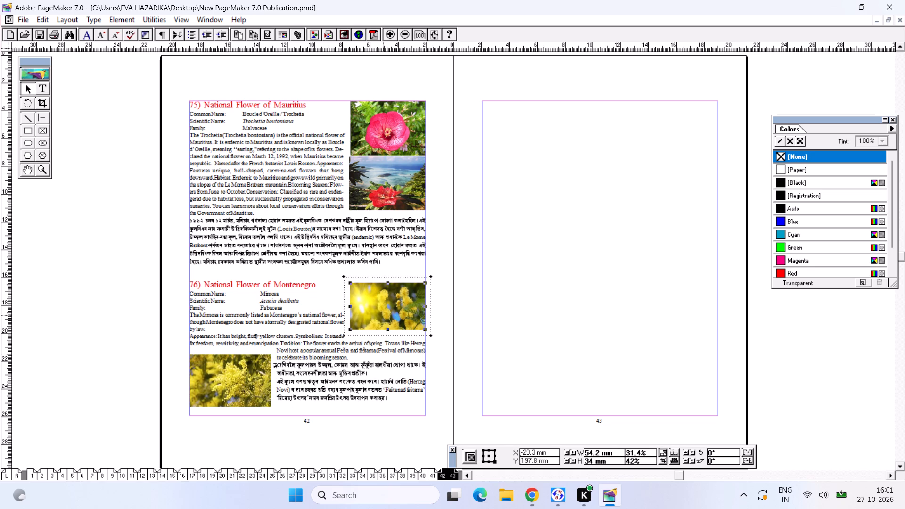
{"action": "left_click", "coordinate": [330, 391]}
{"action": "left_click", "coordinate": [476, 387]}
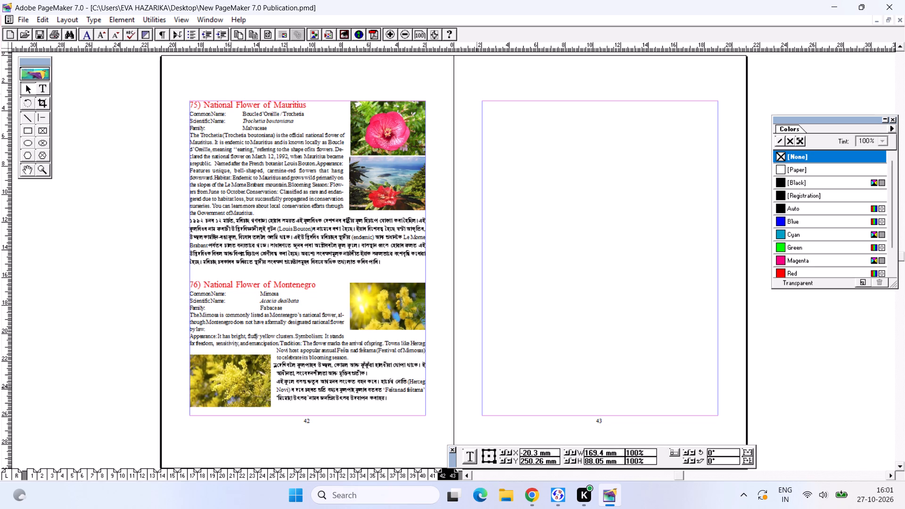
{"action": "key", "text": "ctrl+s"}
{"action": "key", "text": "ctrl+s"}
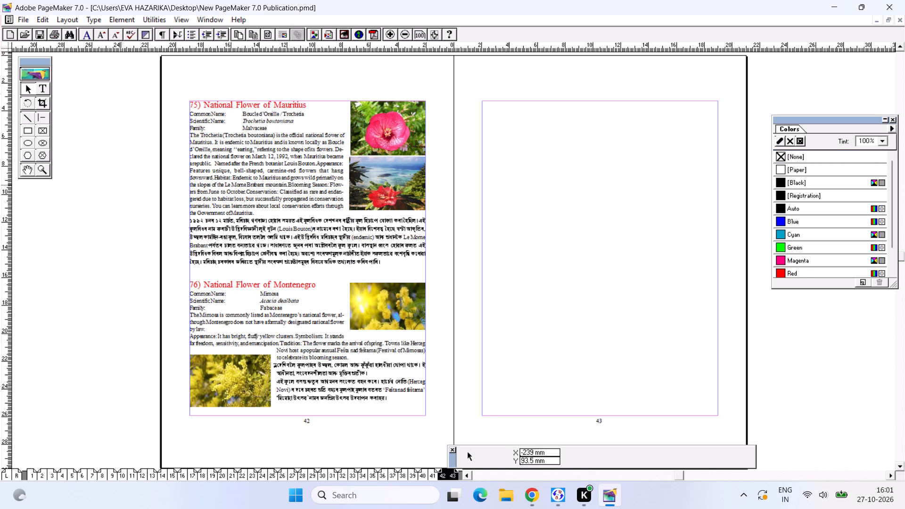
Switch to national flowers (2).pmd and copy the whole text of entry 78, National Flower of Montenegro, from page 92.
{"action": "key", "text": "ctrl+Tab"}
{"action": "left_click_drag", "start_coordinate": [443, 178], "coordinate": [284, 251]}
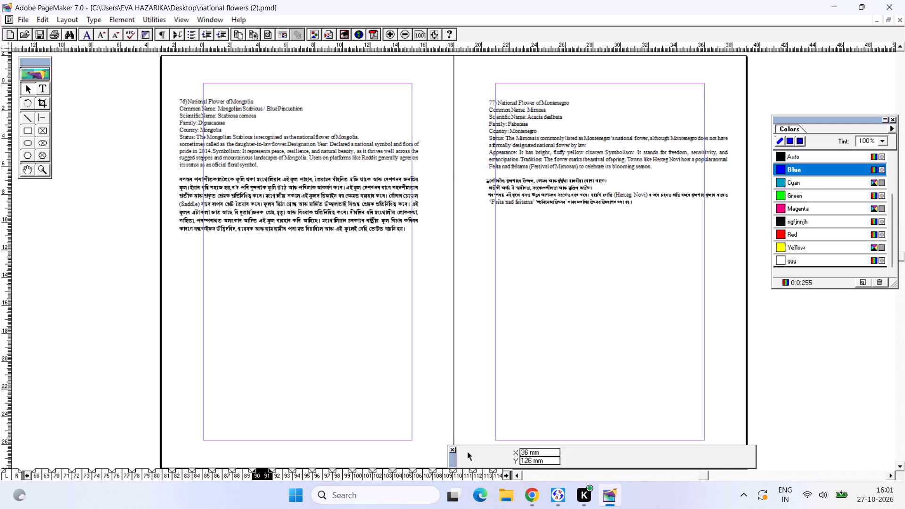
{"action": "left_click", "coordinate": [285, 220]}
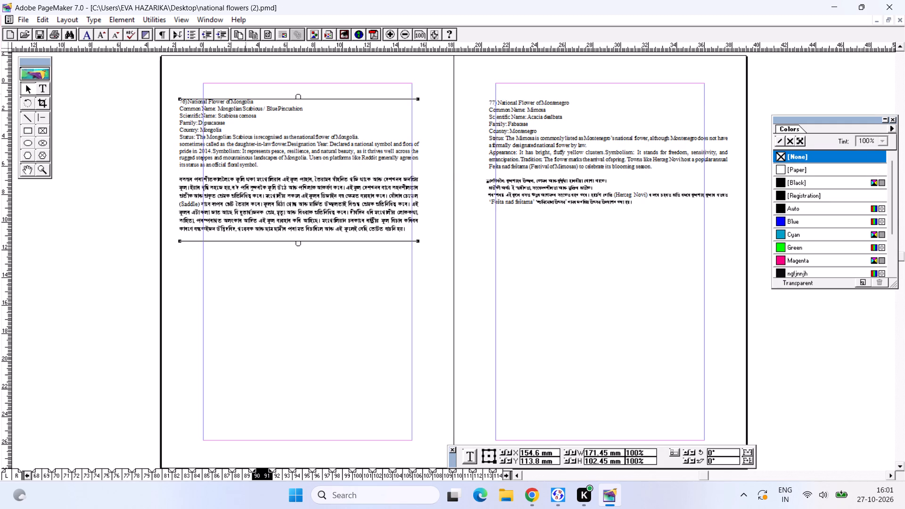
{"action": "left_click", "coordinate": [281, 474]}
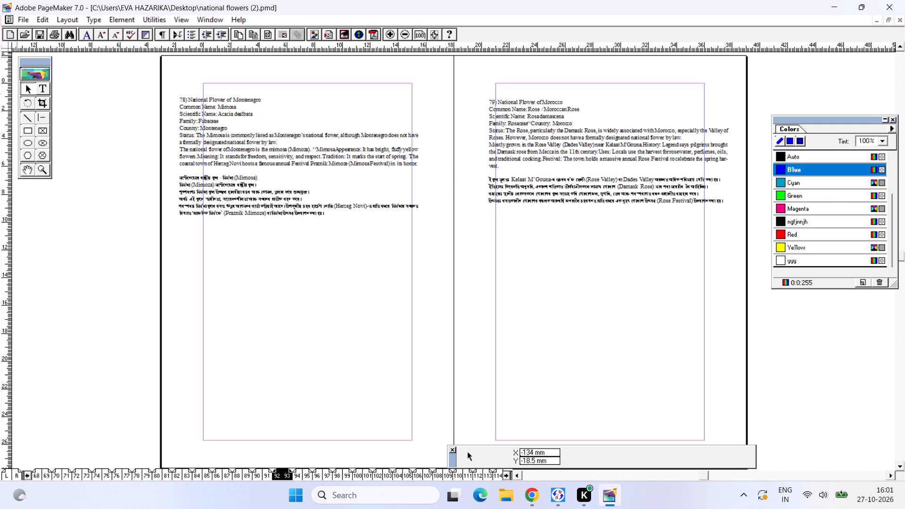
{"action": "left_click", "coordinate": [43, 86]}
{"action": "left_click", "coordinate": [287, 192]}
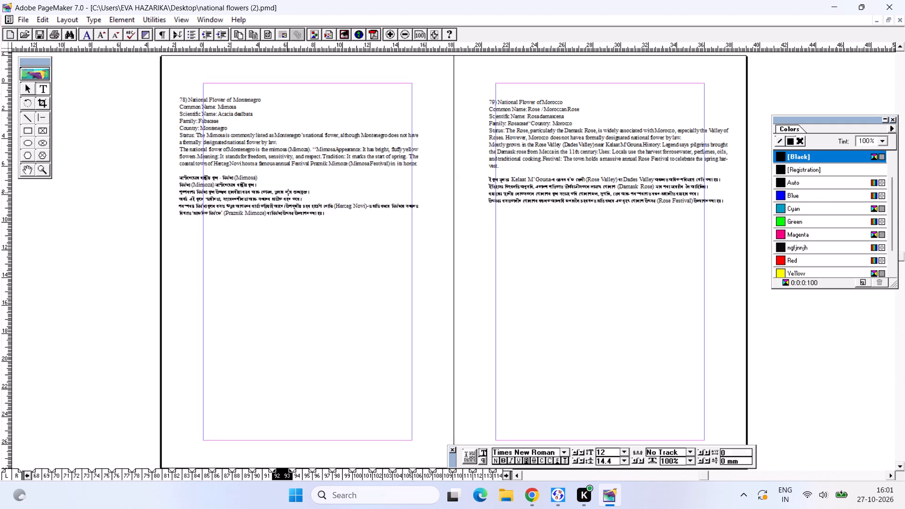
{"action": "key", "text": "ctrl+a"}
{"action": "key", "text": "ctrl+c"}
{"action": "key", "text": "Tab"}
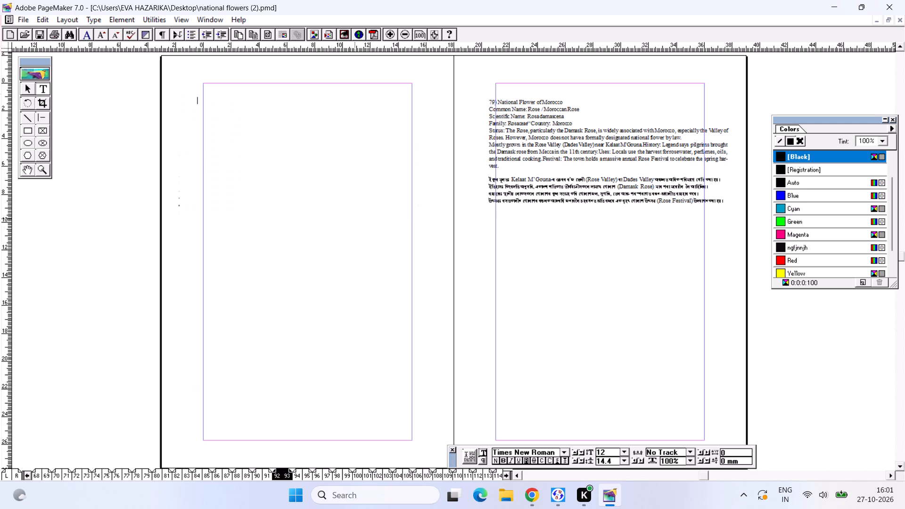
{"action": "key", "text": "ctrl+z"}
{"action": "key", "text": "ctrl+c"}
Paste the entry into New PageMaker Publication.pmd as a text block fitted between page 43's side margins, starting at the top margin.
{"action": "key", "text": "ctrl+Tab"}
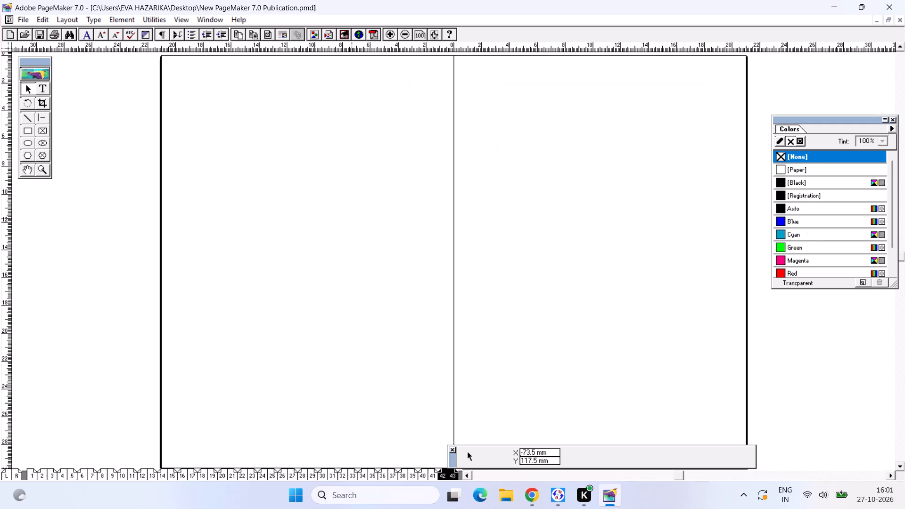
{"action": "left_click", "coordinate": [25, 84]}
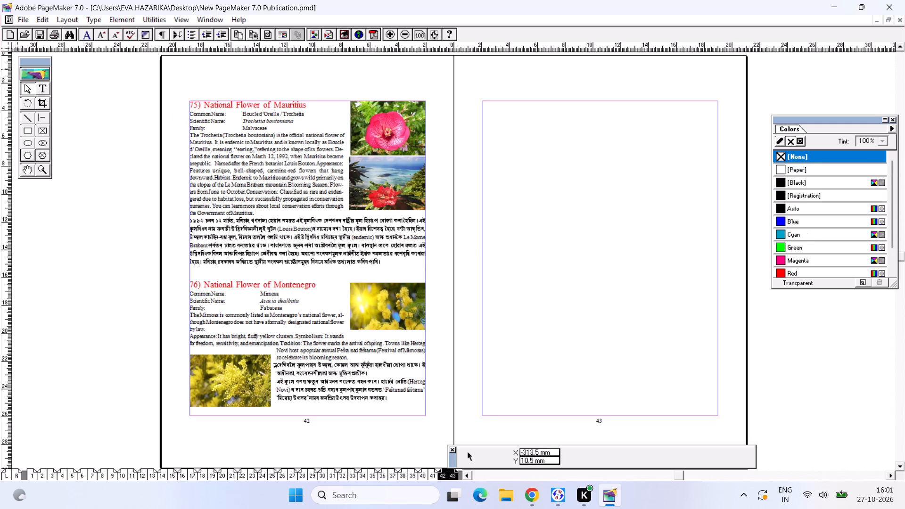
{"action": "key", "text": "ctrl+v"}
{"action": "left_click_drag", "start_coordinate": [480, 171], "coordinate": [619, 174]}
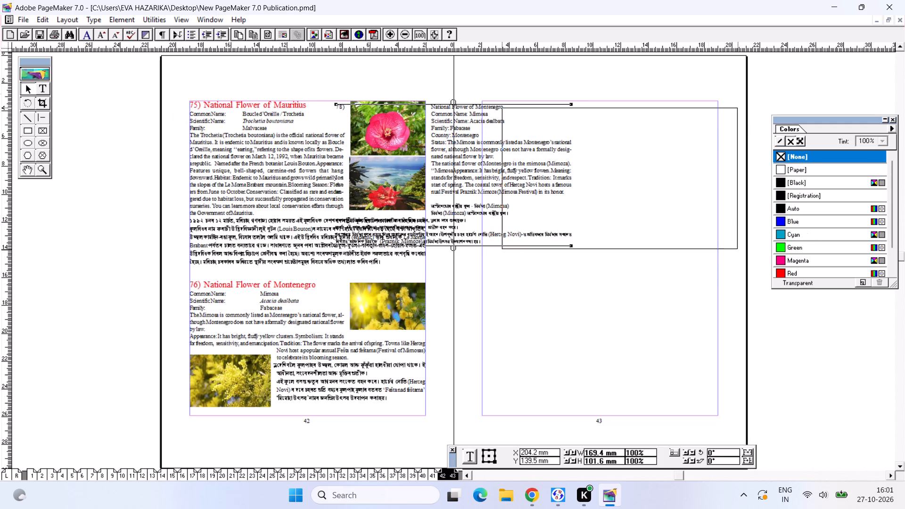
{"action": "left_click_drag", "start_coordinate": [619, 174], "coordinate": [628, 168]}
Renumber the pasted Montenegro entry's heading on page 43 as 77.
{"action": "key", "text": "ctrl+2"}
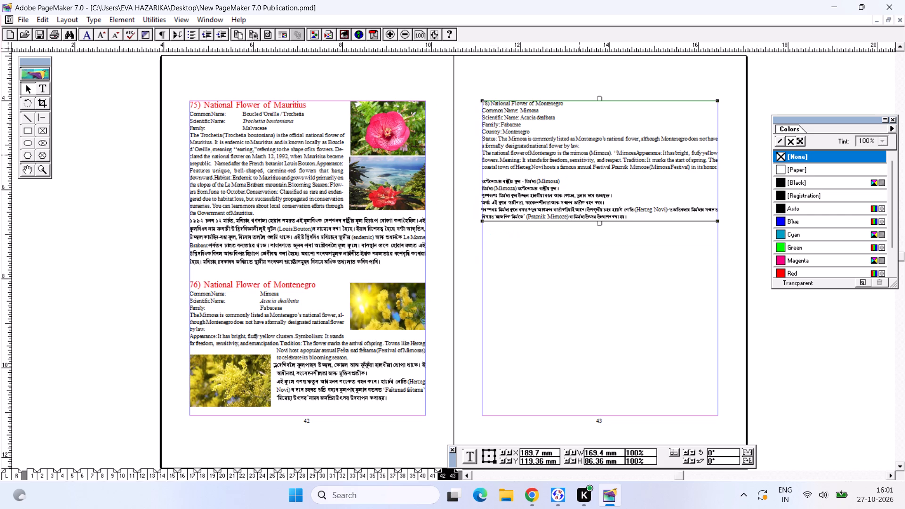
{"action": "left_click_drag", "start_coordinate": [336, 162], "coordinate": [357, 245], "text": "alt"}
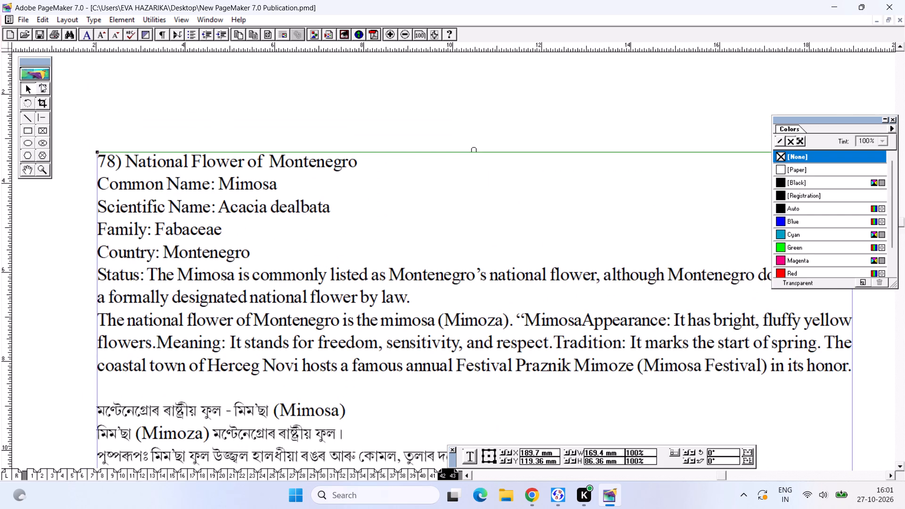
{"action": "left_click", "coordinate": [41, 83]}
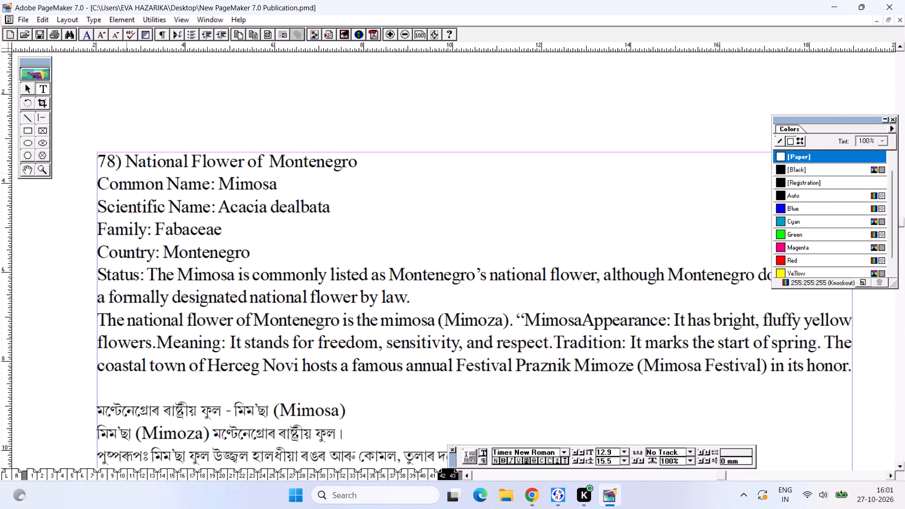
{"action": "left_click_drag", "start_coordinate": [115, 161], "coordinate": [103, 163]}
{"action": "key", "text": "7"}
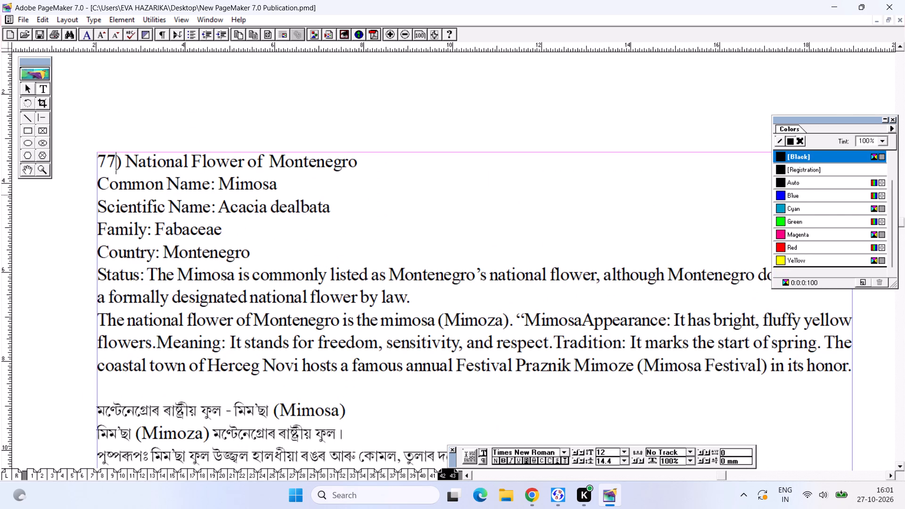
Enlarge the "77) National Flower of Montenegro" heading to 18 pt and colour it red.
{"action": "left_click_drag", "start_coordinate": [388, 158], "coordinate": [103, 137]}
{"action": "key", "text": "ctrl+shift+period"}
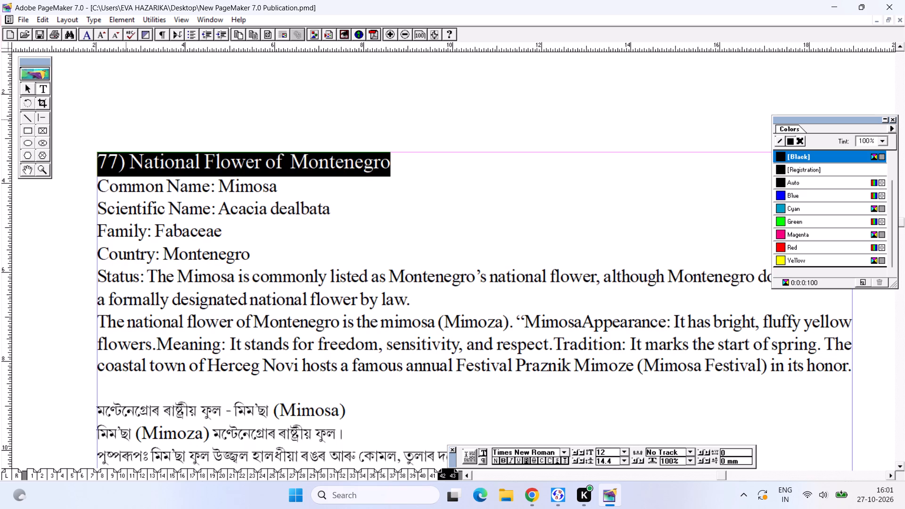
{"action": "key", "text": "ctrl+shift+period"}
{"action": "key", "text": "ctrl+shift+period"}
{"action": "key", "text": "ctrl+shift+period"}
{"action": "key", "text": "ctrl+shift+period"}
{"action": "key", "text": "ctrl+shift+period"}
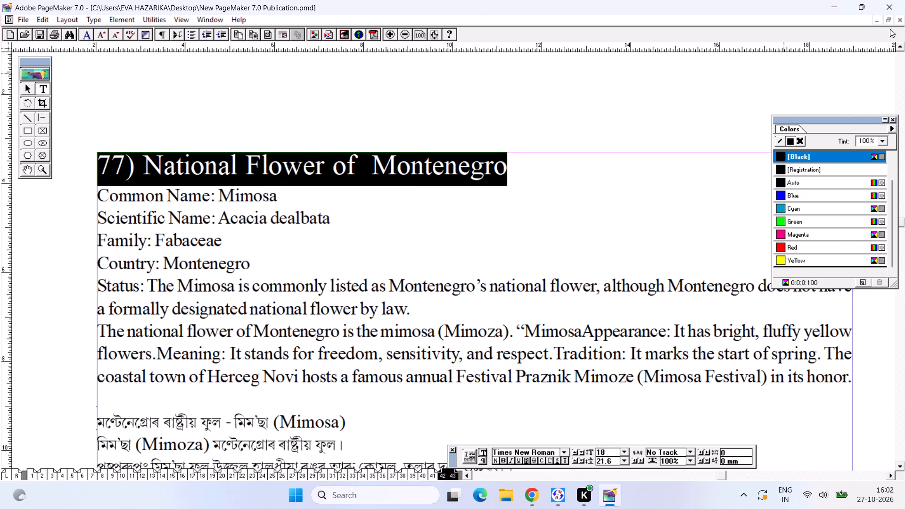
{"action": "left_click", "coordinate": [831, 246]}
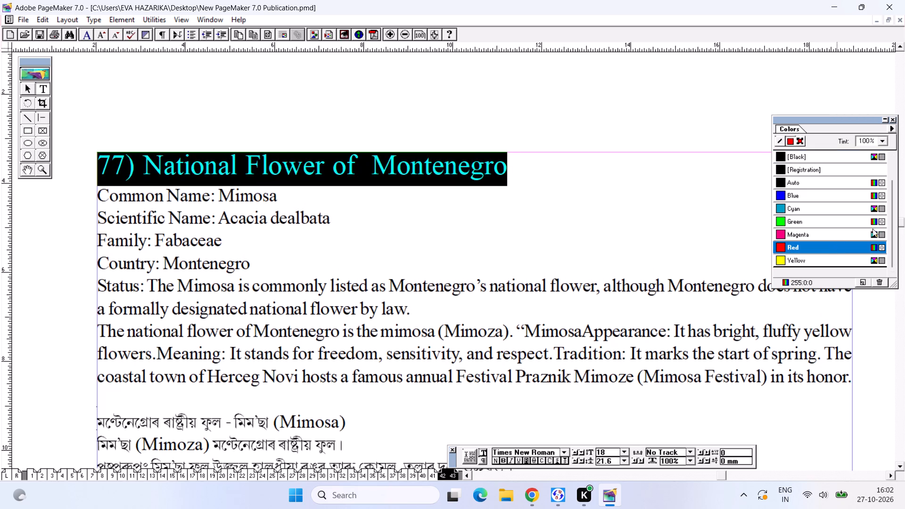
Insert two tabs before the Common Name value and two before the Scientific Name value in entry 77, aligning both values.
{"action": "left_click", "coordinate": [223, 204]}
{"action": "key", "text": "Tab"}
{"action": "key", "text": "Tab"}
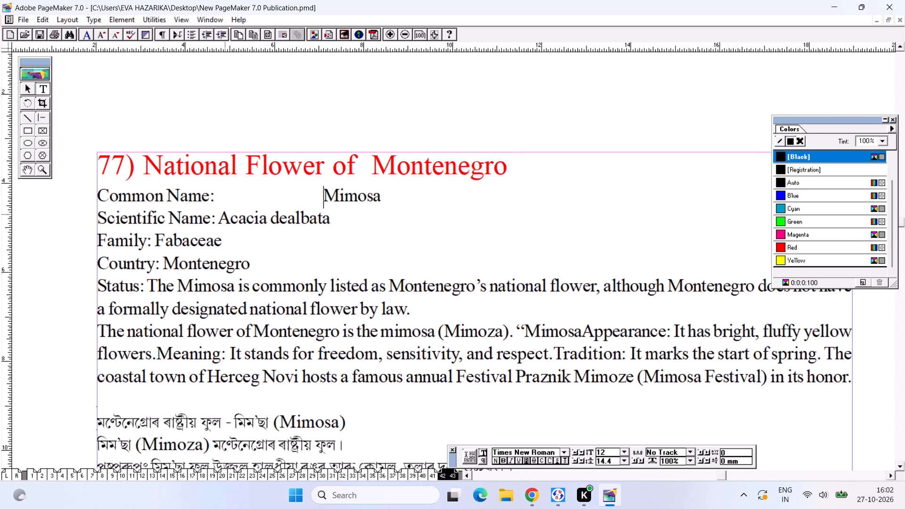
{"action": "left_click", "coordinate": [221, 217]}
{"action": "key", "text": "Tab"}
{"action": "key", "text": "Tab"}
Italicize the scientific name Acacia dealbata in entry 77 and save the publication.
{"action": "left_click_drag", "start_coordinate": [308, 220], "coordinate": [472, 231]}
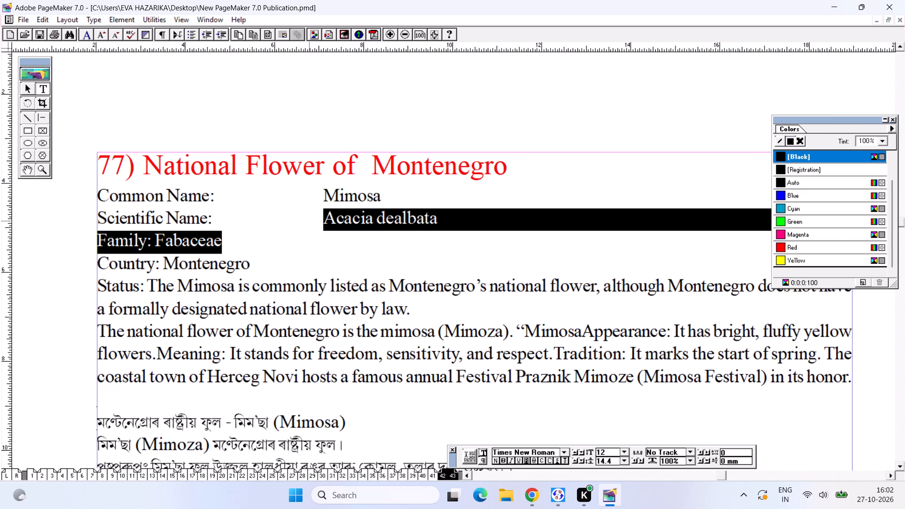
{"action": "left_click_drag", "start_coordinate": [472, 231], "coordinate": [451, 226]}
{"action": "key", "text": "ctrl+shift+i"}
{"action": "key", "text": "ctrl+s"}
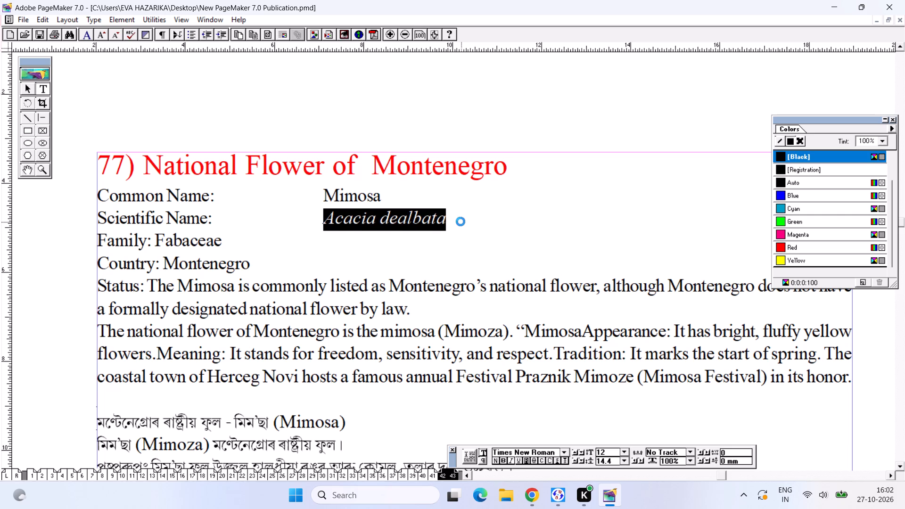
Insert four tabs before Fabaceae on entry 77's Family line to align it with the values above.
{"action": "left_click", "coordinate": [162, 241]}
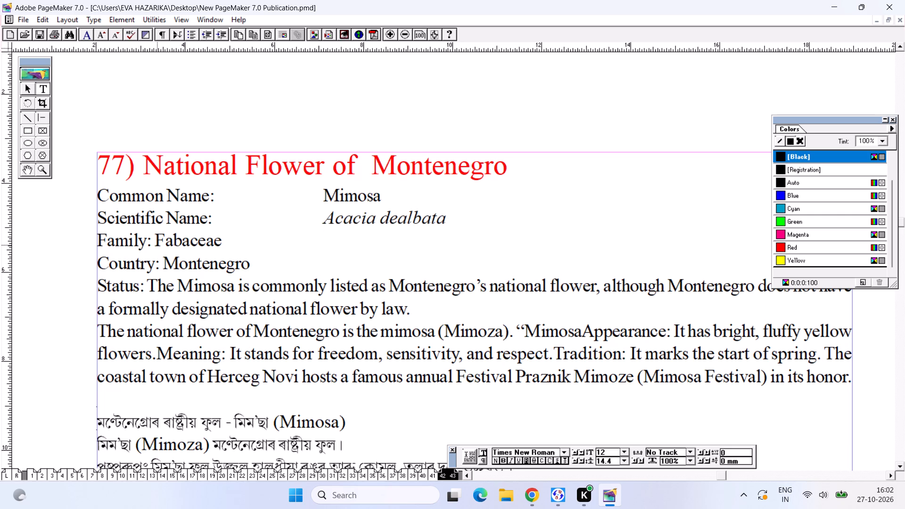
{"action": "left_click", "coordinate": [158, 246]}
{"action": "key", "text": "Tab"}
{"action": "key", "text": "Tab"}
{"action": "key", "text": "Tab"}
{"action": "key", "text": "Tab"}
Delete the "Country: Montenegro" line and the "Status:" label from entry 77.
{"action": "left_click_drag", "start_coordinate": [245, 270], "coordinate": [81, 267]}
{"action": "key", "text": "BackSpace"}
{"action": "key", "text": "BackSpace"}
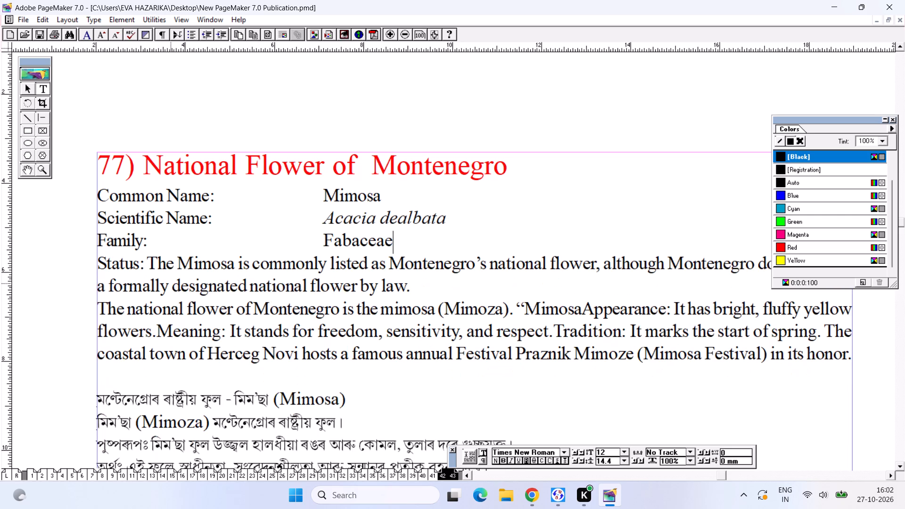
{"action": "left_click_drag", "start_coordinate": [154, 268], "coordinate": [149, 270]}
{"action": "left_click", "coordinate": [153, 270]}
{"action": "left_click_drag", "start_coordinate": [148, 265], "coordinate": [147, 265]}
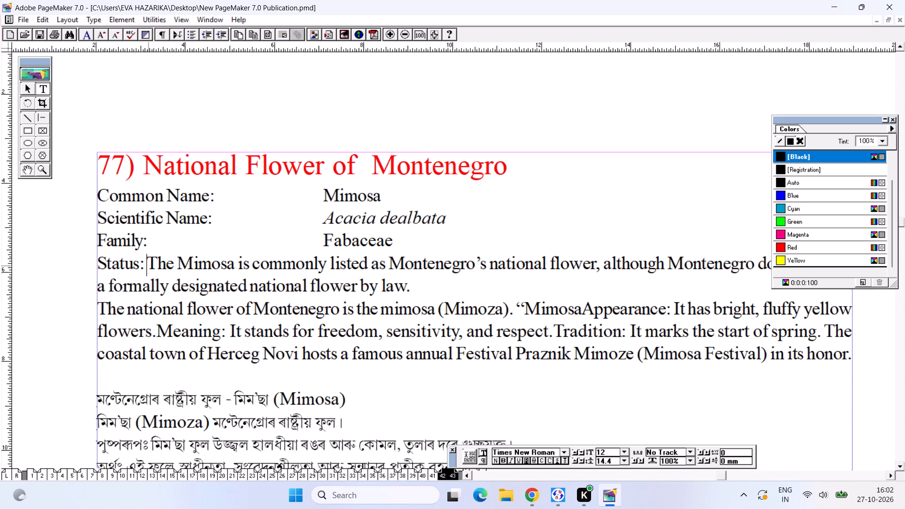
{"action": "left_click_drag", "start_coordinate": [147, 265], "coordinate": [84, 263]}
{"action": "key", "text": "BackSpace"}
Join the paragraph beginning "The national flower of Montenegro" to the preceding one with a space, and save the publication.
{"action": "left_click", "coordinate": [103, 308]}
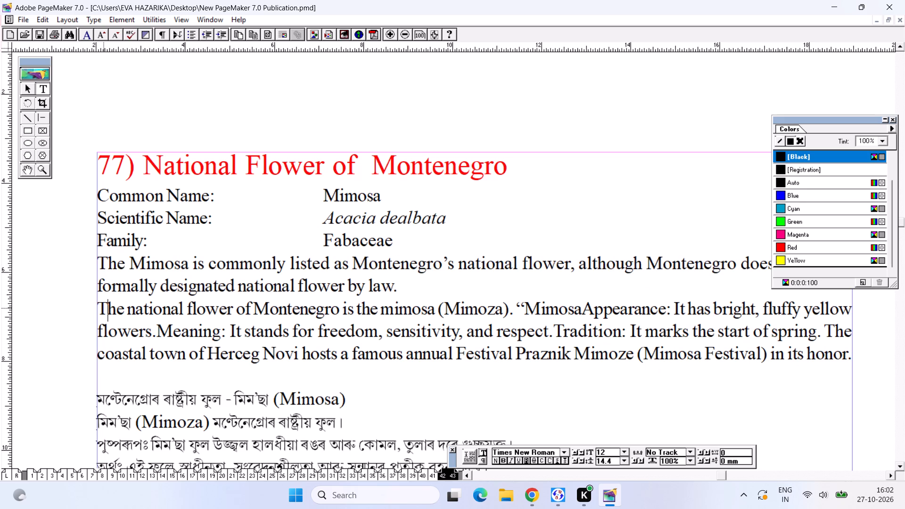
{"action": "left_click", "coordinate": [103, 308]}
{"action": "left_click", "coordinate": [107, 306]}
{"action": "left_click", "coordinate": [99, 306]}
{"action": "key", "text": "BackSpace"}
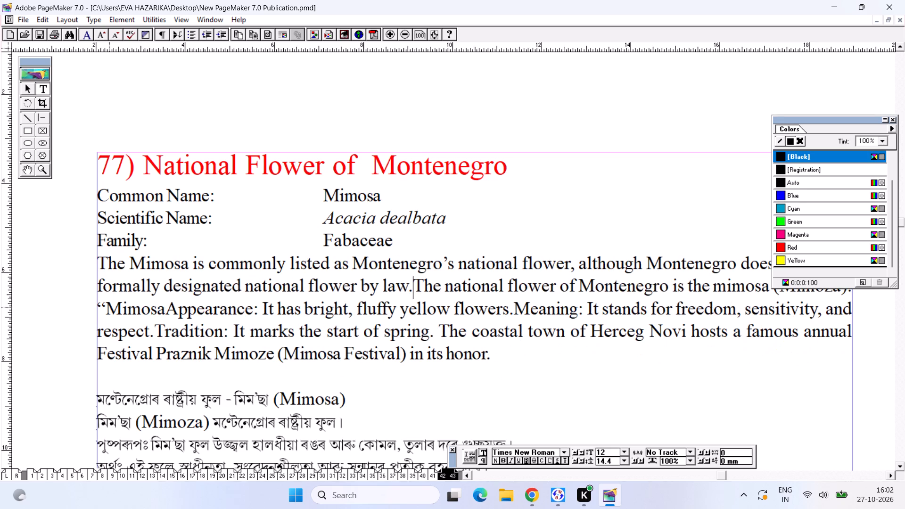
{"action": "key", "text": "space"}
{"action": "key", "text": "ctrl+s"}
Delete the first three Assamese lines of entry 77, keeping a blank line between the English and Assamese text.
{"action": "left_click_drag", "start_coordinate": [204, 380], "coordinate": [208, 372], "text": "alt"}
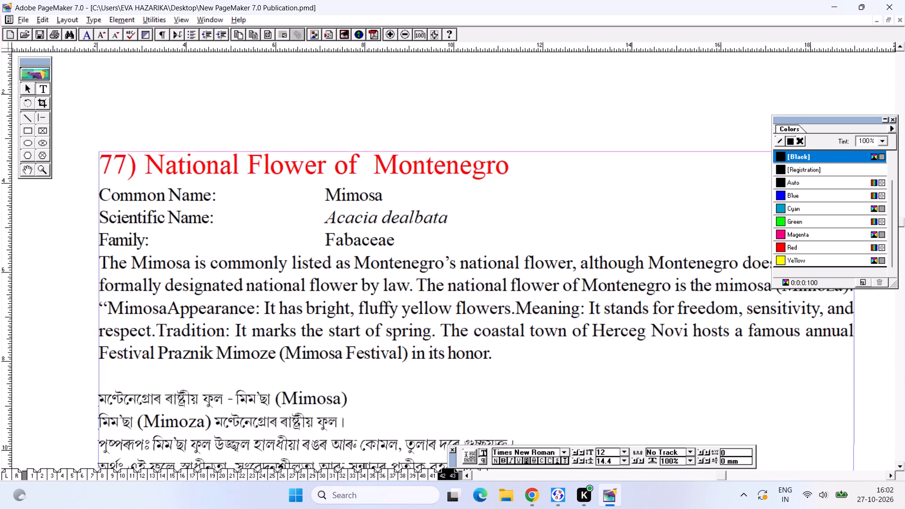
{"action": "left_click_drag", "start_coordinate": [208, 372], "coordinate": [205, 222], "text": "alt"}
{"action": "left_click_drag", "start_coordinate": [189, 264], "coordinate": [181, 231], "text": "alt"}
{"action": "left_click", "coordinate": [116, 210]}
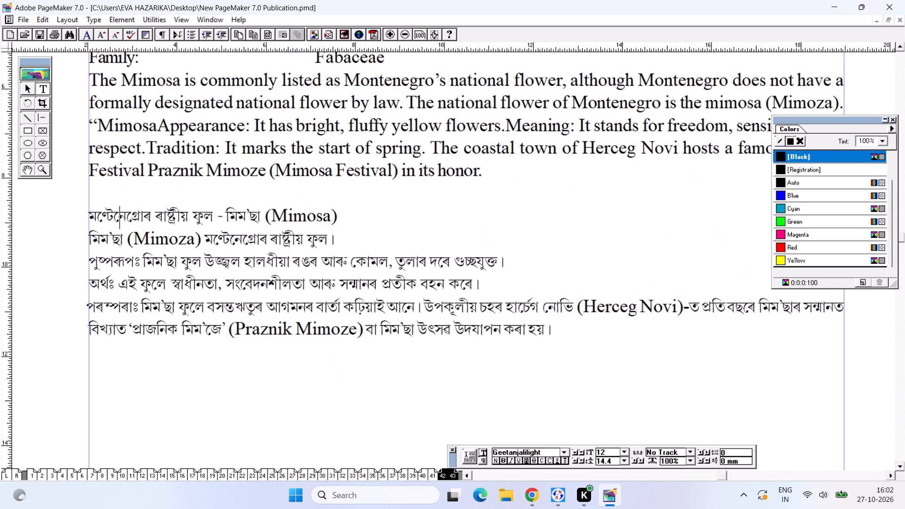
{"action": "left_click", "coordinate": [131, 193]}
{"action": "key", "text": "BackSpace"}
{"action": "key", "text": "Return"}
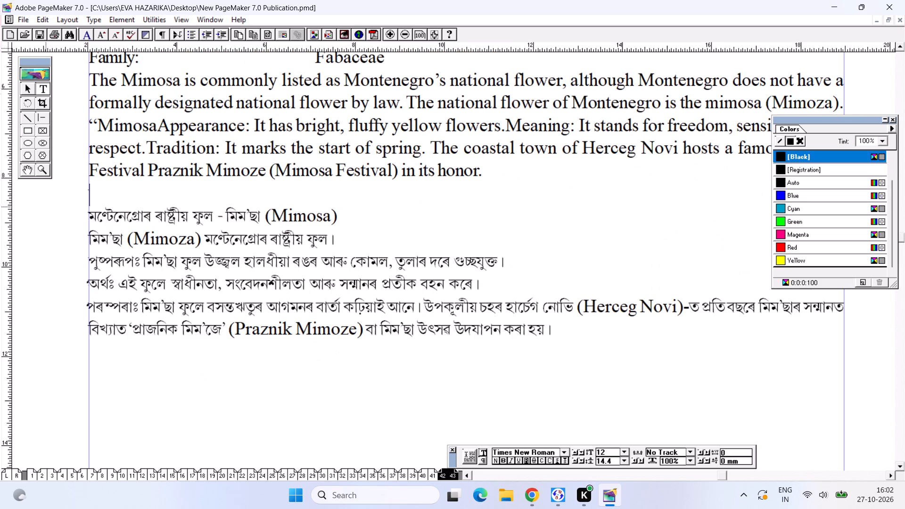
{"action": "left_click_drag", "start_coordinate": [90, 215], "coordinate": [166, 256]}
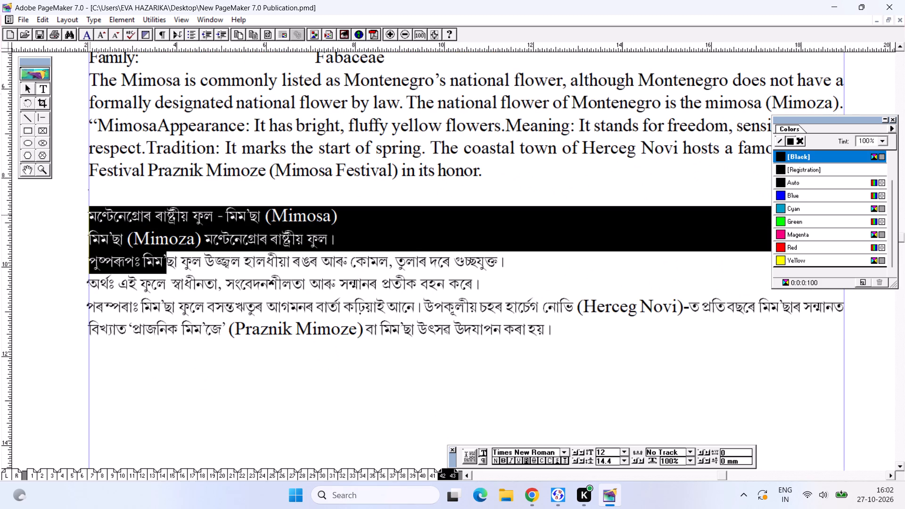
{"action": "left_click_drag", "start_coordinate": [166, 256], "coordinate": [516, 273]}
{"action": "key", "text": "BackSpace"}
{"action": "key", "text": "BackSpace"}
{"action": "key", "text": "BackSpace"}
{"action": "key", "text": "Return"}
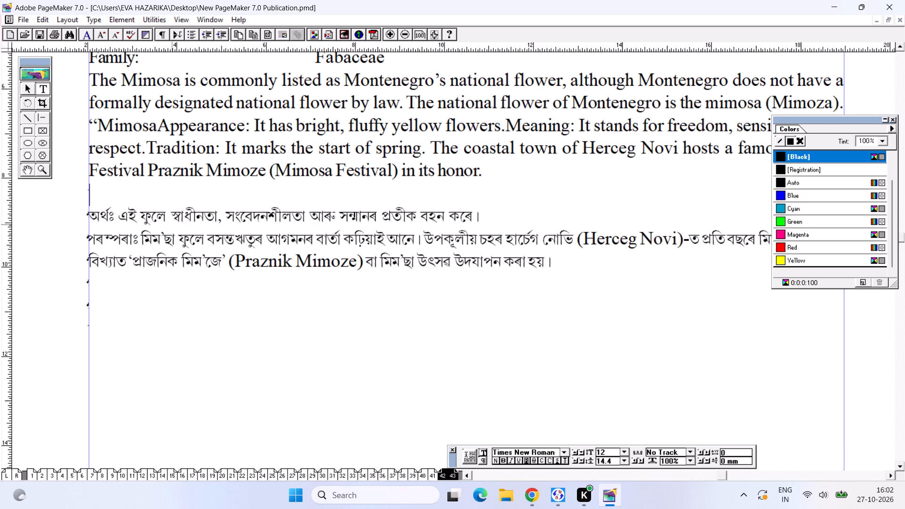
Enlarge the remaining Assamese text of entry 77 to 14 pt.
{"action": "left_click_drag", "start_coordinate": [86, 213], "coordinate": [219, 244]}
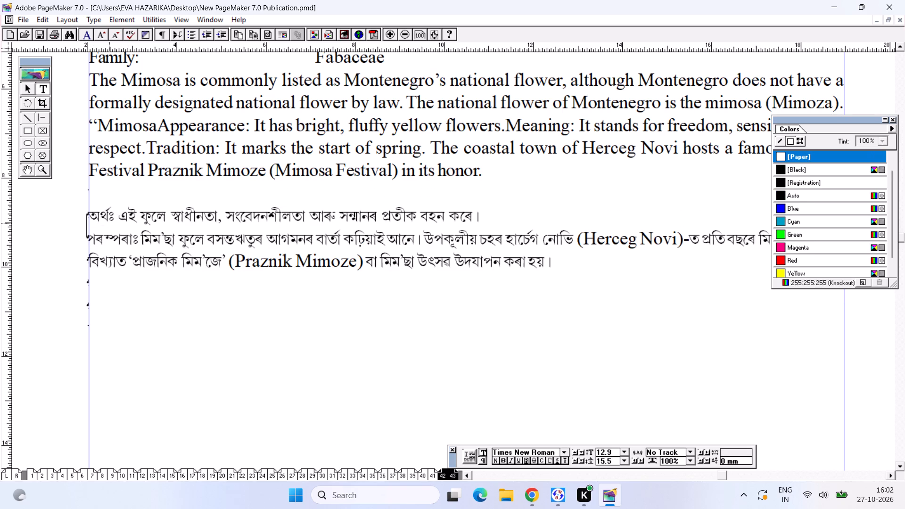
{"action": "left_click_drag", "start_coordinate": [90, 213], "coordinate": [485, 257]}
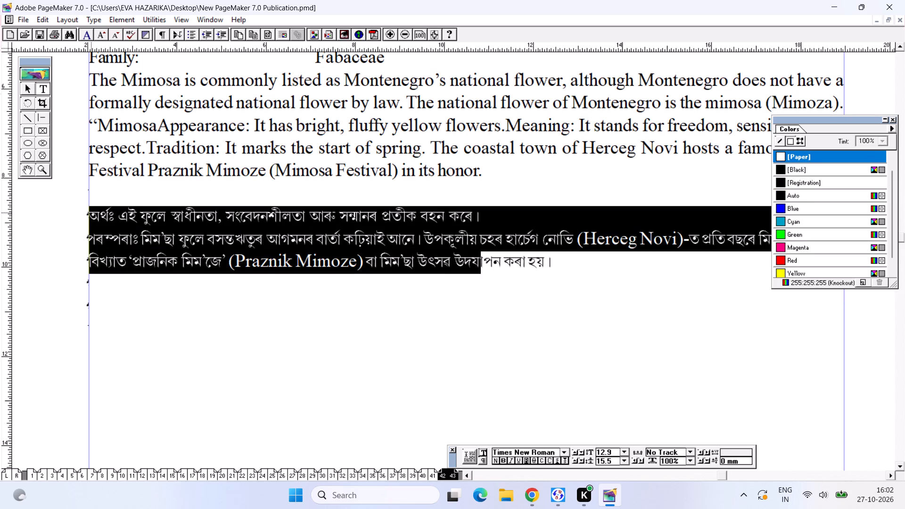
{"action": "left_click_drag", "start_coordinate": [485, 257], "coordinate": [602, 279]}
{"action": "key", "text": "ctrl+shift+period"}
{"action": "key", "text": "ctrl+shift+period"}
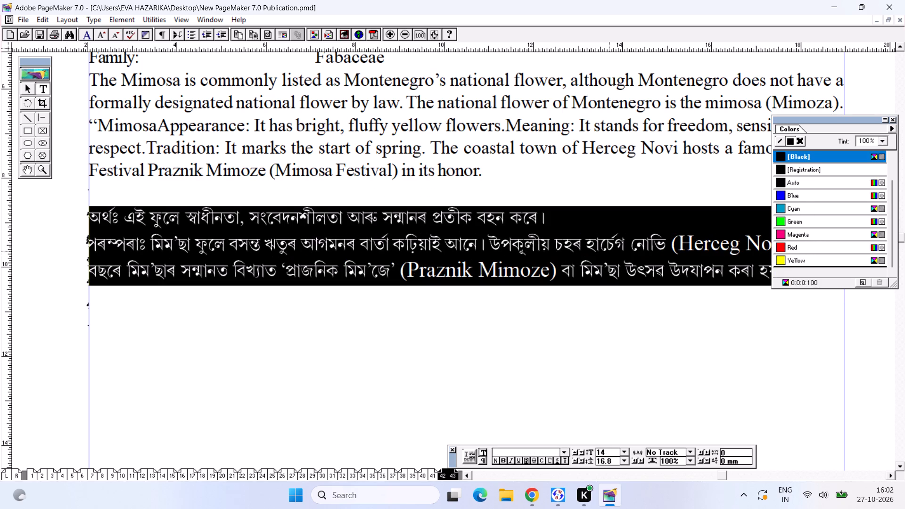
Reduce "(Herceg Novi)" in the Assamese paragraph to 12 pt and save the publication.
{"action": "left_click_drag", "start_coordinate": [494, 307], "coordinate": [339, 279], "text": "alt"}
{"action": "left_click", "coordinate": [642, 203]}
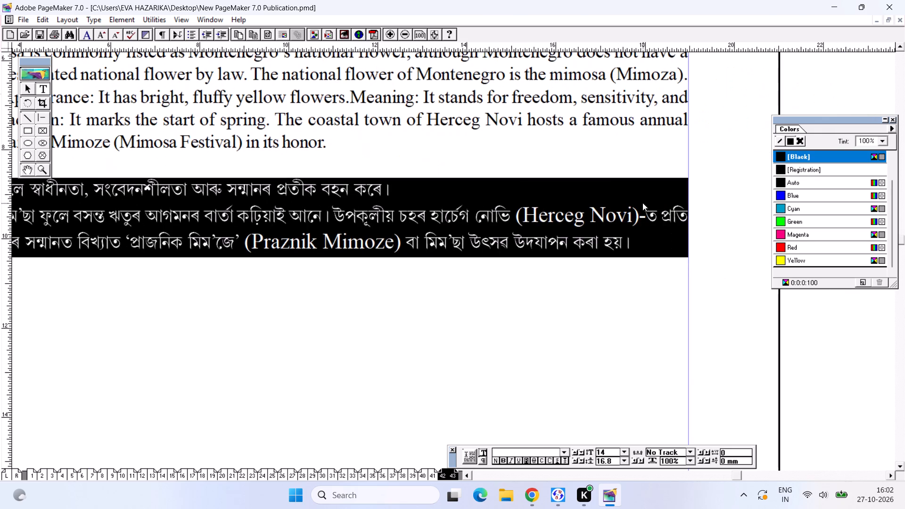
{"action": "left_click_drag", "start_coordinate": [515, 217], "coordinate": [642, 224]}
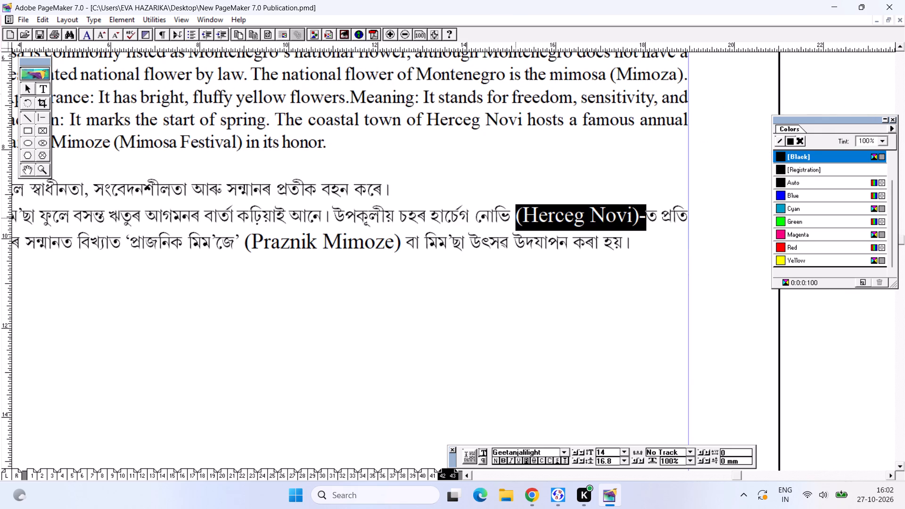
{"action": "left_click_drag", "start_coordinate": [642, 224], "coordinate": [640, 224]}
{"action": "key", "text": "ctrl+shift+comma"}
{"action": "key", "text": "ctrl+shift+comma"}
{"action": "key", "text": "ctrl+s"}
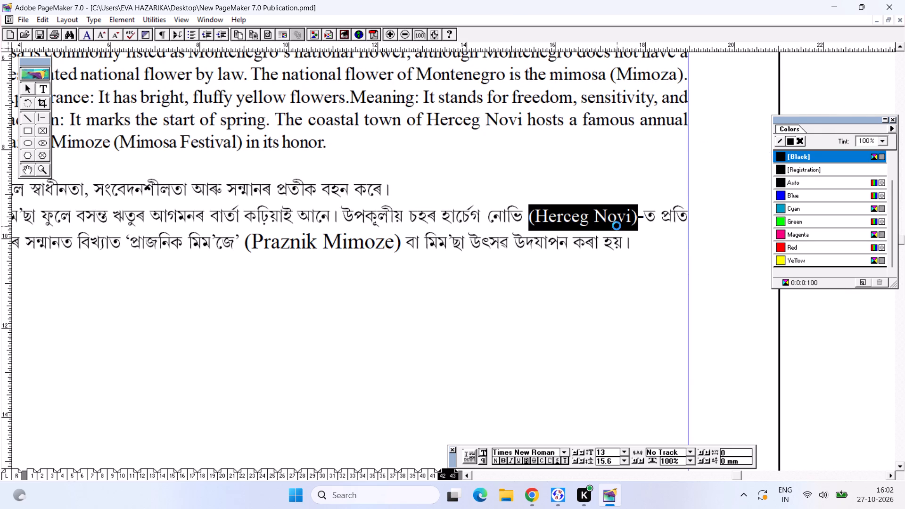
Reduce "(Praznik Mimoze)" in the Assamese paragraph to 12 pt and save the publication.
{"action": "left_click_drag", "start_coordinate": [414, 184], "coordinate": [431, 176], "text": "alt"}
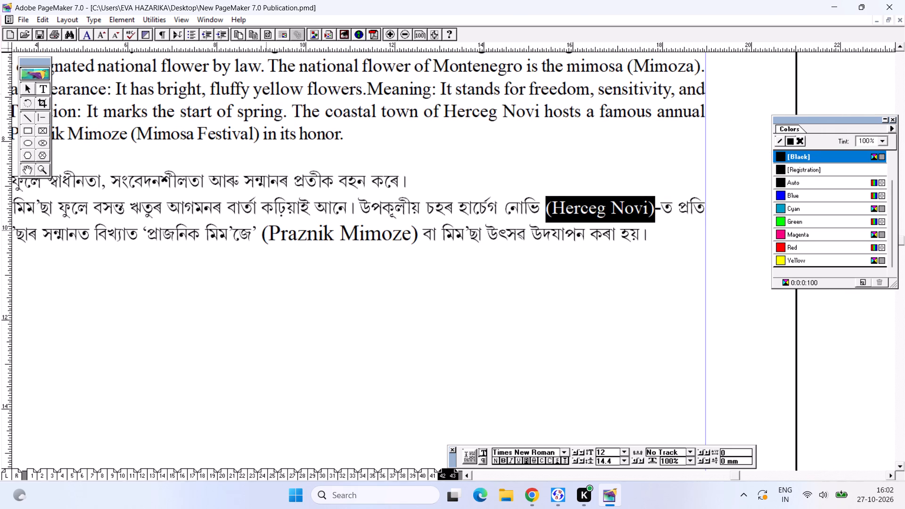
{"action": "left_click_drag", "start_coordinate": [260, 238], "coordinate": [419, 245]}
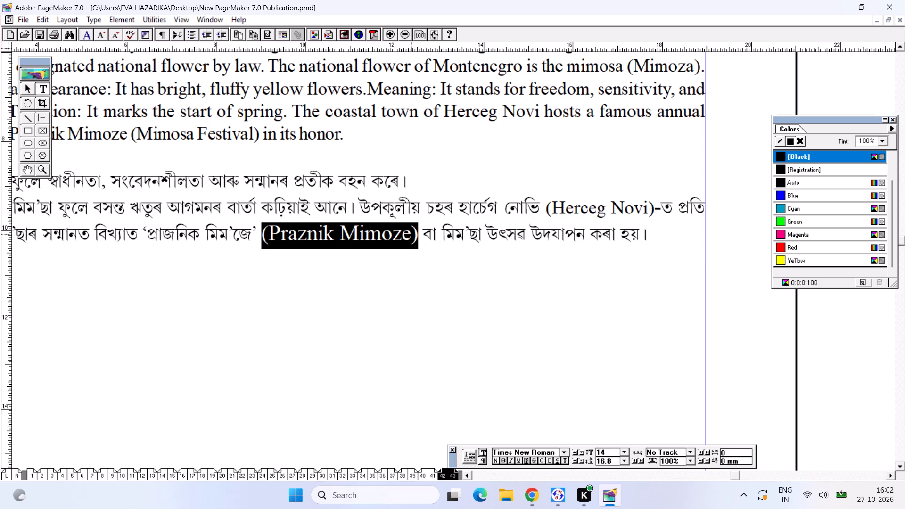
{"action": "key", "text": "ctrl+shift+comma"}
{"action": "key", "text": "ctrl+shift+comma"}
{"action": "key", "text": "ctrl+s"}
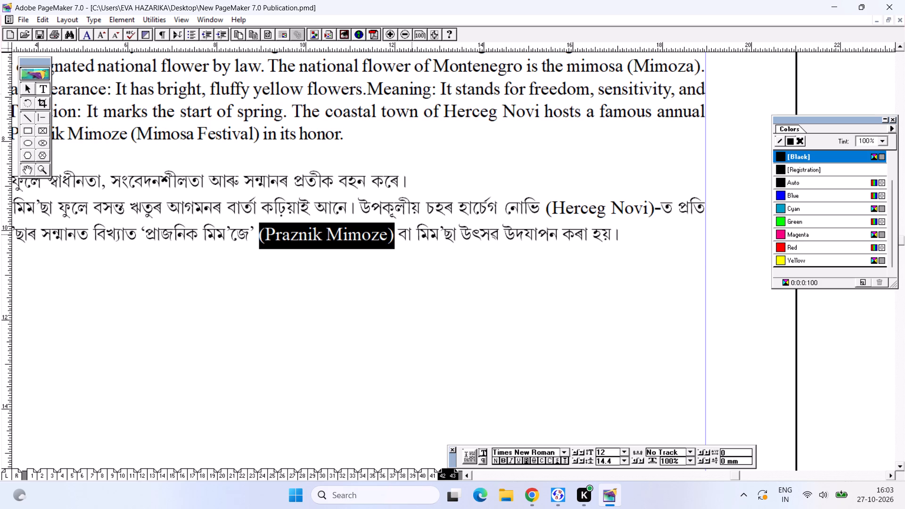
Copy "National Flower of Montenegro" from entry 77's heading, search Google Images for it in Chrome, and return to PageMaker.
{"action": "key", "text": "ctrl+0"}
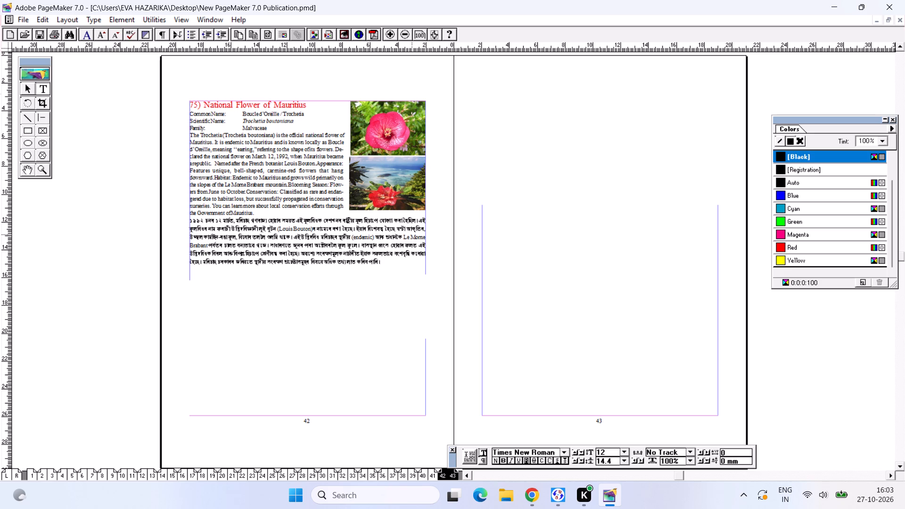
{"action": "left_click", "coordinate": [43, 89]}
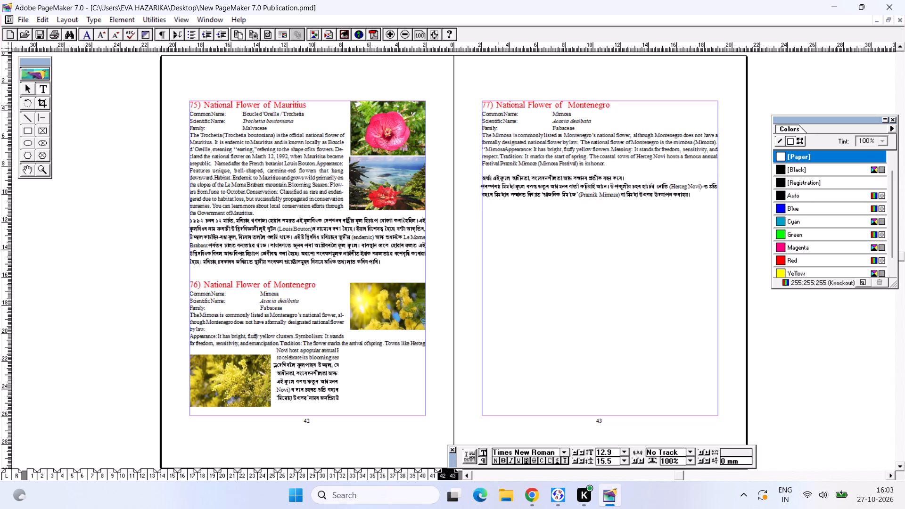
{"action": "left_click_drag", "start_coordinate": [497, 105], "coordinate": [680, 106]}
{"action": "key", "text": "ctrl+c"}
{"action": "key", "text": "ctrl+c"}
{"action": "key", "text": "ctrl+c"}
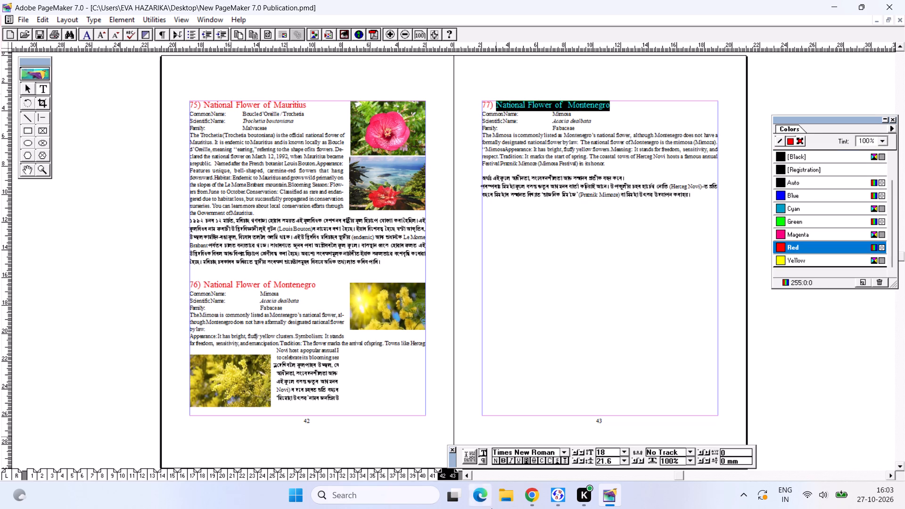
{"action": "left_click", "coordinate": [537, 499]}
{"action": "left_click_drag", "start_coordinate": [330, 73], "coordinate": [6, 66]}
{"action": "key", "text": "ctrl+v"}
{"action": "key", "text": "Return"}
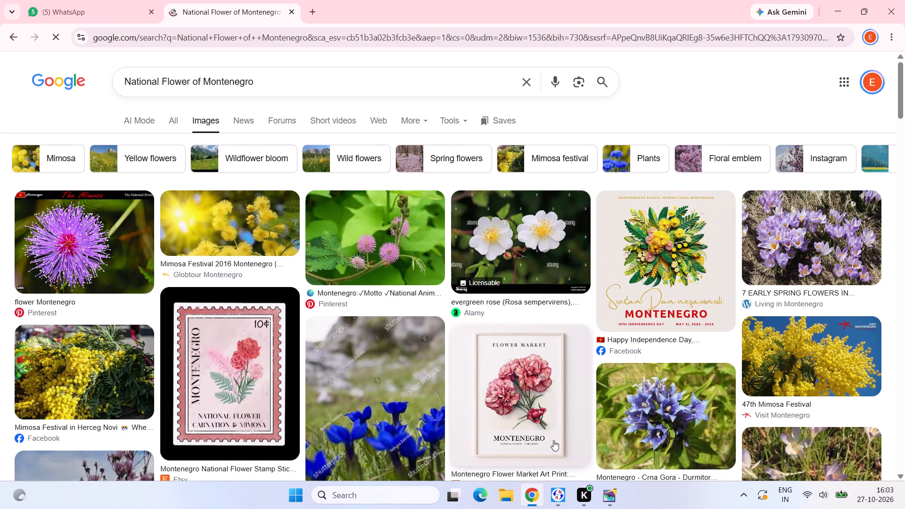
{"action": "left_click", "coordinate": [609, 505]}
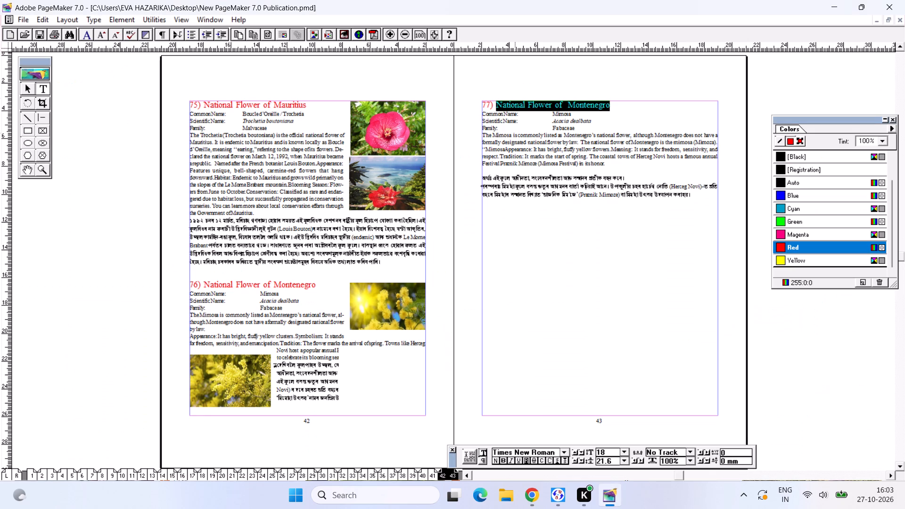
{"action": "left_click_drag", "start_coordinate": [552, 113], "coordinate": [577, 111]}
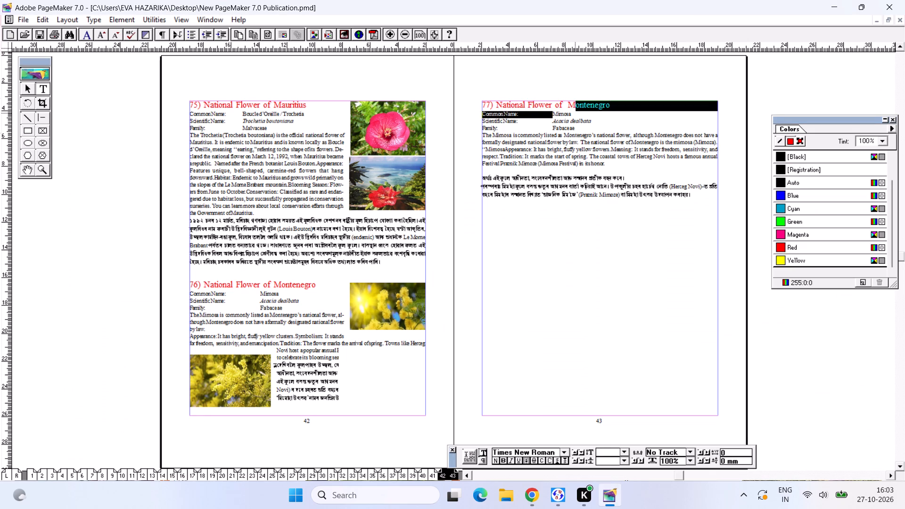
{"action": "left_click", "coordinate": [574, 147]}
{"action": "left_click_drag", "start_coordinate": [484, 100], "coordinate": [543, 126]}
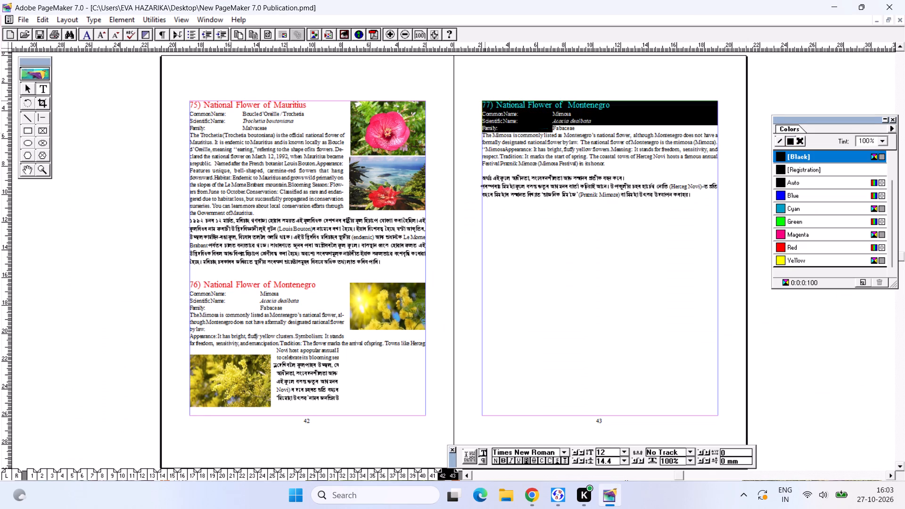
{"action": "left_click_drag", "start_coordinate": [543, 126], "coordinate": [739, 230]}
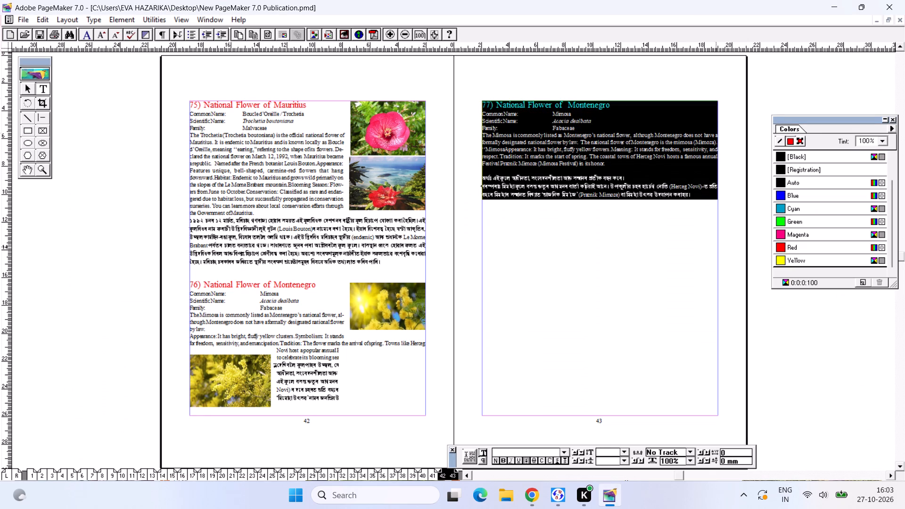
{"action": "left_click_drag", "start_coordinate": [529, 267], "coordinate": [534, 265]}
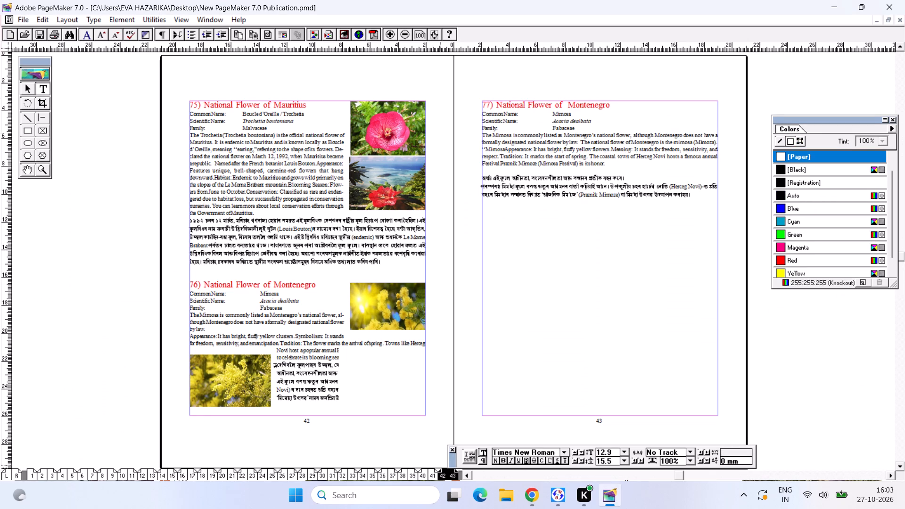
Switch to national flowers (2).pmd and copy the whole text of entry 79, National Flower of Morocco, from page 93.
{"action": "key", "text": "ctrl+Tab"}
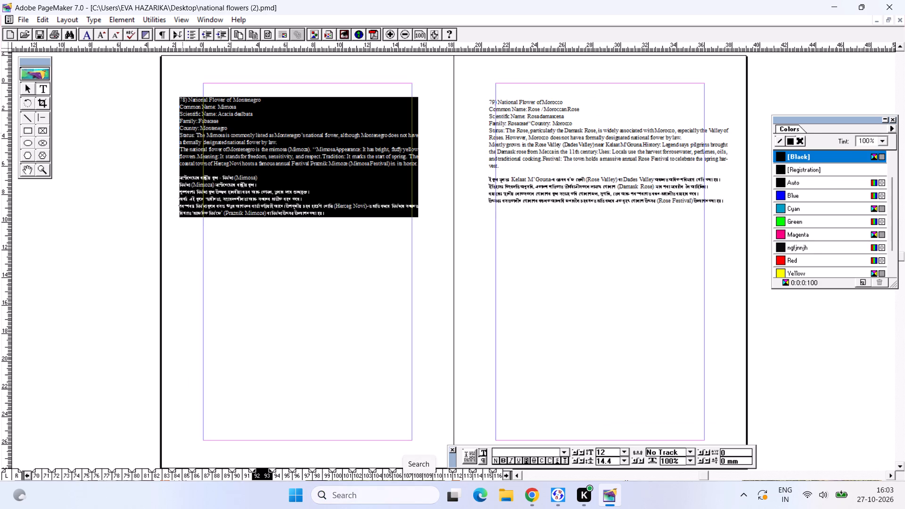
{"action": "left_click", "coordinate": [268, 229]}
{"action": "left_click", "coordinate": [246, 474]}
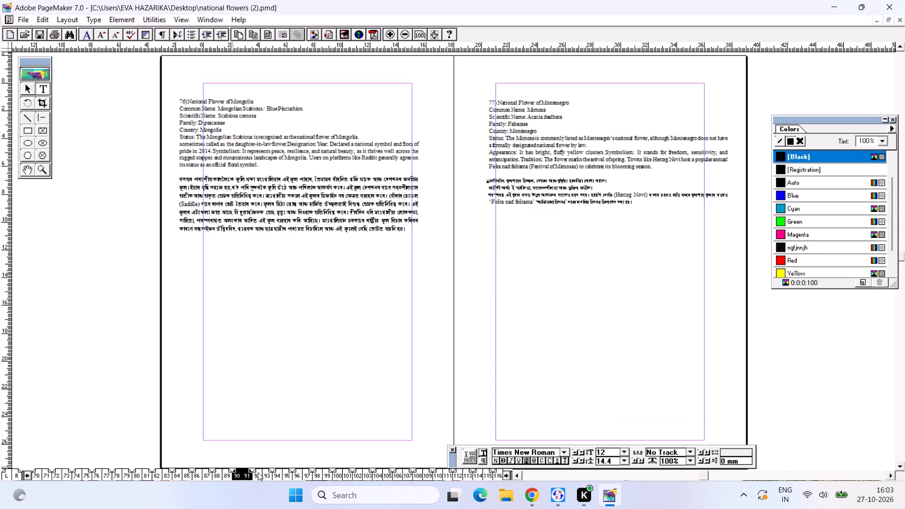
{"action": "left_click", "coordinate": [262, 469]}
{"action": "left_click", "coordinate": [543, 151]}
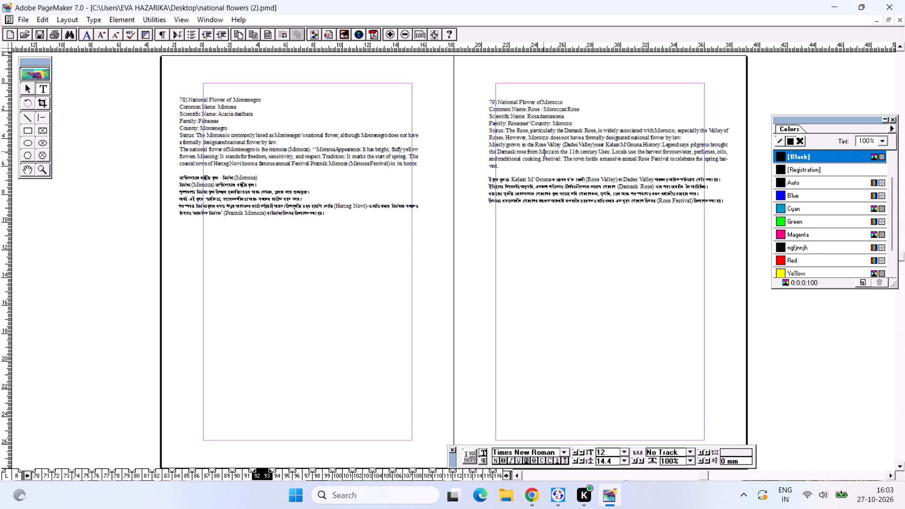
{"action": "key", "text": "ctrl+a"}
{"action": "key", "text": "ctrl+c"}
{"action": "key", "text": "ctrl+c"}
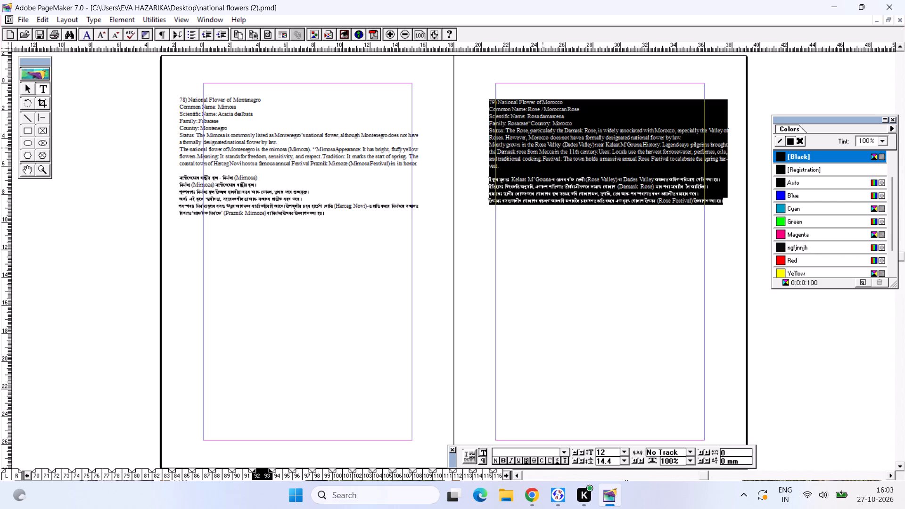
Copy the selected Morocco text and paste it over entry 77's Montenegro text on page 43 of New PageMaker 7.0 Publication.pmd, keeping the number 77).
{"action": "left_click", "coordinate": [242, 472]}
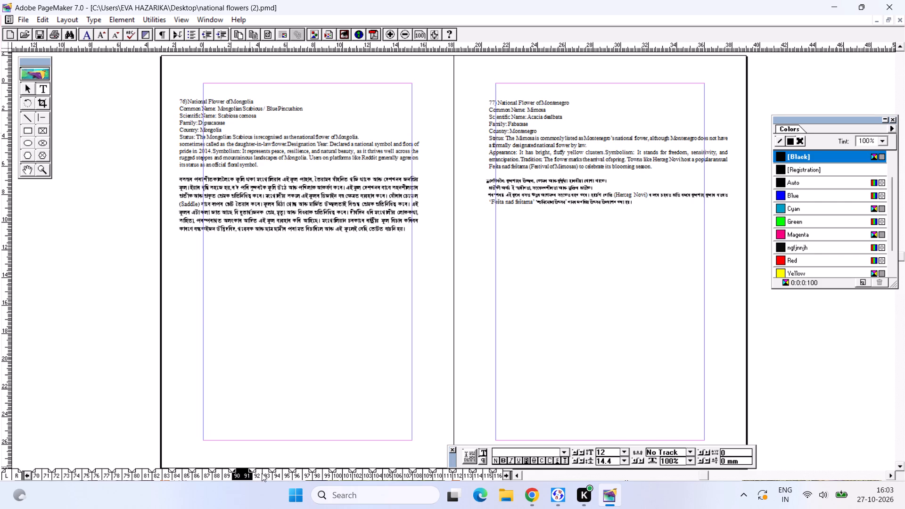
{"action": "left_click", "coordinate": [262, 473]}
{"action": "key", "text": "ctrl+c"}
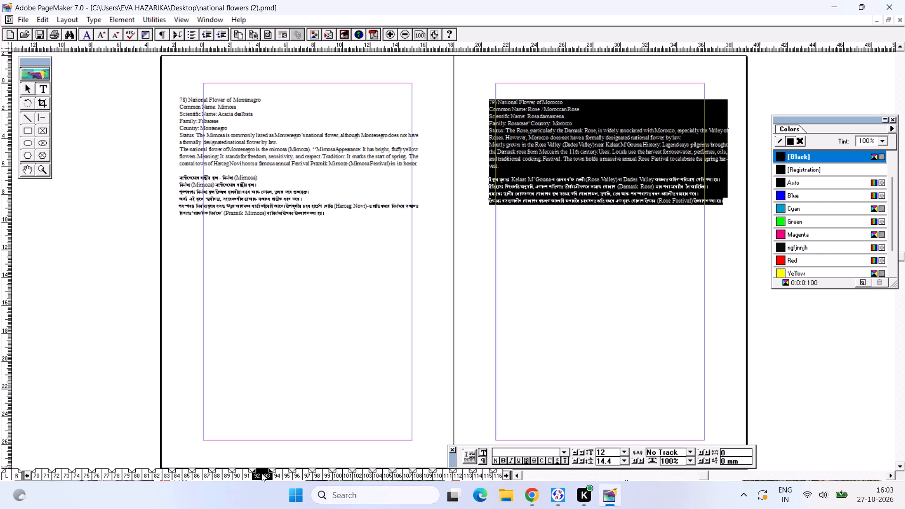
{"action": "key", "text": "ctrl+Tab"}
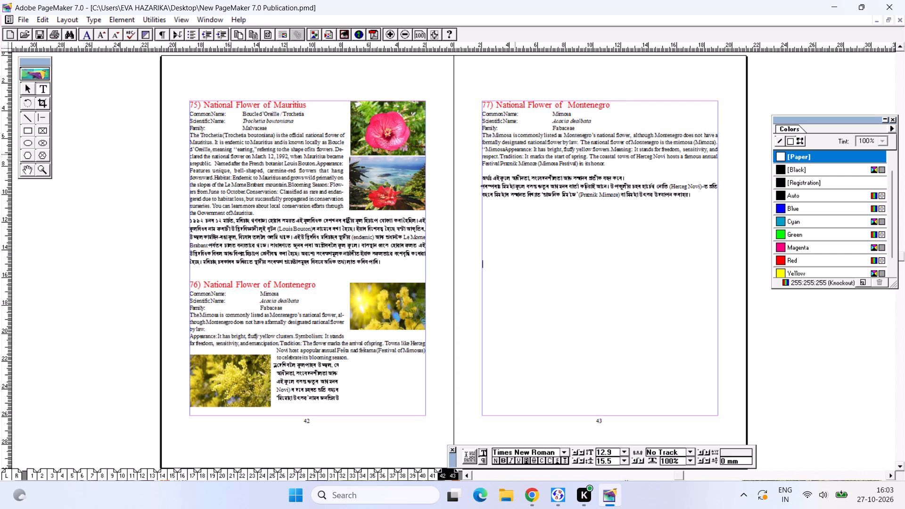
{"action": "left_click_drag", "start_coordinate": [496, 105], "coordinate": [549, 148]}
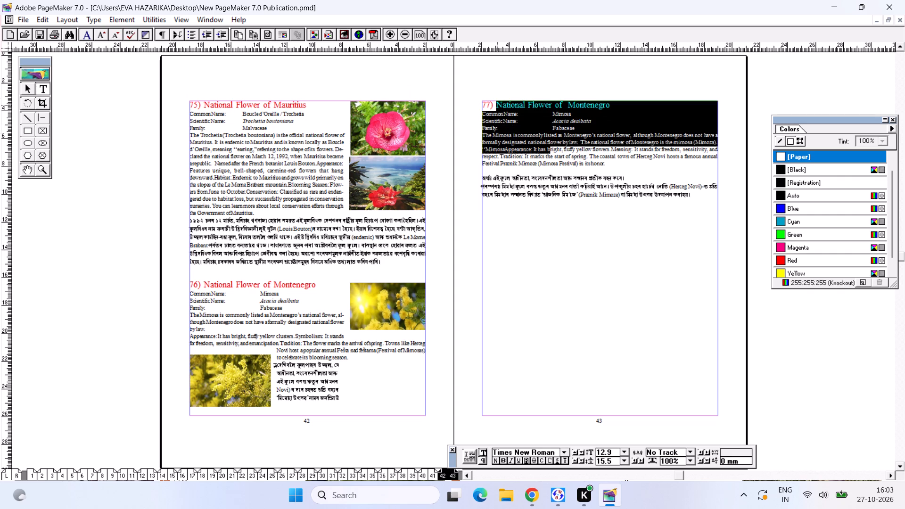
{"action": "left_click_drag", "start_coordinate": [549, 148], "coordinate": [657, 201]}
{"action": "key", "text": "ctrl+v"}
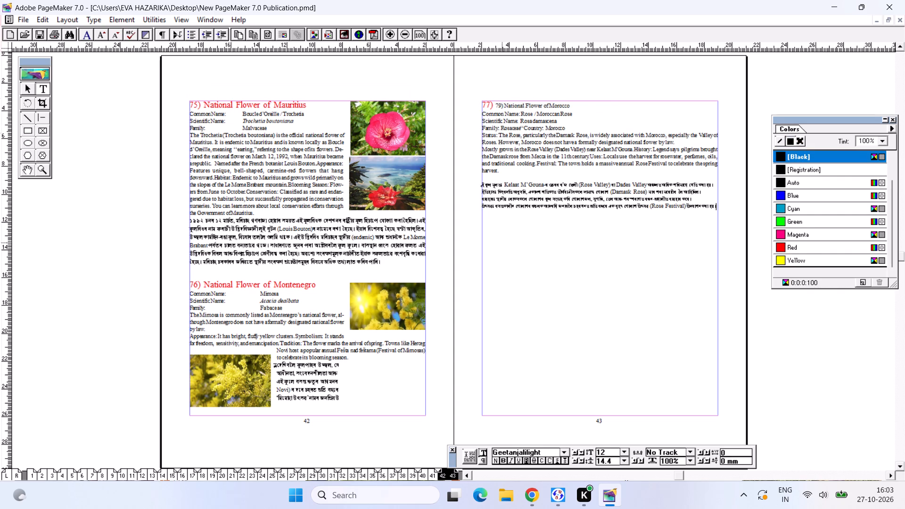
Delete the leftover number "79)" from the Morocco heading of entry 77.
{"action": "key", "text": "ctrl+2"}
{"action": "left_click_drag", "start_coordinate": [258, 189], "coordinate": [548, 456], "text": "alt"}
{"action": "left_click", "coordinate": [550, 458], "text": "alt"}
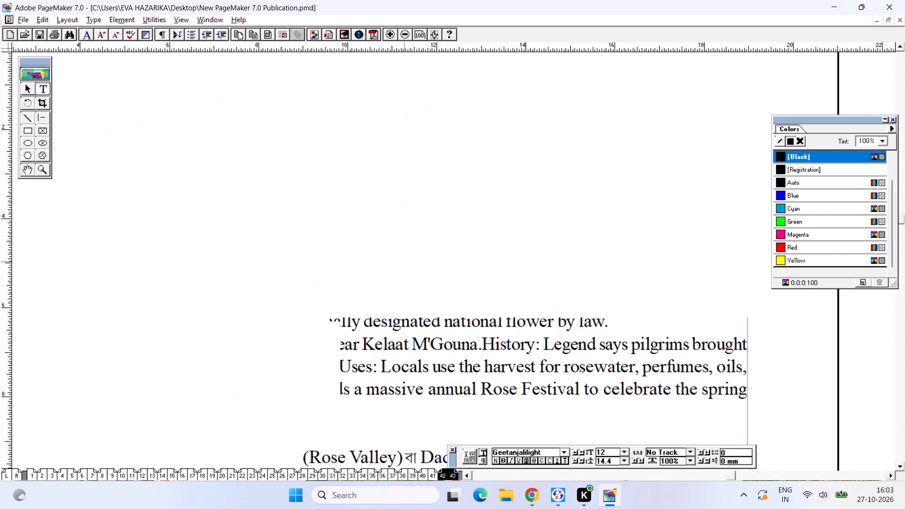
{"action": "left_click_drag", "start_coordinate": [406, 259], "coordinate": [607, 352], "text": "alt"}
{"action": "left_click_drag", "start_coordinate": [455, 279], "coordinate": [514, 104], "text": "alt"}
{"action": "left_click_drag", "start_coordinate": [461, 162], "coordinate": [399, 197], "text": "alt"}
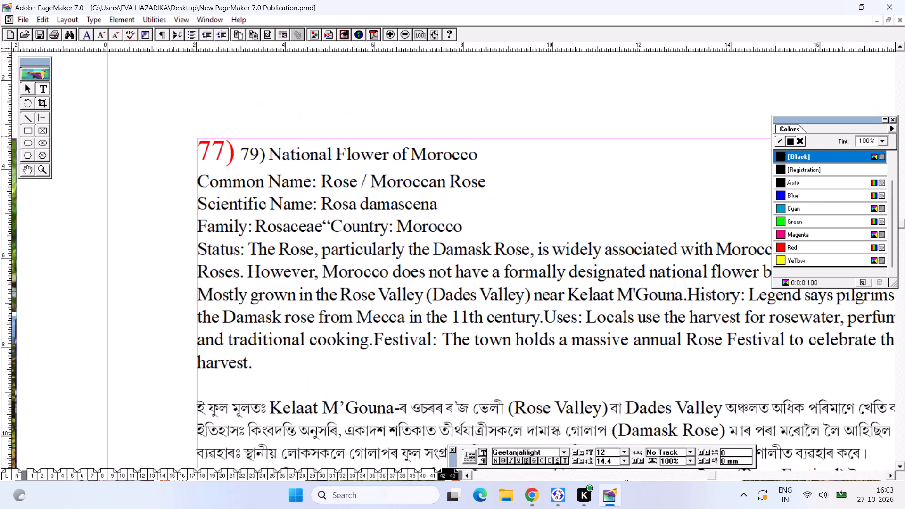
{"action": "left_click_drag", "start_coordinate": [238, 153], "coordinate": [265, 165]}
{"action": "key", "text": "BackSpace"}
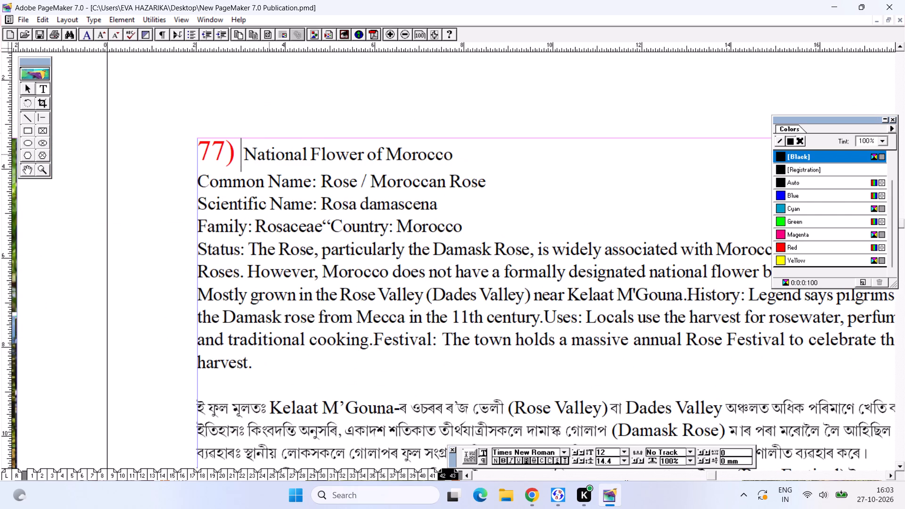
Format the heading text "National Flower of Morocco" at 18 pt in Red.
{"action": "left_click_drag", "start_coordinate": [239, 148], "coordinate": [469, 167]}
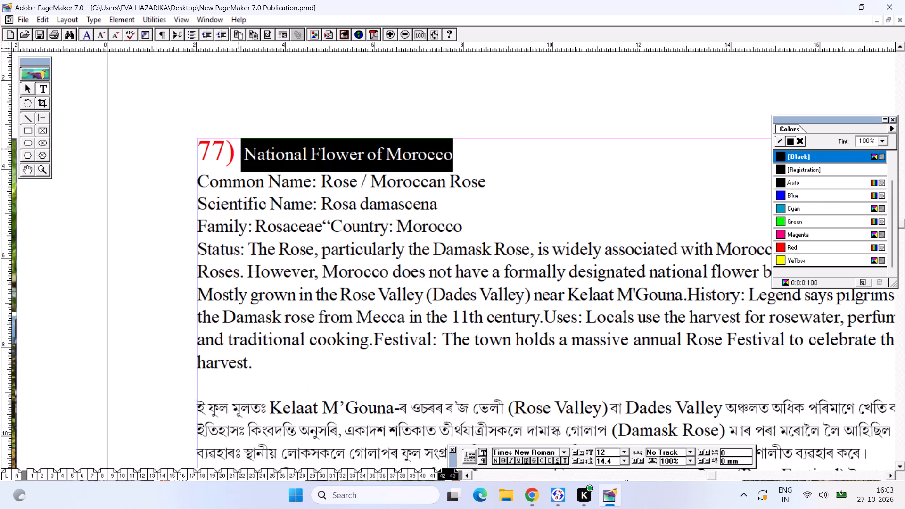
{"action": "key", "text": "ctrl+shift+period"}
{"action": "key", "text": "ctrl+shift+period"}
{"action": "key", "text": "ctrl+shift+period"}
{"action": "key", "text": "ctrl+shift+period"}
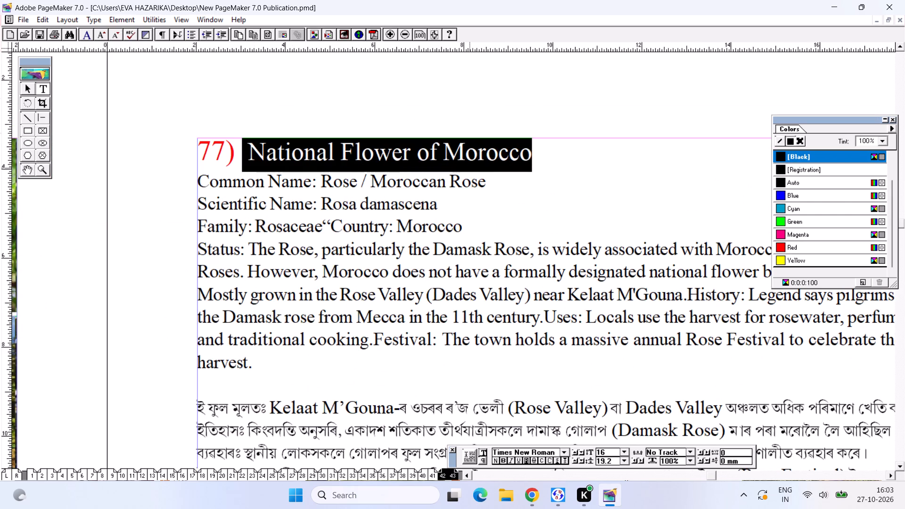
{"action": "key", "text": "ctrl+shift+period"}
{"action": "key", "text": "ctrl+shift+period"}
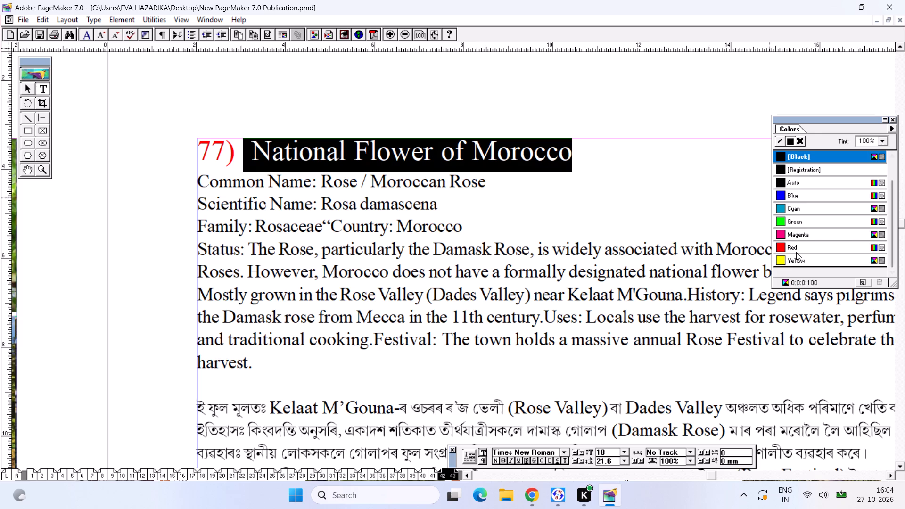
{"action": "left_click", "coordinate": [796, 252]}
{"action": "left_click", "coordinate": [771, 252]}
{"action": "left_click", "coordinate": [278, 196]}
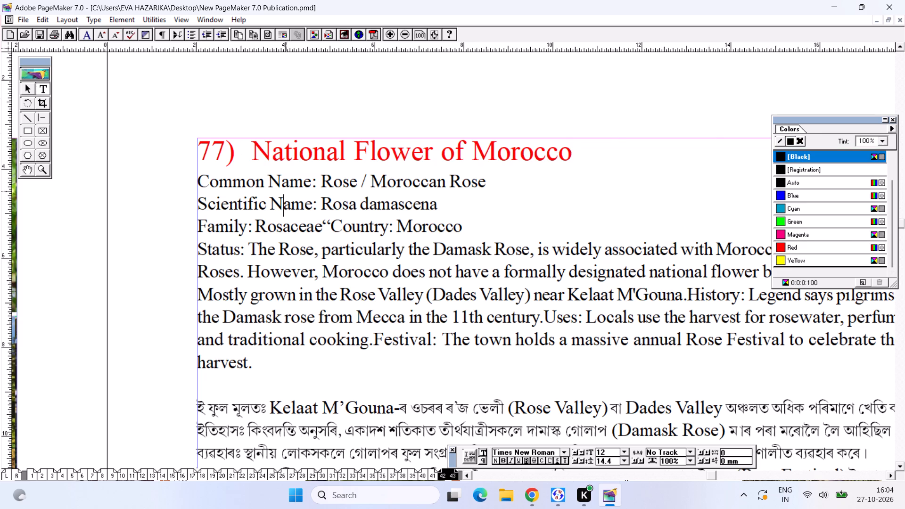
Insert two tabs before "Rose / Moroccan Rose" and two before "Rosa damascena" so both values align.
{"action": "left_click", "coordinate": [319, 184]}
{"action": "key", "text": "Tab"}
{"action": "key", "text": "Tab"}
{"action": "left_click", "coordinate": [320, 205]}
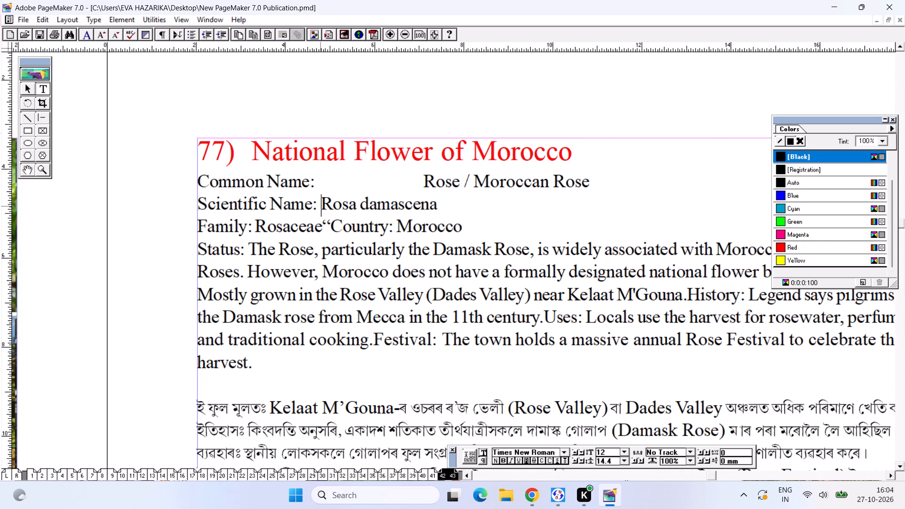
{"action": "key", "text": "Tab"}
{"action": "key", "text": "Tab"}
Italicise the scientific name "Rosa damascena" and save the publication.
{"action": "left_click_drag", "start_coordinate": [414, 206], "coordinate": [547, 213]}
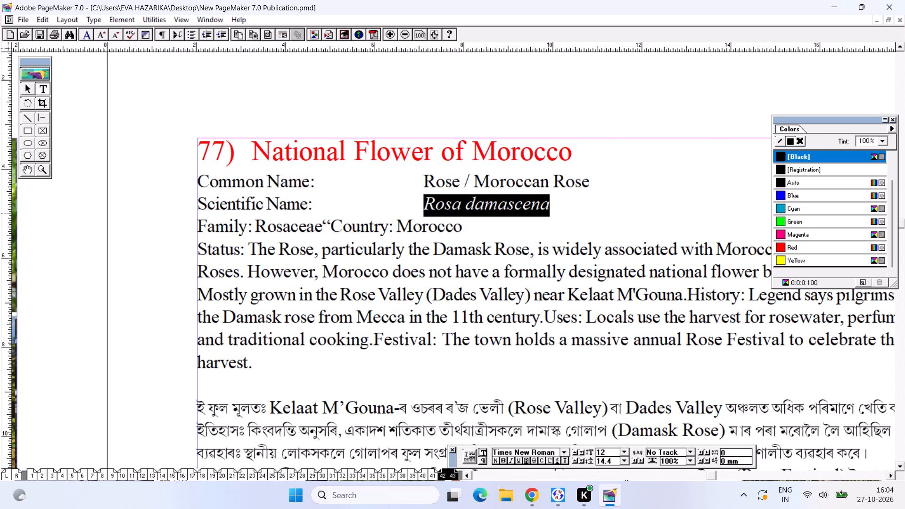
{"action": "key", "text": "ctrl+shift+i"}
{"action": "key", "text": "ctrl+s"}
{"action": "key", "text": "ctrl+s"}
Remove the "Country: Morocco" text from the Family line and insert four tabs to align "Rosaceae" with the values above.
{"action": "left_click_drag", "start_coordinate": [323, 224], "coordinate": [480, 238]}
{"action": "key", "text": "BackSpace"}
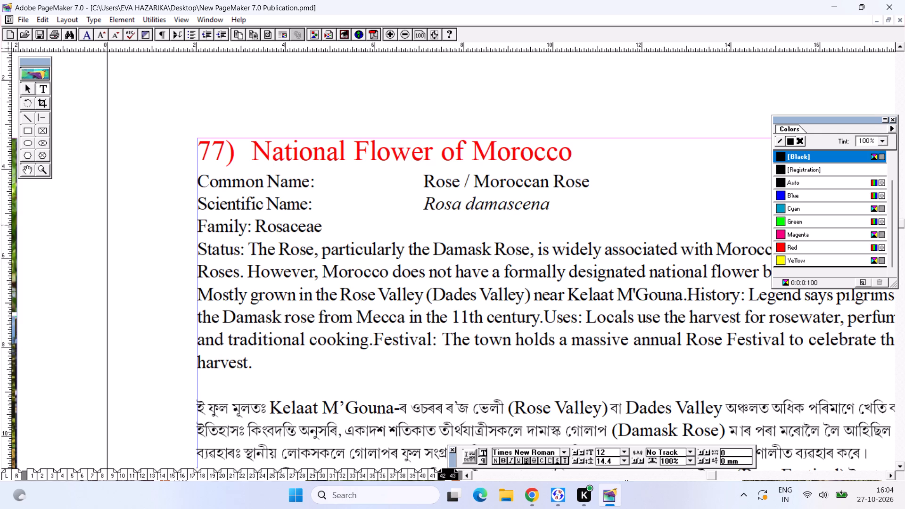
{"action": "left_click", "coordinate": [261, 232]}
{"action": "left_click", "coordinate": [258, 232]}
{"action": "key", "text": "Tab"}
{"action": "key", "text": "Tab"}
{"action": "key", "text": "Tab"}
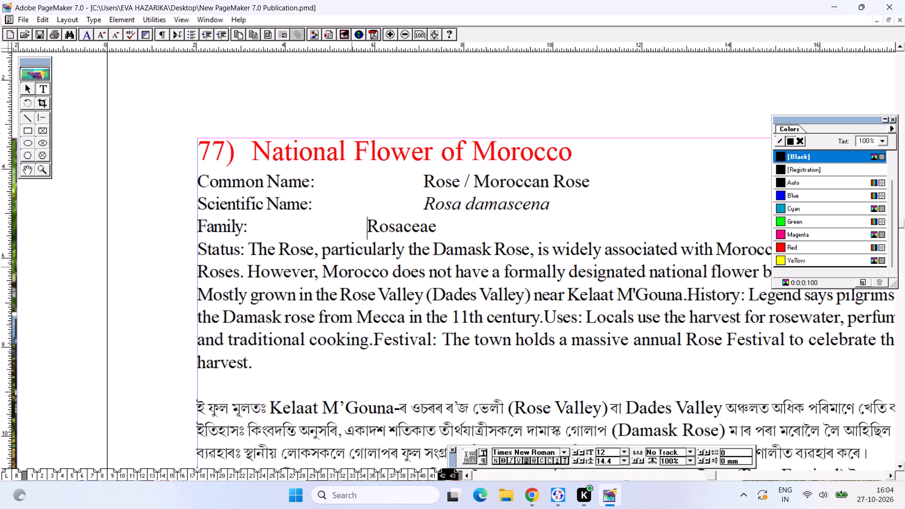
{"action": "key", "text": "Tab"}
{"action": "left_click_drag", "start_coordinate": [253, 232], "coordinate": [206, 226]}
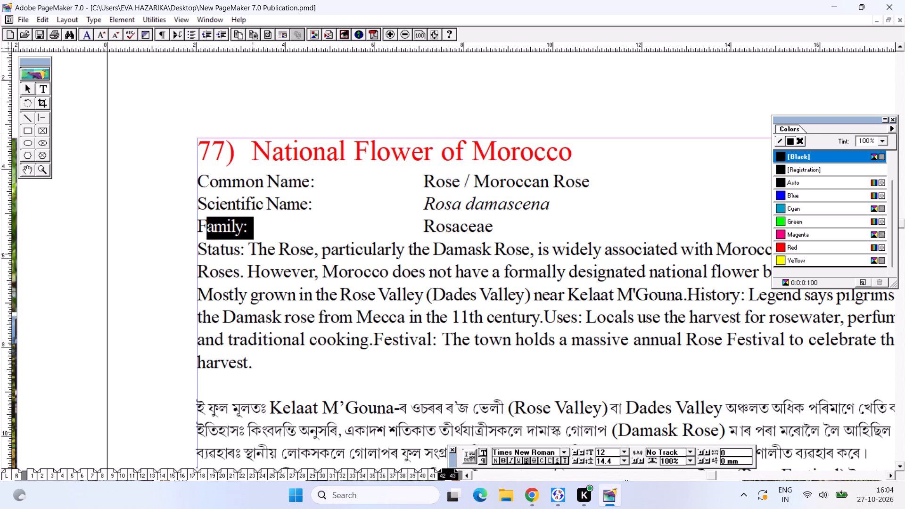
Delete the "Status:" label from the start of the Morocco description.
{"action": "left_click_drag", "start_coordinate": [250, 253], "coordinate": [186, 248]}
{"action": "key", "text": "BackSpace"}
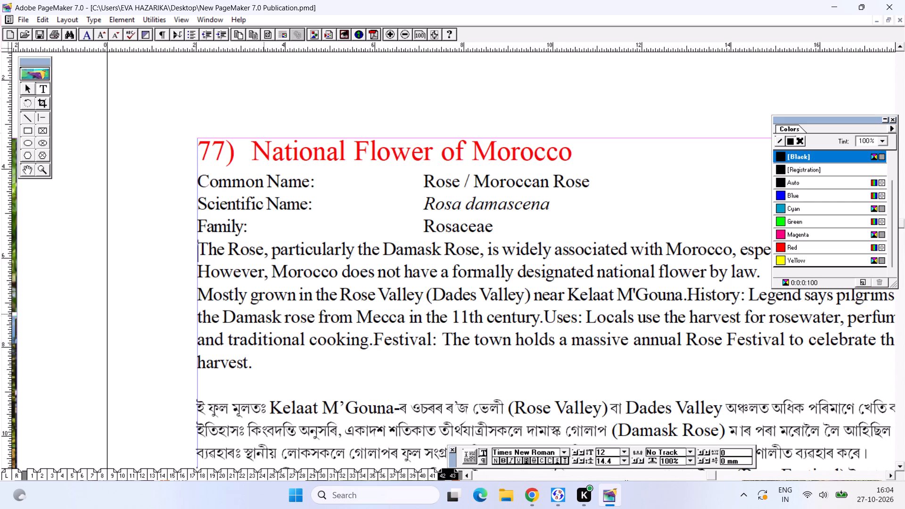
{"action": "key", "text": "ctrl+0"}
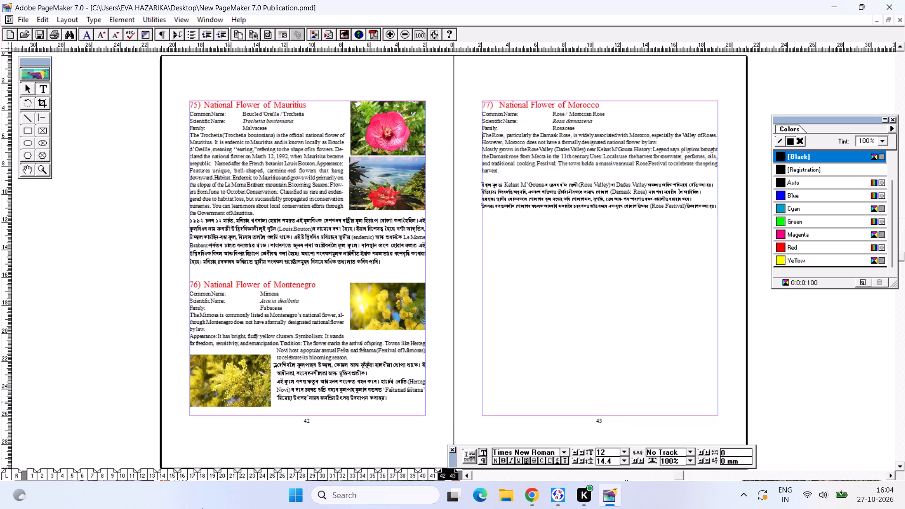
Go back to the earlier flower entries on pages 40 and 41 and the spreads before them.
{"action": "left_click", "coordinate": [430, 475]}
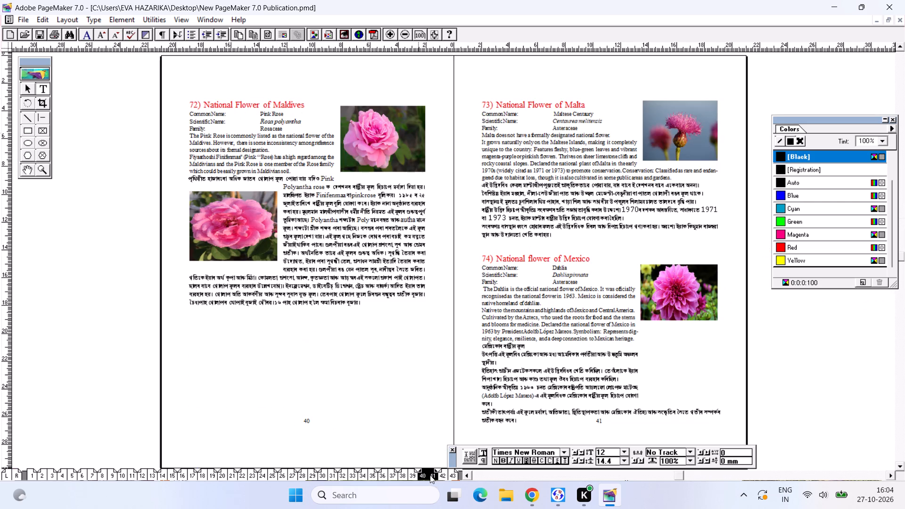
{"action": "left_click", "coordinate": [408, 472]}
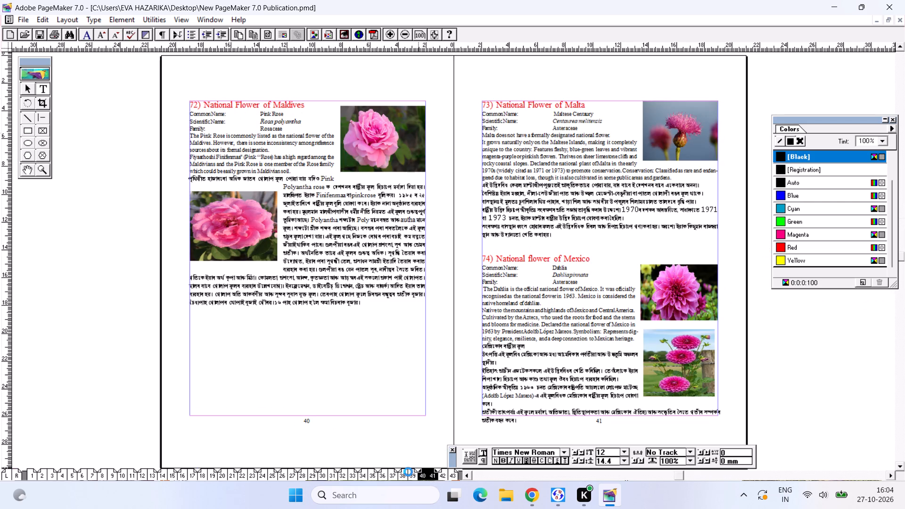
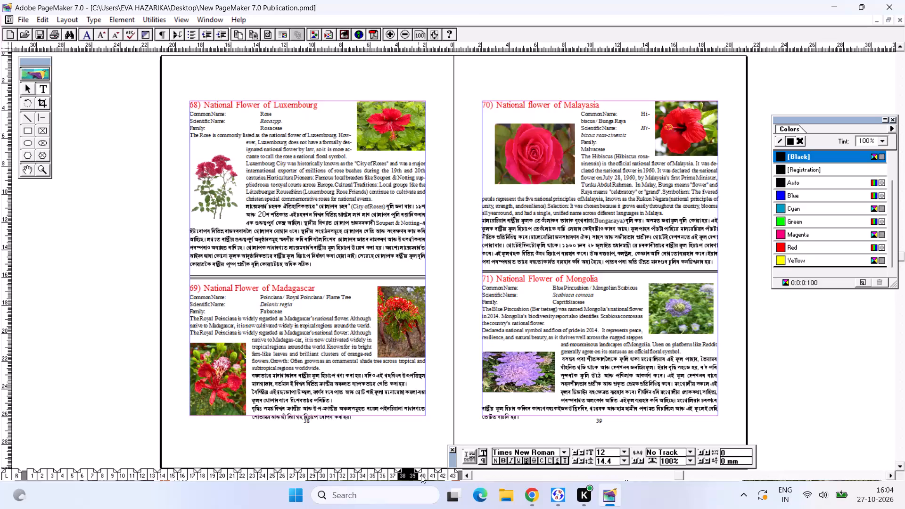
Delete the old hibiscus picture beside the heading of entry 70, Malaysia, on page 39.
{"action": "left_click", "coordinate": [699, 131]}
{"action": "key", "text": "ctrl+2"}
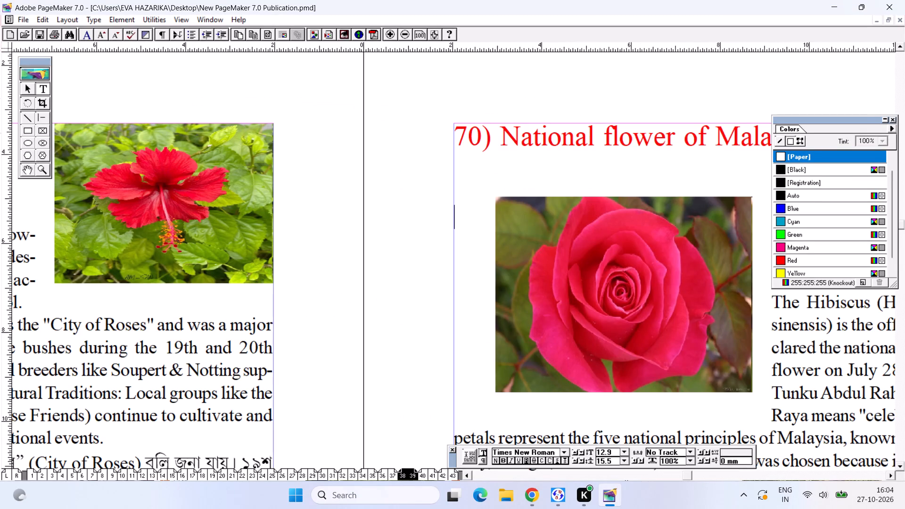
{"action": "left_click_drag", "start_coordinate": [513, 257], "coordinate": [95, 240], "text": "alt"}
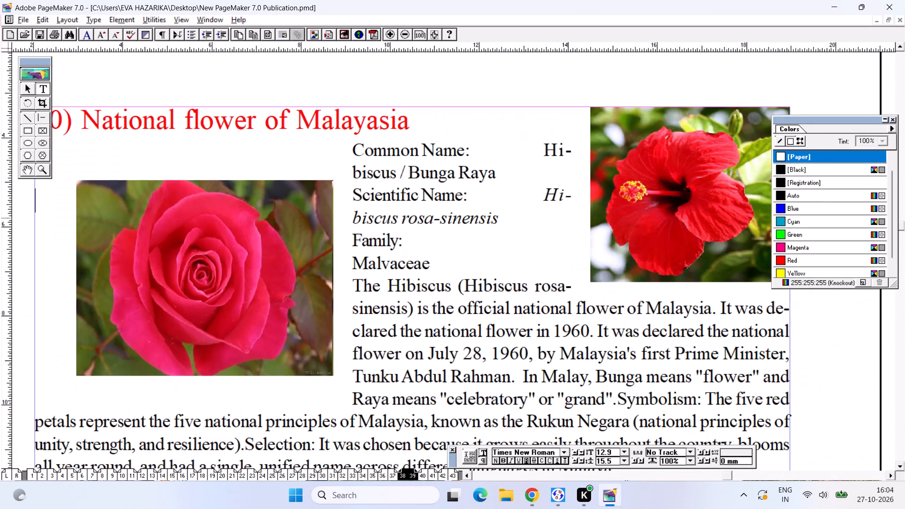
{"action": "left_click_drag", "start_coordinate": [234, 215], "coordinate": [249, 255], "text": "alt"}
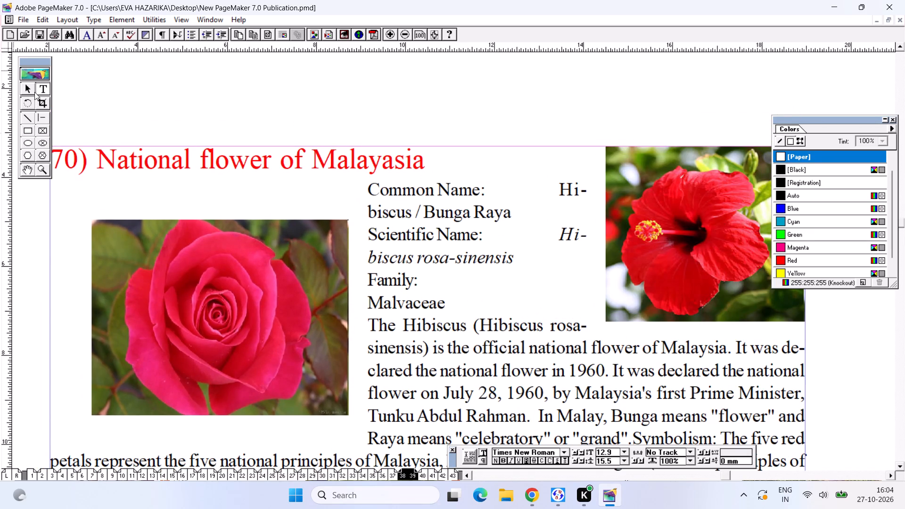
{"action": "left_click", "coordinate": [21, 84]}
{"action": "left_click_drag", "start_coordinate": [642, 218], "coordinate": [609, 244]}
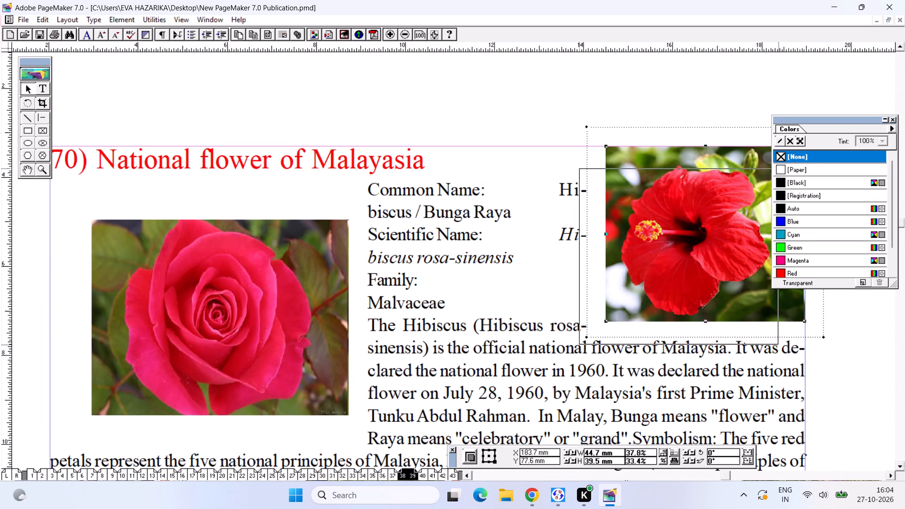
{"action": "left_click_drag", "start_coordinate": [609, 244], "coordinate": [599, 249]}
{"action": "left_click_drag", "start_coordinate": [620, 253], "coordinate": [609, 340]}
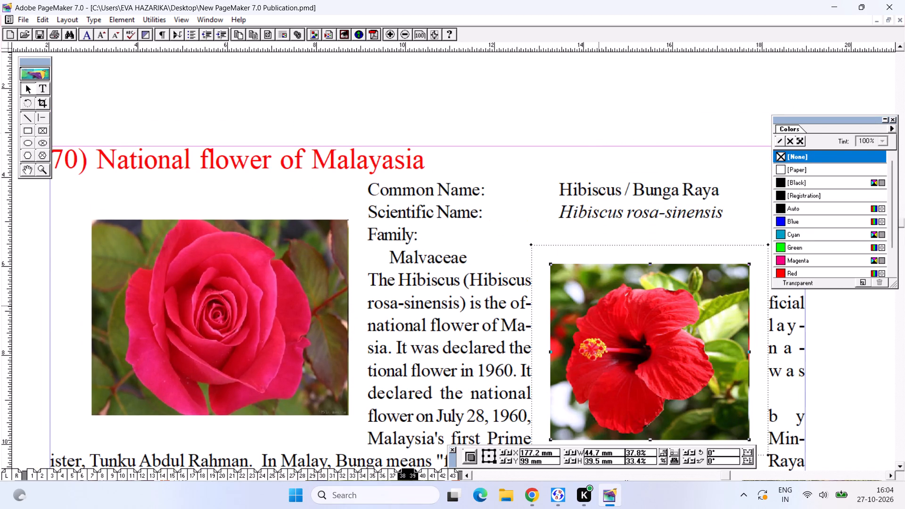
{"action": "key", "text": "ctrl+0"}
{"action": "left_click_drag", "start_coordinate": [662, 155], "coordinate": [662, 165]}
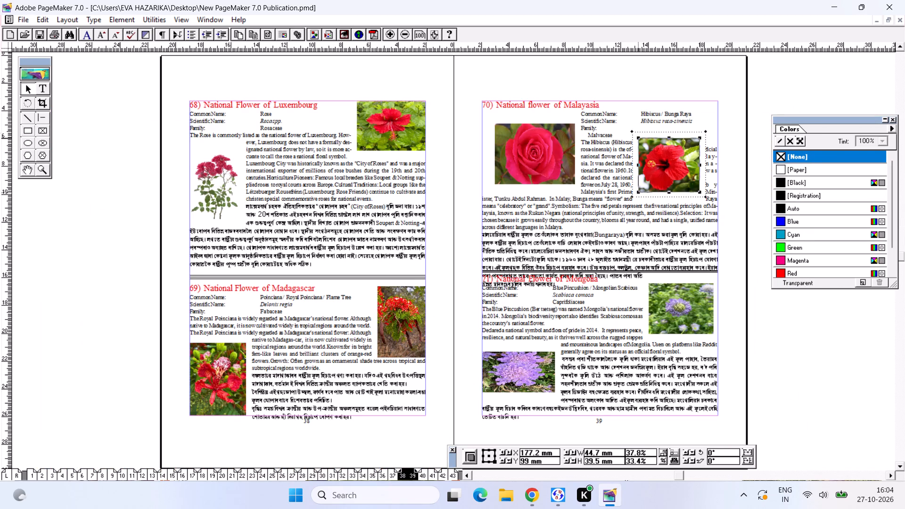
{"action": "left_click_drag", "start_coordinate": [662, 165], "coordinate": [658, 231]}
{"action": "key", "text": "BackSpace"}
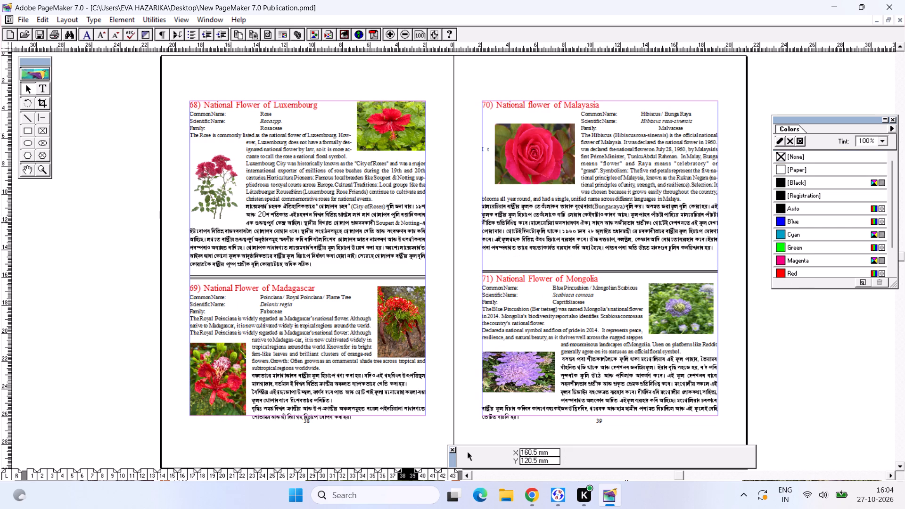
Copy the heading text "National flower of Malayasia" from entry 70 and search Google Images for it in Chrome.
{"action": "left_click", "coordinate": [40, 85]}
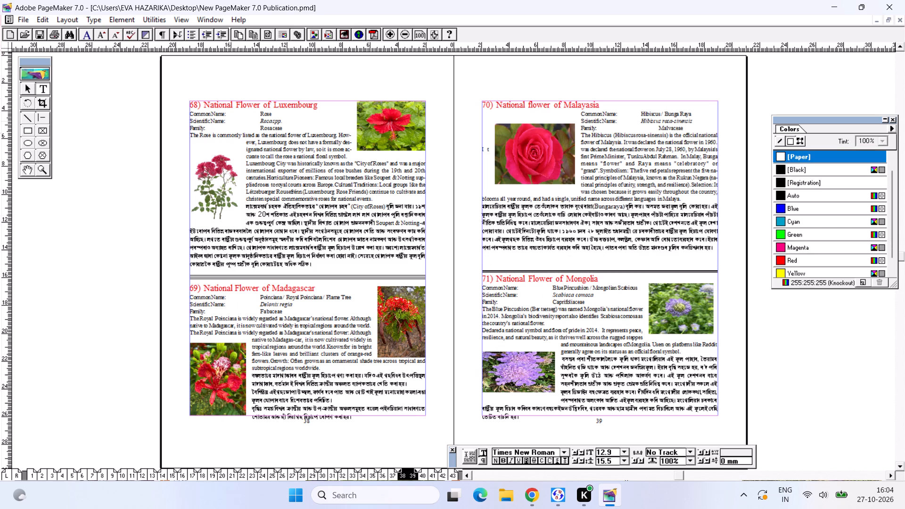
{"action": "left_click_drag", "start_coordinate": [600, 107], "coordinate": [488, 99]}
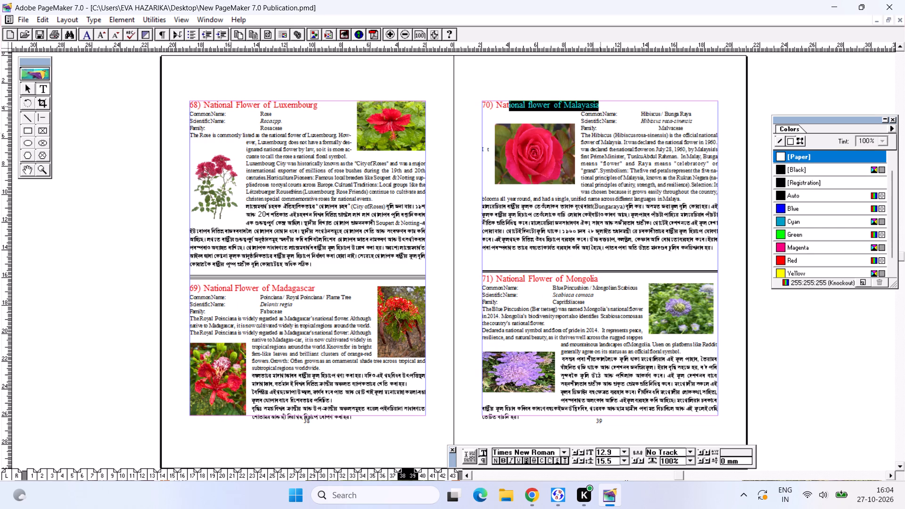
{"action": "left_click_drag", "start_coordinate": [488, 99], "coordinate": [496, 104]}
{"action": "key", "text": "ctrl+c"}
{"action": "key", "text": "ctrl+c"}
{"action": "key", "text": "ctrl+c"}
{"action": "key", "text": "ctrl+c"}
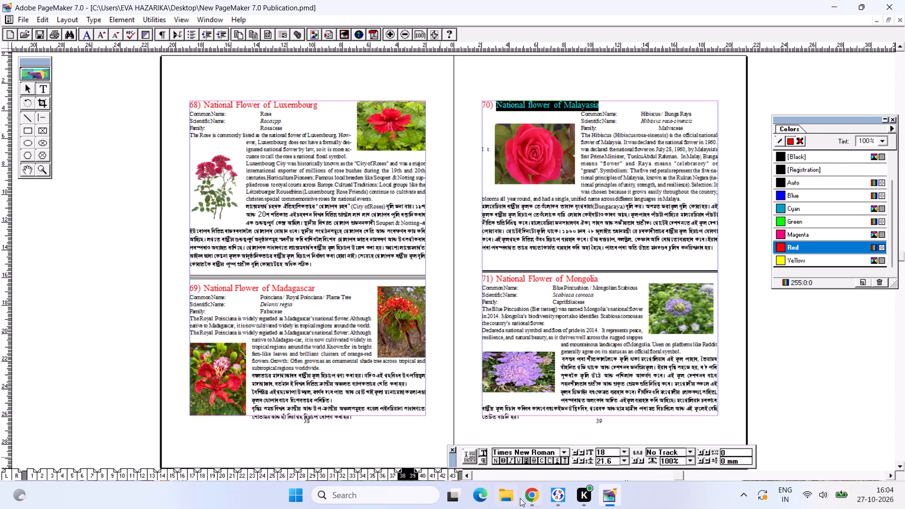
{"action": "left_click", "coordinate": [540, 496]}
{"action": "left_click_drag", "start_coordinate": [291, 80], "coordinate": [118, 56]}
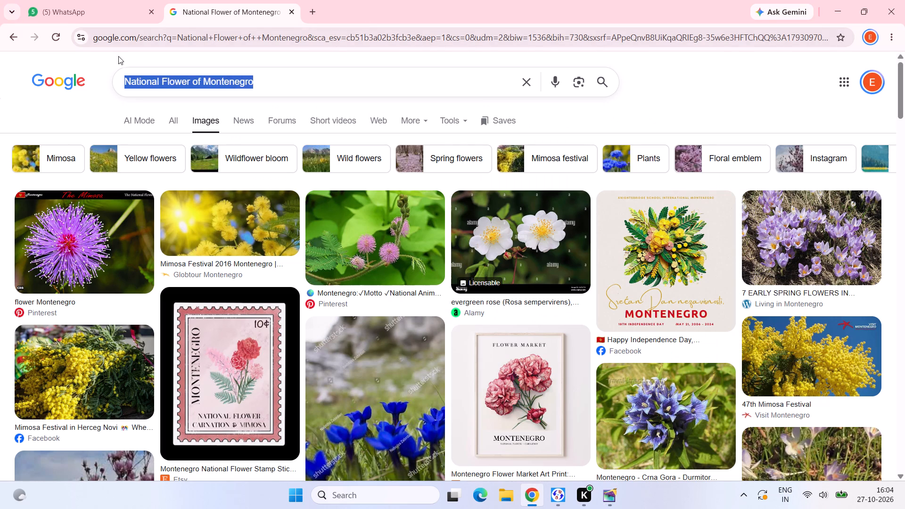
{"action": "left_click_drag", "start_coordinate": [118, 56], "coordinate": [114, 56]}
{"action": "key", "text": "ctrl+v"}
{"action": "key", "text": "Return"}
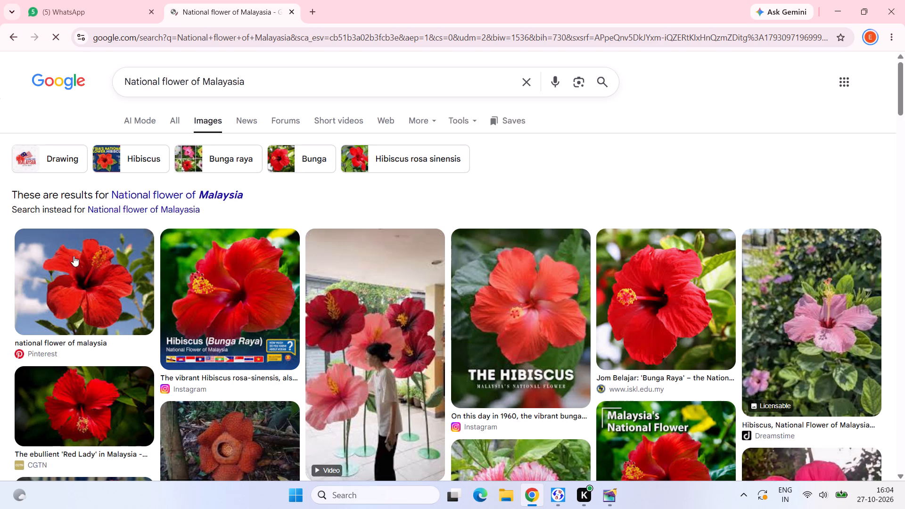
Open the CGTN "Red Lady" hibiscus result with the dark background and copy its image.
{"action": "left_click", "coordinate": [120, 416]}
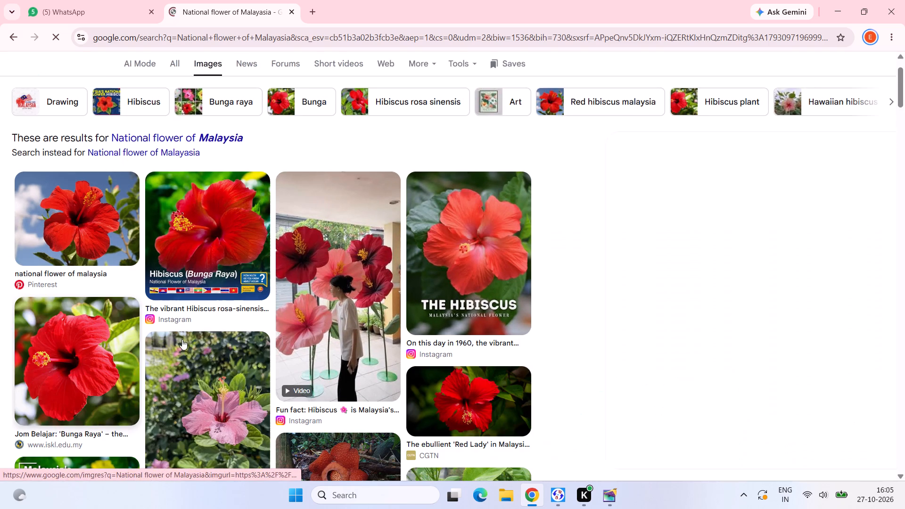
{"action": "right_click", "coordinate": [730, 202]}
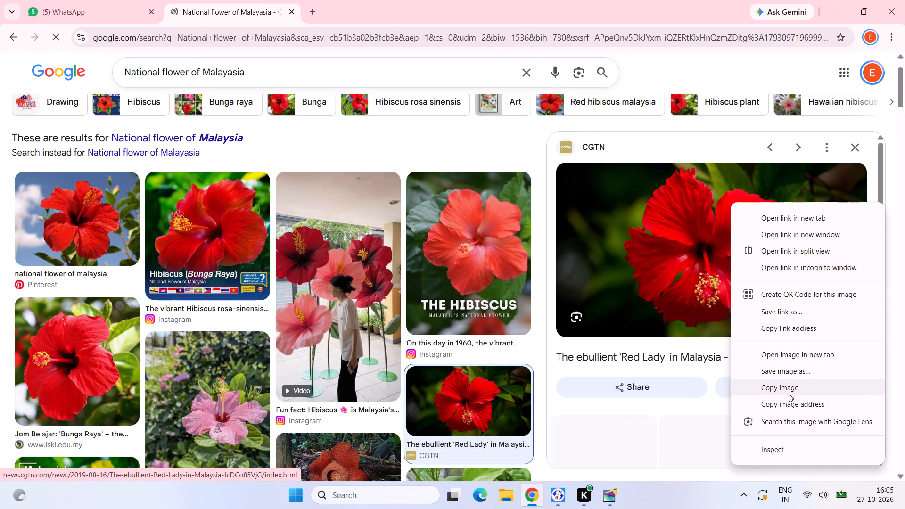
{"action": "left_click", "coordinate": [790, 391]}
Back in PageMaker, delete the pink rose picture from the Malaysia entry.
{"action": "left_click", "coordinate": [612, 501]}
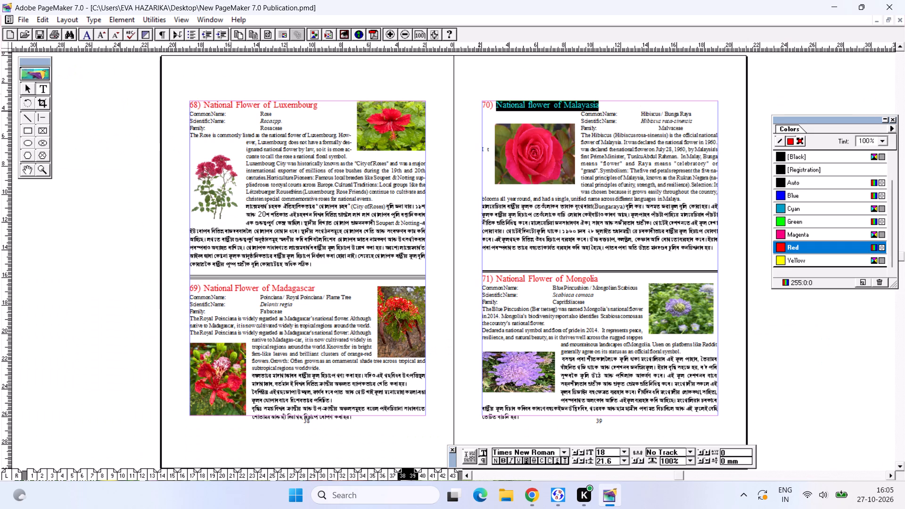
{"action": "left_click", "coordinate": [20, 82]}
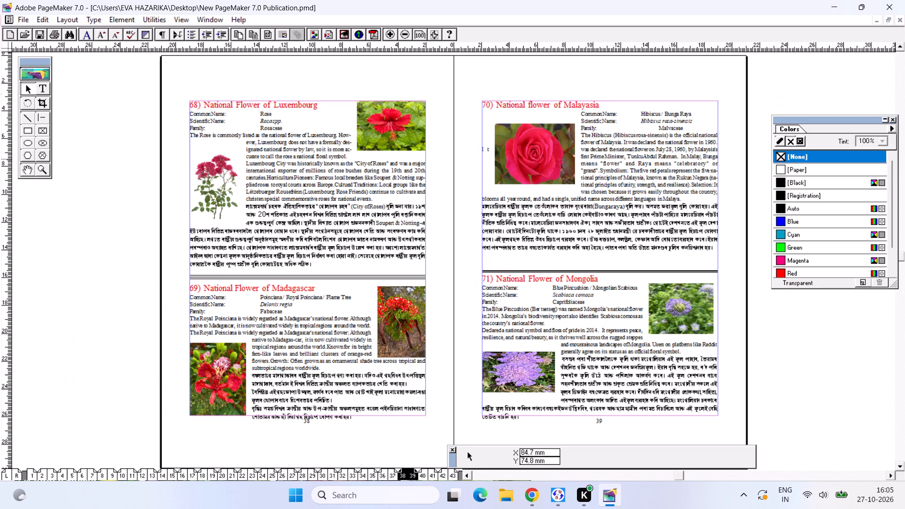
{"action": "left_click", "coordinate": [571, 158]}
{"action": "key", "text": "BackSpace"}
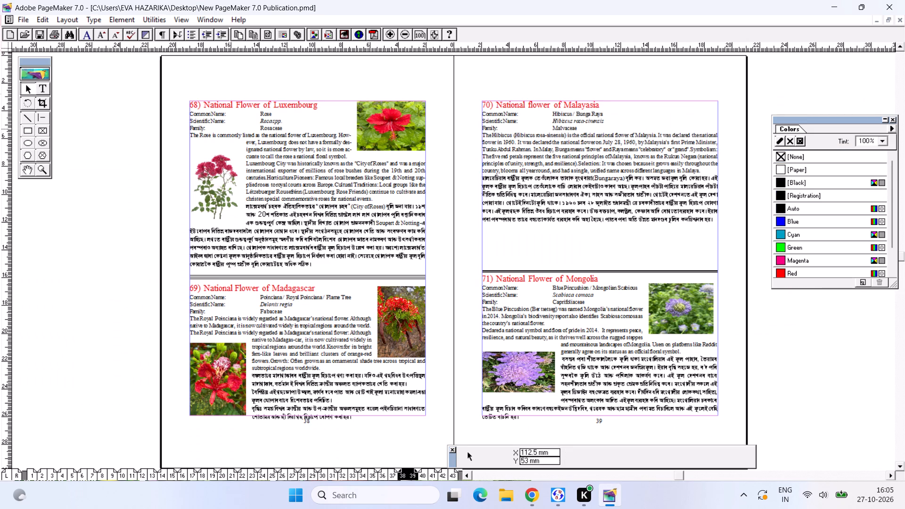
Paste the copied hibiscus image, shrink it to about 55 by 39 mm and place it at entry 70's upper right corner.
{"action": "key", "text": "ctrl+v"}
{"action": "left_click_drag", "start_coordinate": [485, 245], "coordinate": [553, 213]}
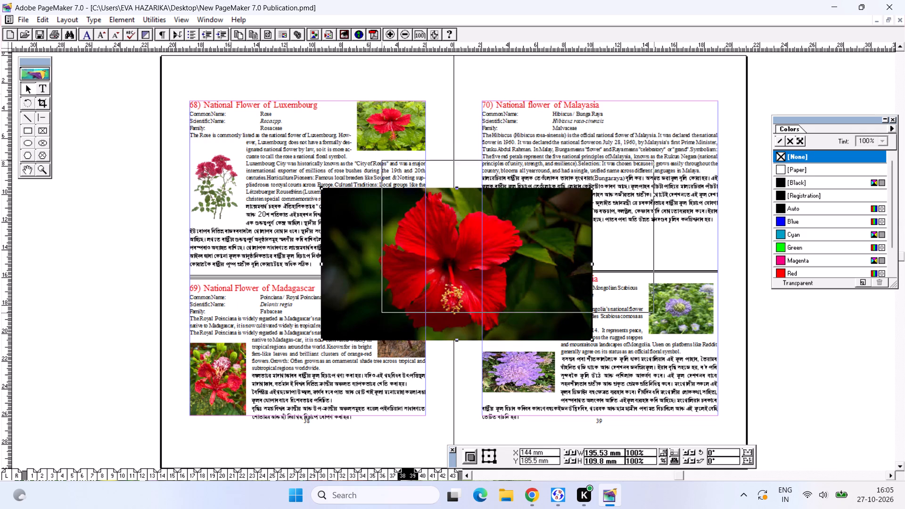
{"action": "left_click_drag", "start_coordinate": [553, 213], "coordinate": [602, 181]}
{"action": "left_click_drag", "start_coordinate": [438, 121], "coordinate": [627, 187]}
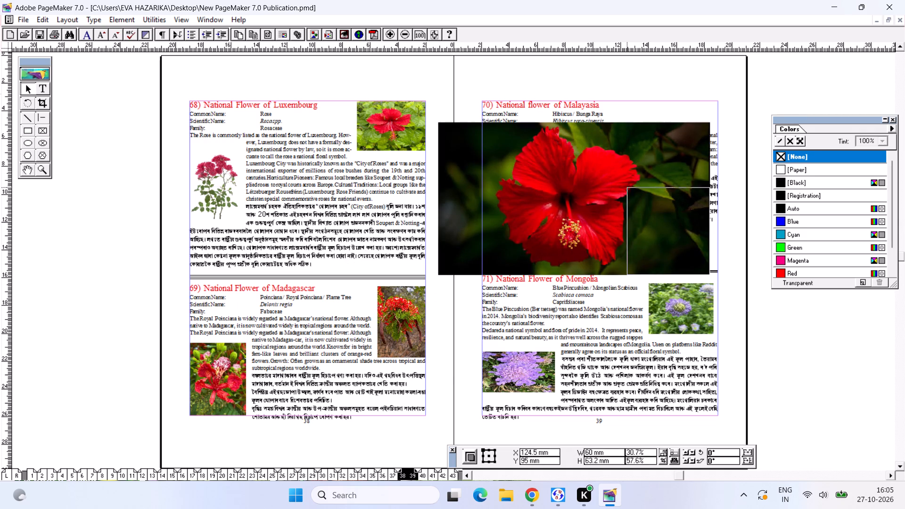
{"action": "left_click_drag", "start_coordinate": [627, 187], "coordinate": [631, 209]}
{"action": "left_click_drag", "start_coordinate": [671, 234], "coordinate": [677, 122]}
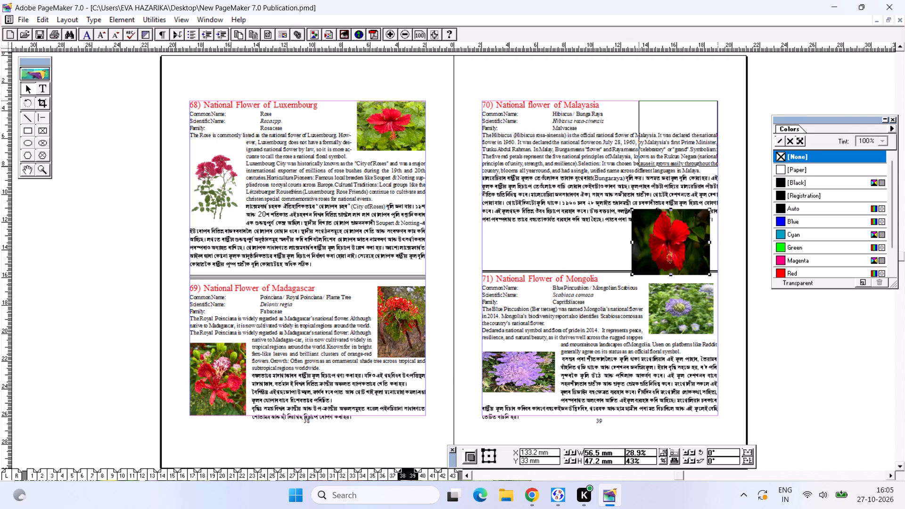
{"action": "left_click_drag", "start_coordinate": [677, 122], "coordinate": [678, 127]}
{"action": "left_click_drag", "start_coordinate": [639, 166], "coordinate": [639, 164]}
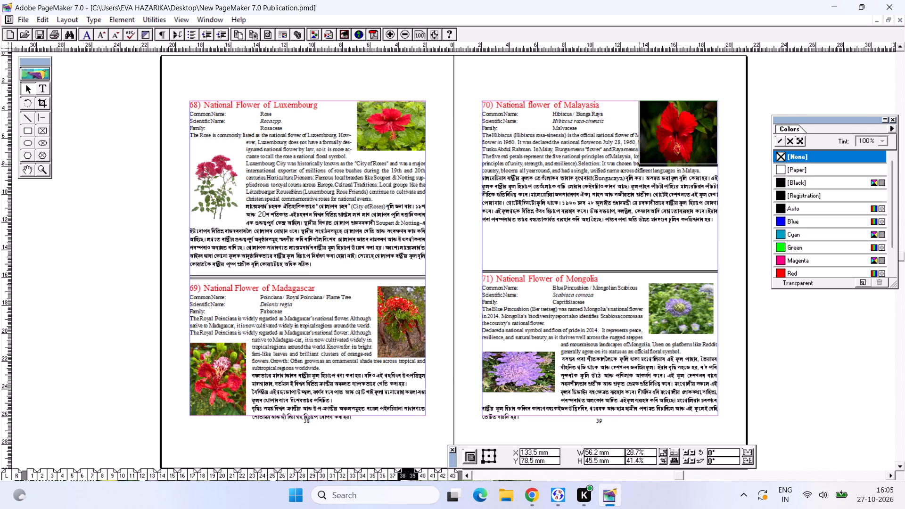
{"action": "left_click_drag", "start_coordinate": [639, 164], "coordinate": [640, 155]}
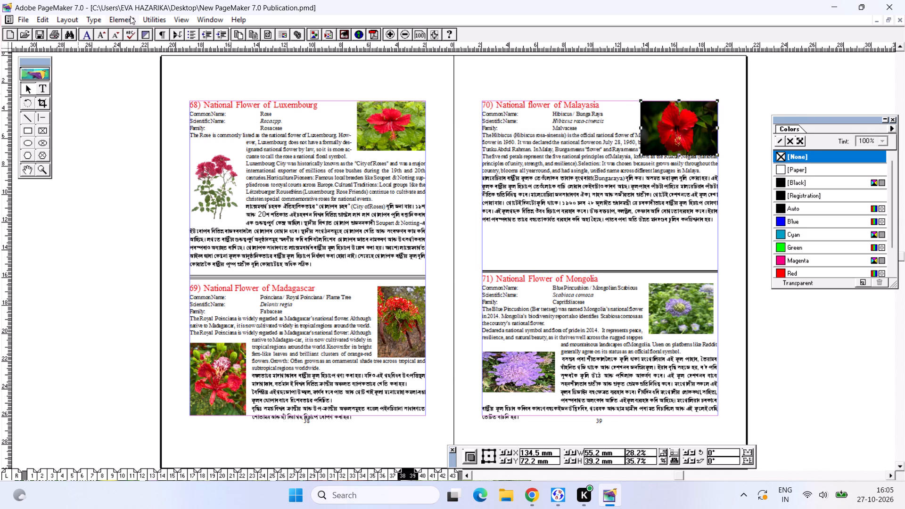
Apply rectangular text wrap to the dark-background hibiscus picture so the Malaysia text flows around it.
{"action": "left_click", "coordinate": [124, 17]}
{"action": "left_click", "coordinate": [157, 117]}
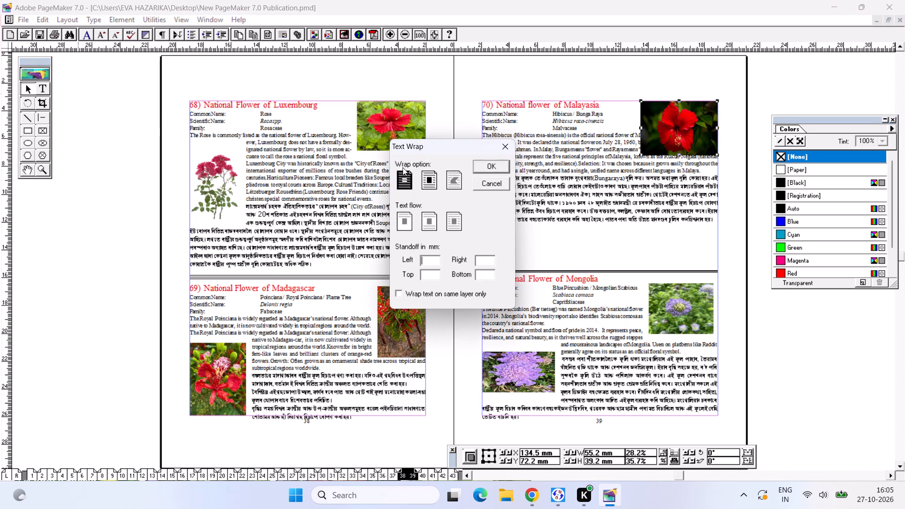
{"action": "left_click", "coordinate": [435, 174]}
{"action": "left_click", "coordinate": [491, 170]}
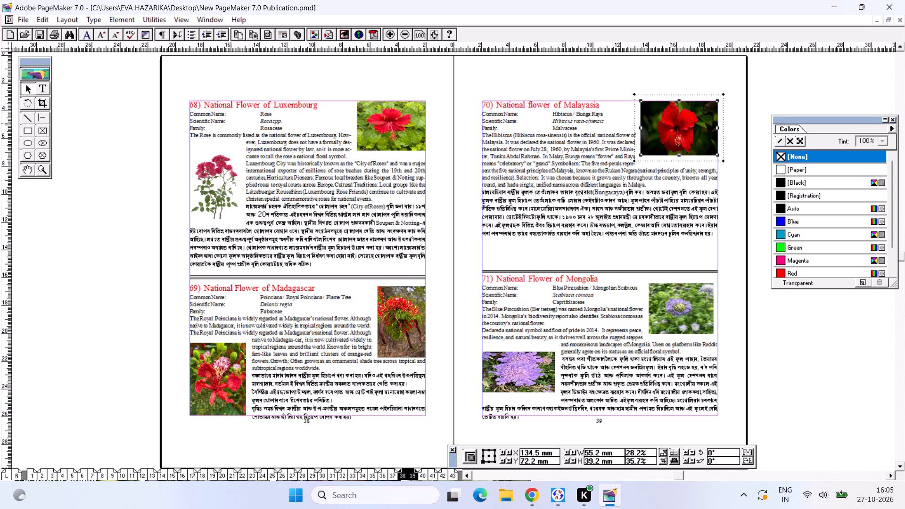
{"action": "left_click", "coordinate": [695, 121]}
{"action": "left_click", "coordinate": [568, 192]}
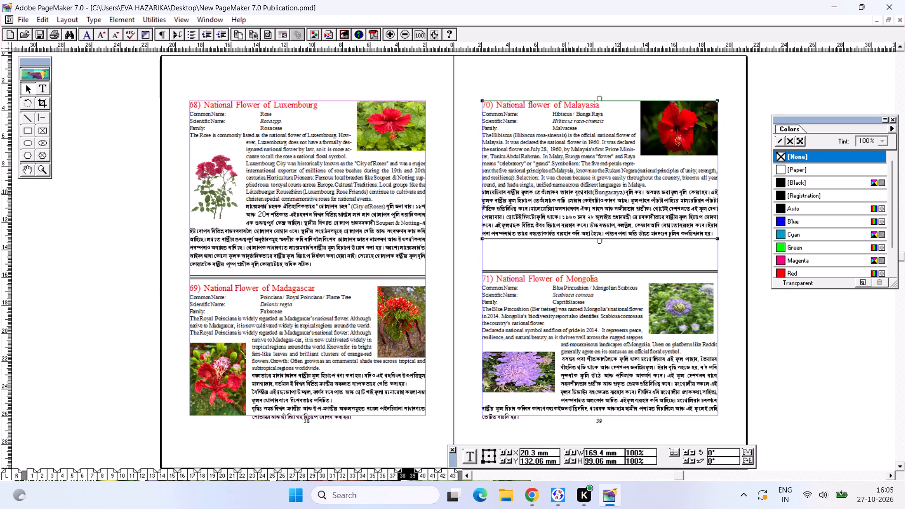
{"action": "left_click", "coordinate": [534, 498]}
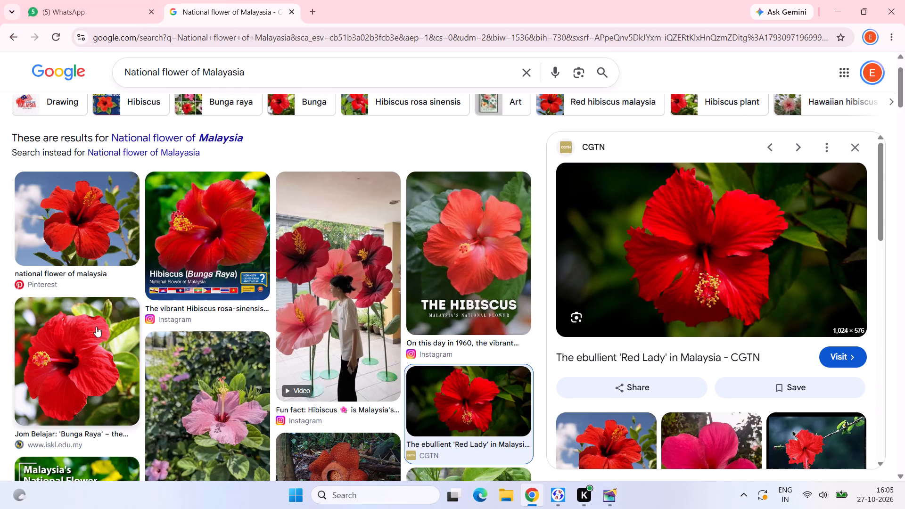
{"action": "left_click", "coordinate": [104, 354]}
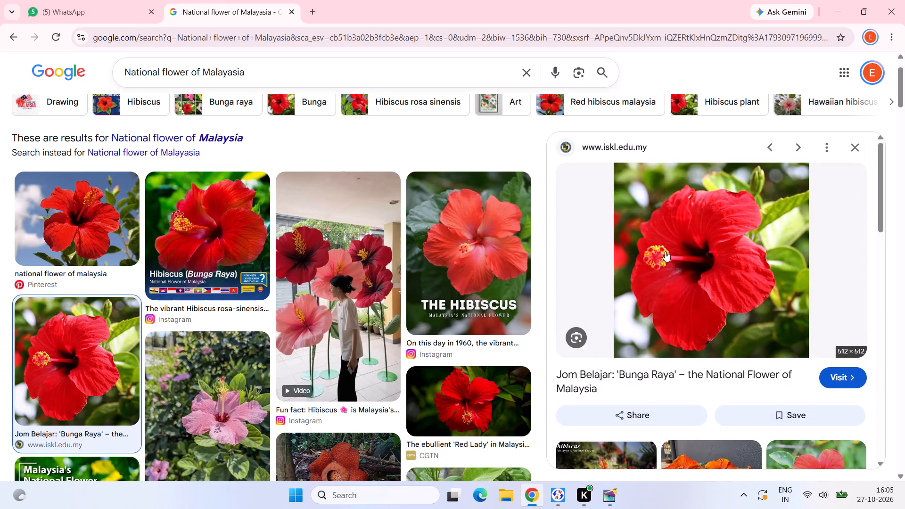
{"action": "scroll", "coordinate": [650, 287], "scroll_direction": "down", "scroll_amount": 7}
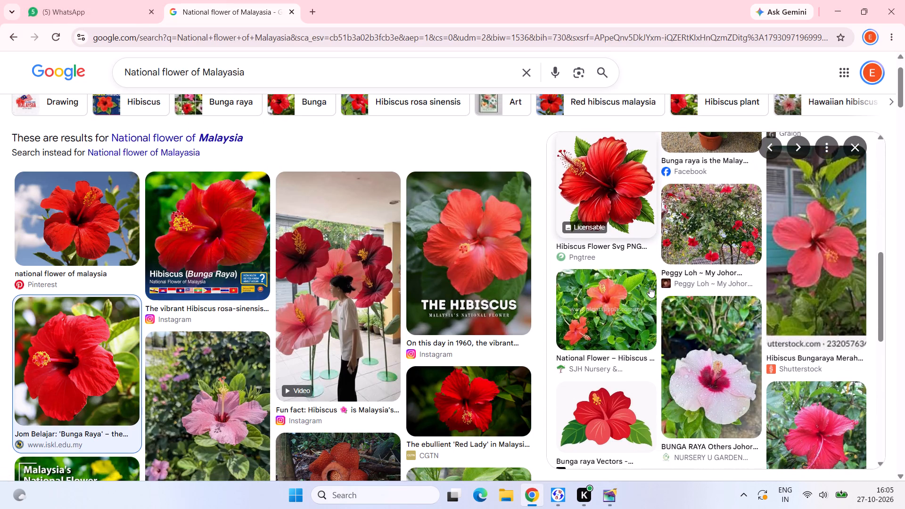
{"action": "scroll", "coordinate": [650, 287], "scroll_direction": "down", "scroll_amount": 3}
{"action": "scroll", "coordinate": [662, 296], "scroll_direction": "up", "scroll_amount": 5}
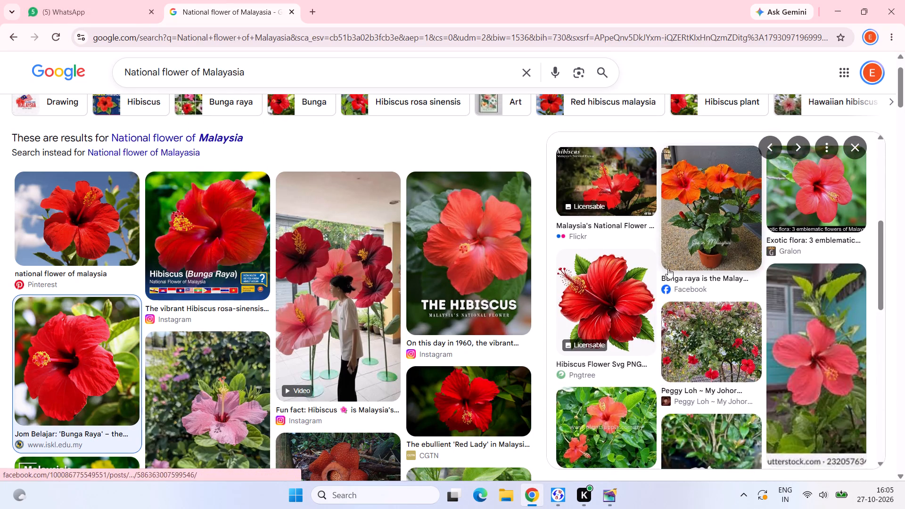
{"action": "scroll", "coordinate": [668, 268], "scroll_direction": "up", "scroll_amount": 5}
{"action": "right_click", "coordinate": [666, 259]}
{"action": "left_click", "coordinate": [732, 402]}
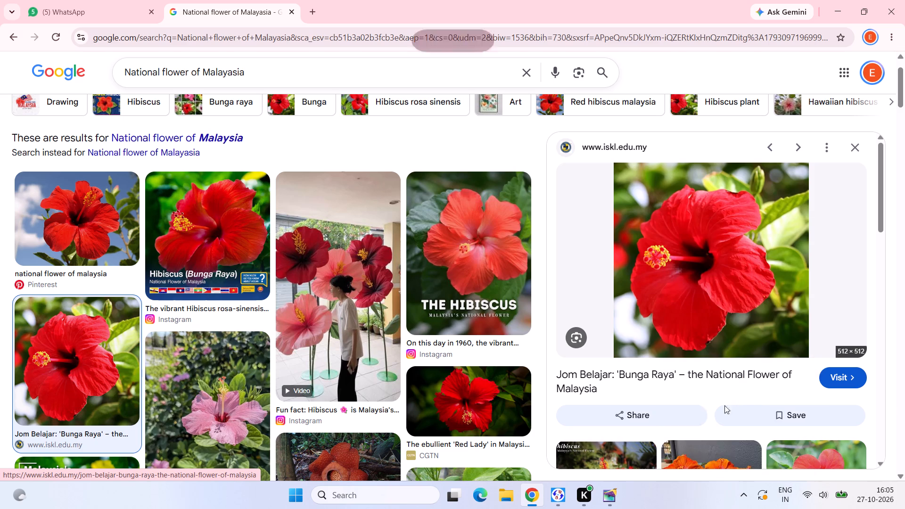
Paste the second hibiscus image in PageMaker, shrink it to about 56 by 46 mm and place it at entry 70's left margin.
{"action": "left_click", "coordinate": [609, 500]}
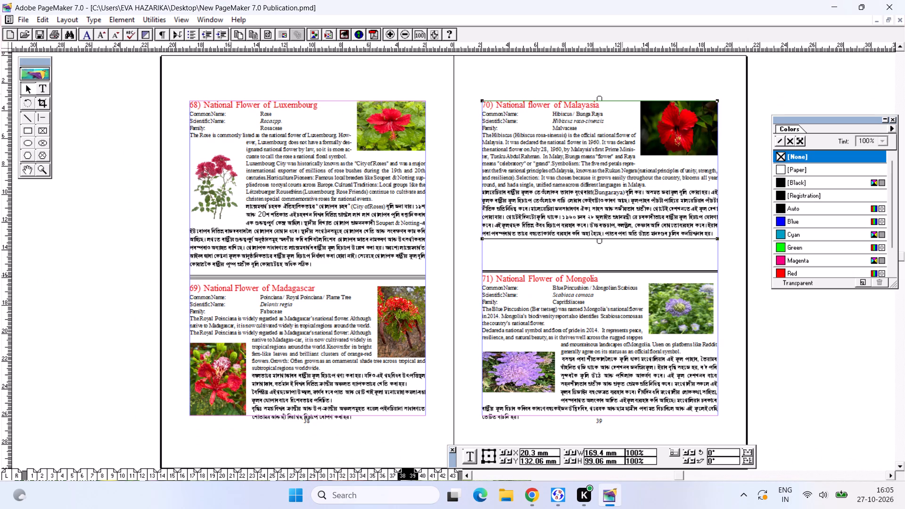
{"action": "key", "text": "ctrl+v"}
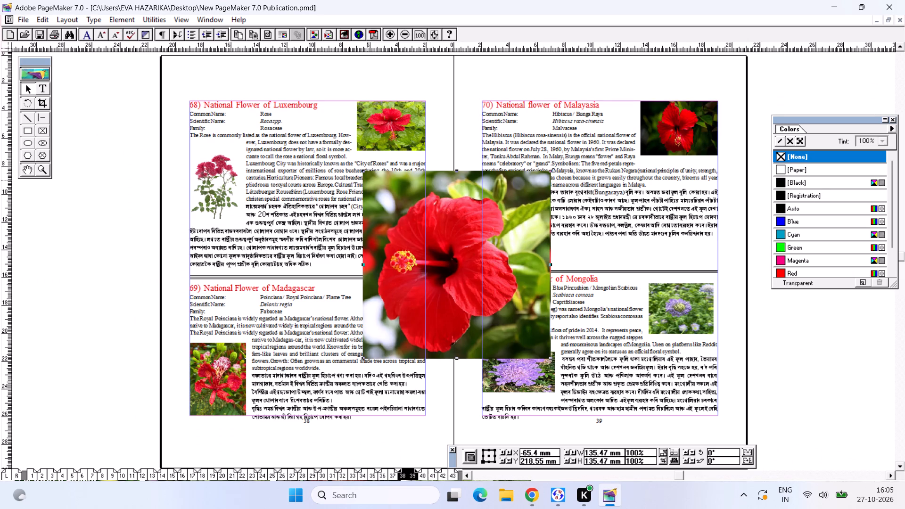
{"action": "left_click_drag", "start_coordinate": [361, 171], "coordinate": [434, 267]}
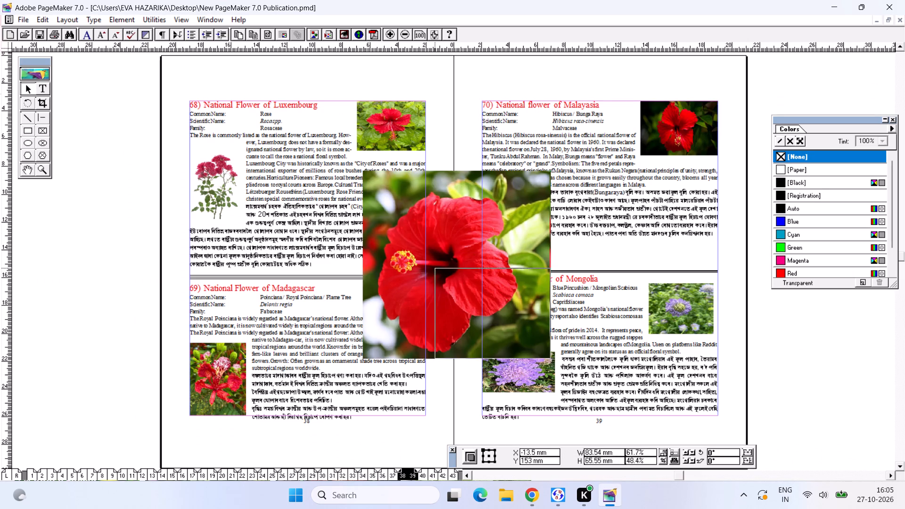
{"action": "left_click_drag", "start_coordinate": [434, 267], "coordinate": [445, 276]}
{"action": "left_click_drag", "start_coordinate": [484, 312], "coordinate": [563, 193]}
{"action": "left_click_drag", "start_coordinate": [526, 155], "coordinate": [551, 173]}
{"action": "left_click_drag", "start_coordinate": [575, 207], "coordinate": [506, 173]}
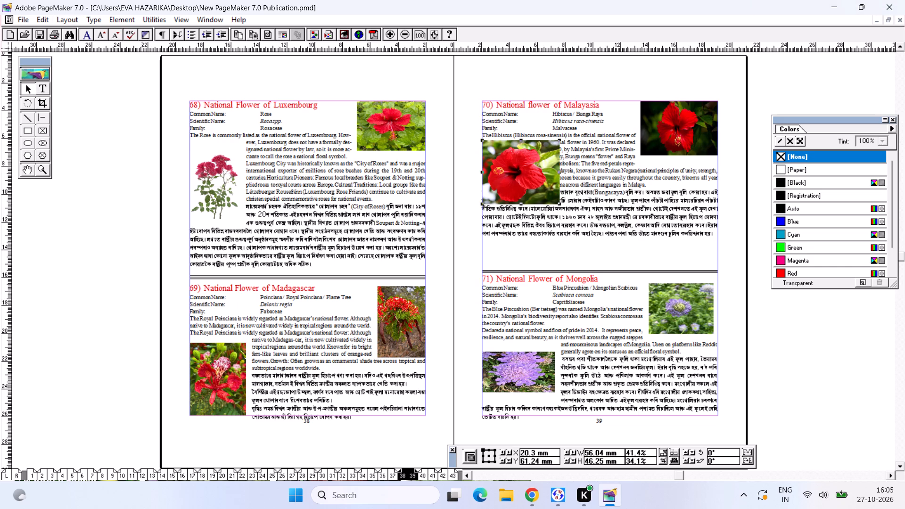
Apply rectangular text wrap to the second hibiscus picture so the Malaysia entry's text flows around it.
{"action": "left_click", "coordinate": [116, 18]}
{"action": "left_click", "coordinate": [138, 122]}
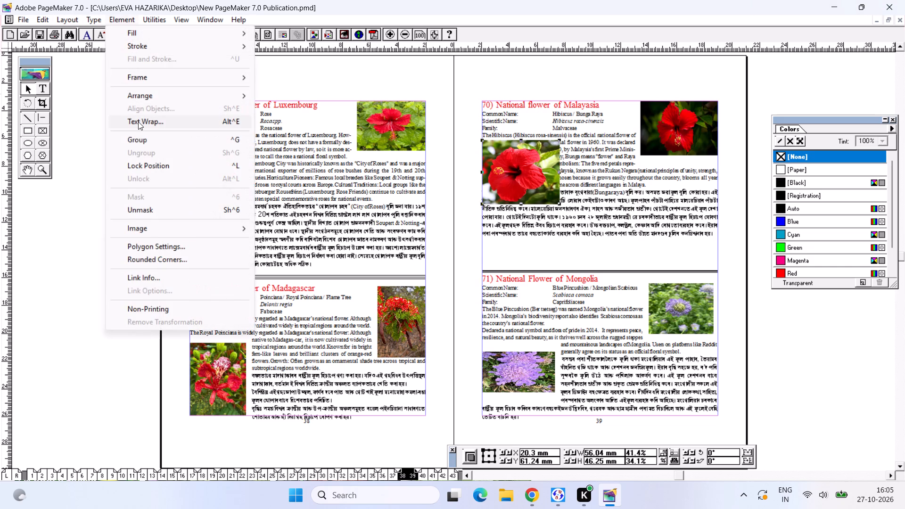
{"action": "left_click", "coordinate": [418, 172]}
{"action": "left_click", "coordinate": [429, 175]}
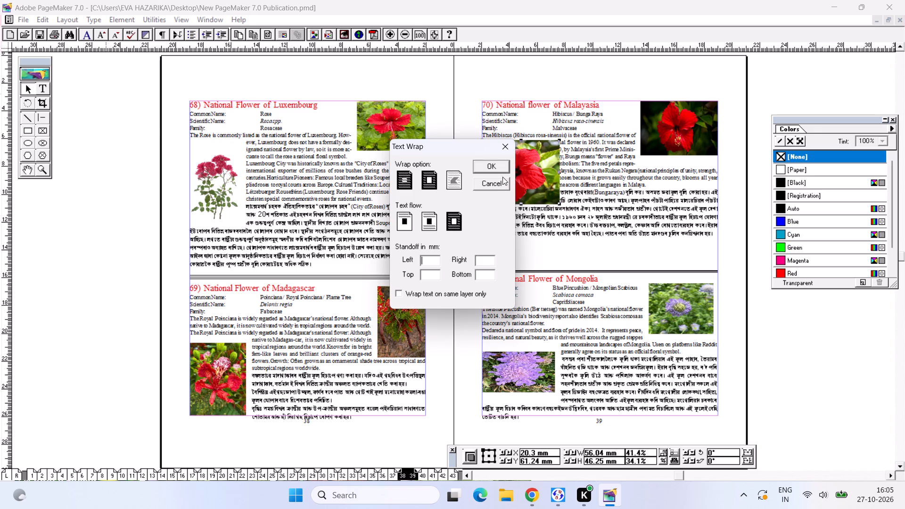
{"action": "left_click", "coordinate": [502, 162]}
Reposition the wrapped hibiscus picture within entry 70 to about X 22.5 mm, Y 65.8 mm, and deselect it.
{"action": "left_click_drag", "start_coordinate": [529, 163], "coordinate": [524, 165]}
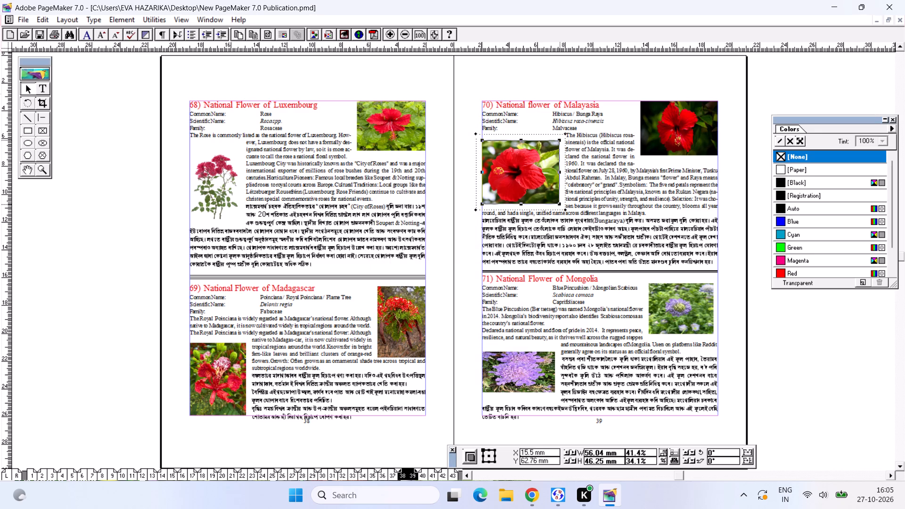
{"action": "left_click_drag", "start_coordinate": [524, 165], "coordinate": [523, 165]}
{"action": "left_click_drag", "start_coordinate": [521, 166], "coordinate": [530, 164]}
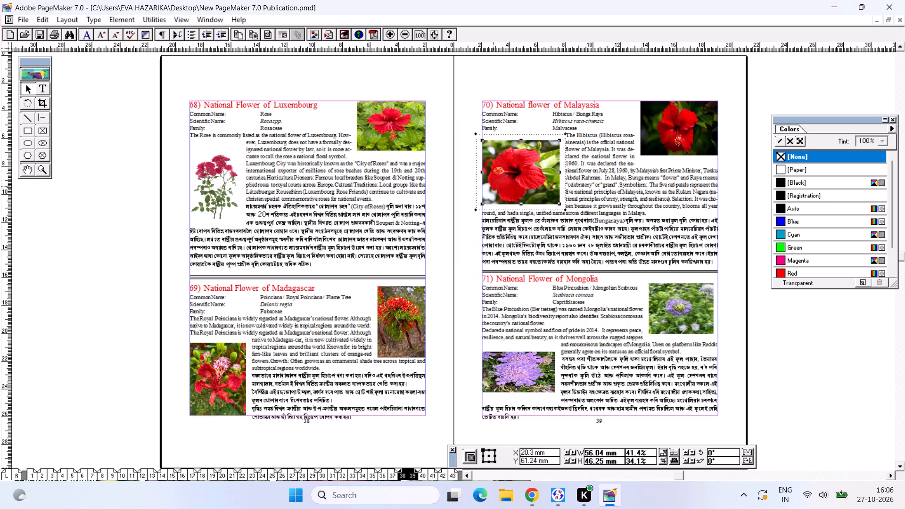
{"action": "left_click", "coordinate": [573, 217]}
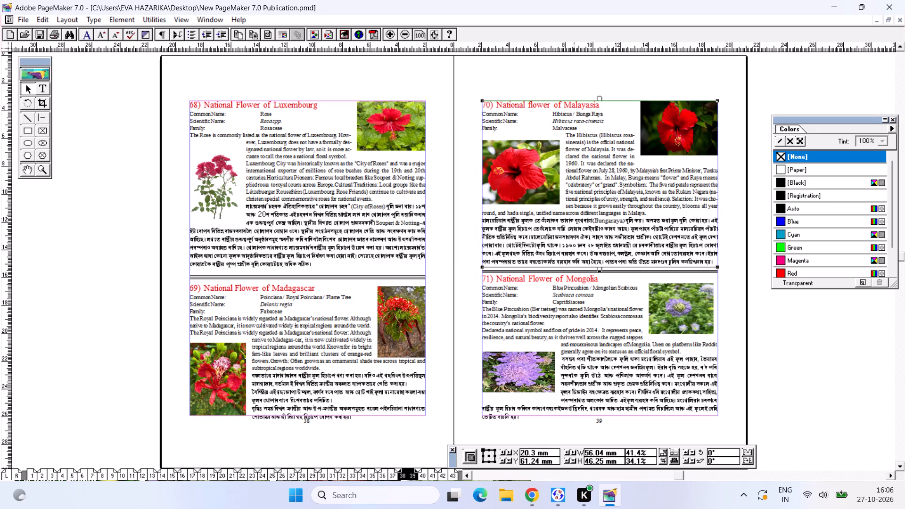
{"action": "left_click", "coordinate": [525, 262]}
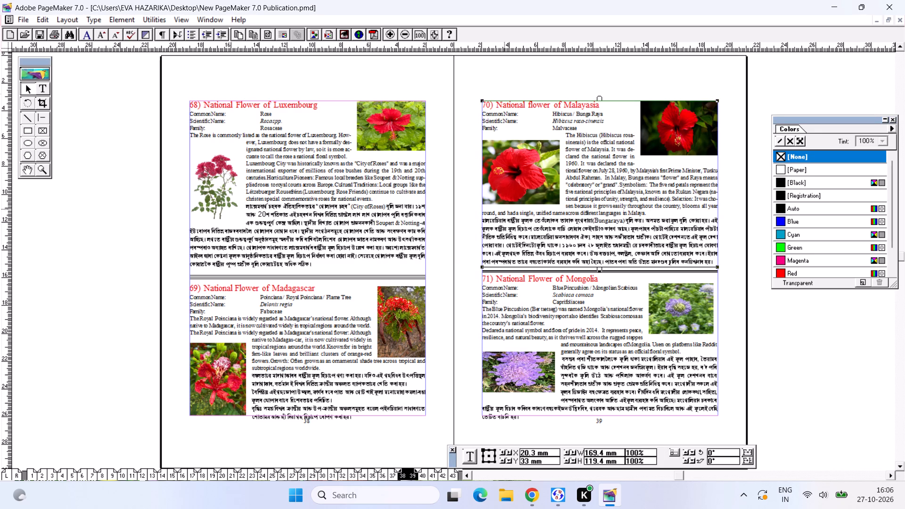
{"action": "left_click_drag", "start_coordinate": [510, 196], "coordinate": [516, 204]}
{"action": "left_click", "coordinate": [519, 204]}
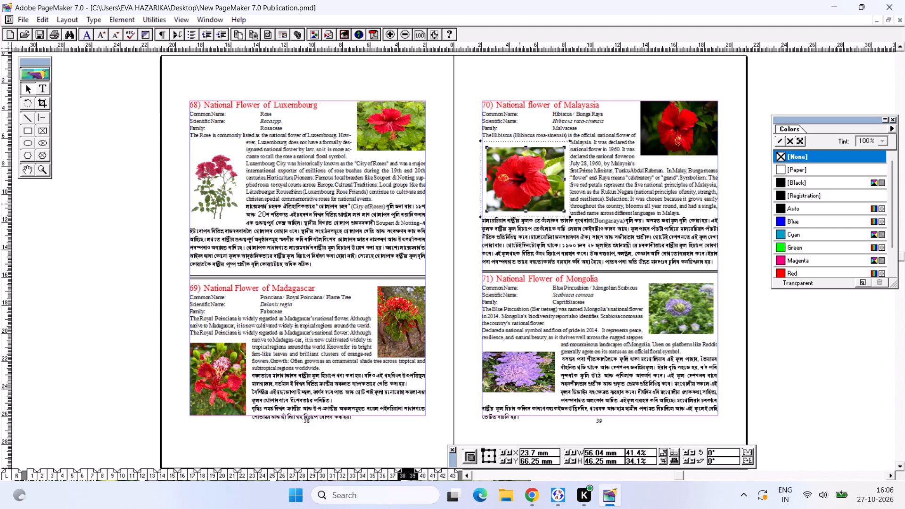
{"action": "left_click", "coordinate": [596, 265]}
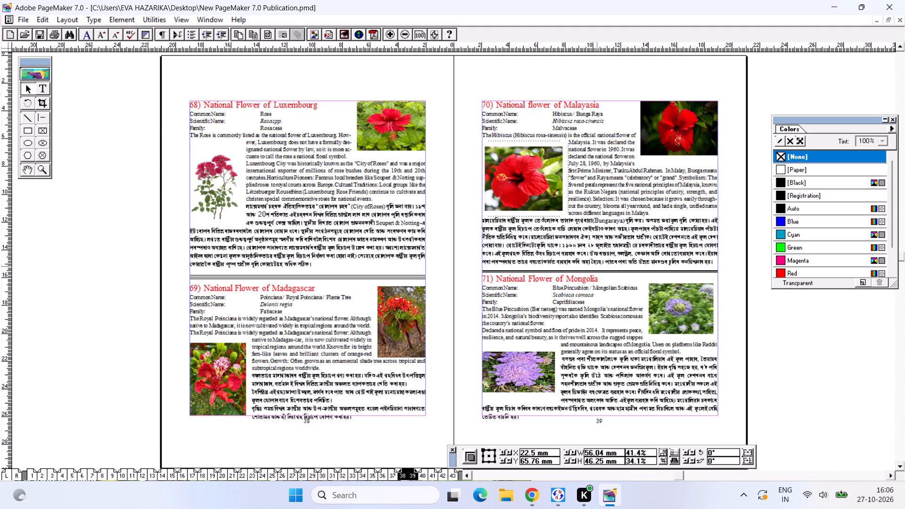
{"action": "left_click", "coordinate": [593, 356]}
{"action": "left_click", "coordinate": [790, 359]}
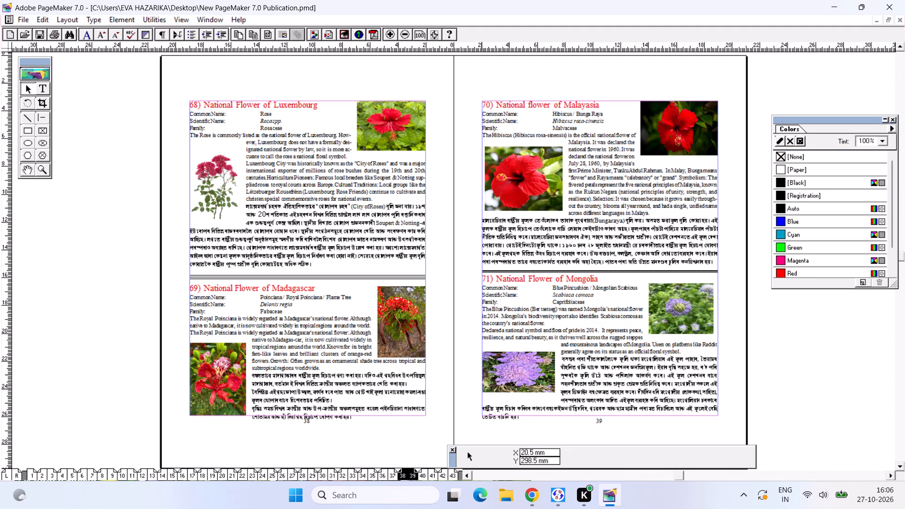
Copy the "77) National Flower of Morocco" heading from page 43 and search Google Images for it in Chrome.
{"action": "left_click", "coordinate": [428, 471]}
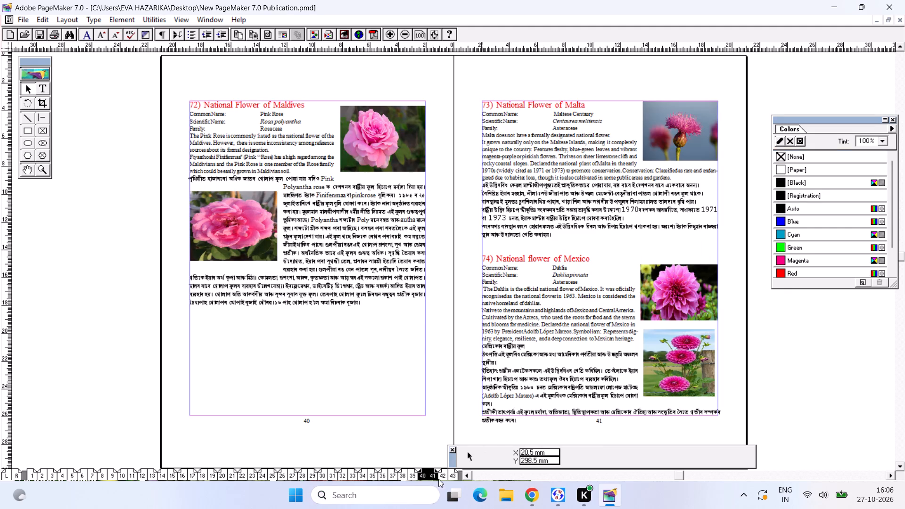
{"action": "left_click", "coordinate": [450, 471]}
{"action": "left_click", "coordinate": [510, 147]}
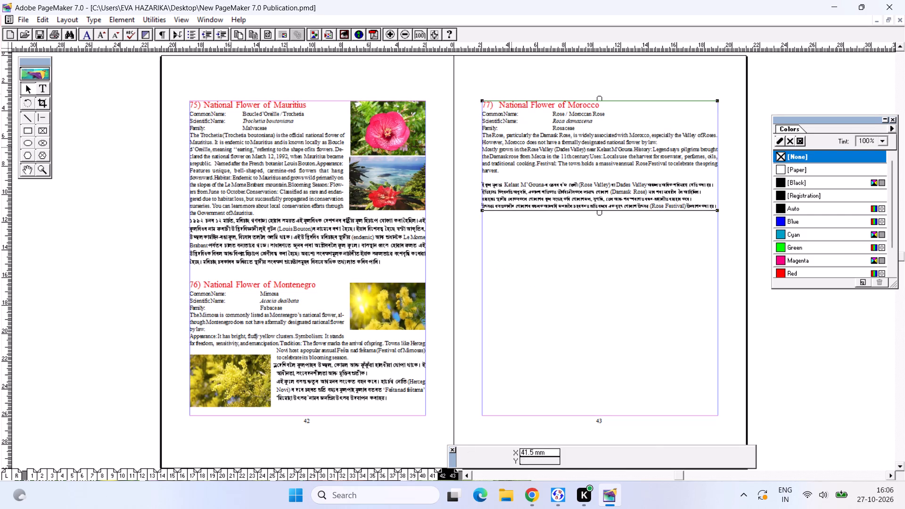
{"action": "left_click", "coordinate": [49, 87]}
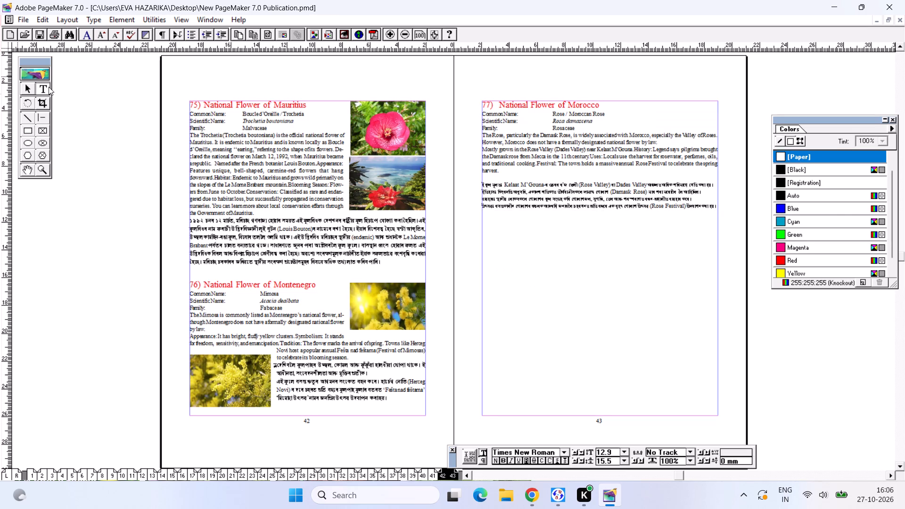
{"action": "left_click_drag", "start_coordinate": [606, 107], "coordinate": [456, 103]}
{"action": "key", "text": "ctrl+c"}
{"action": "key", "text": "ctrl+c"}
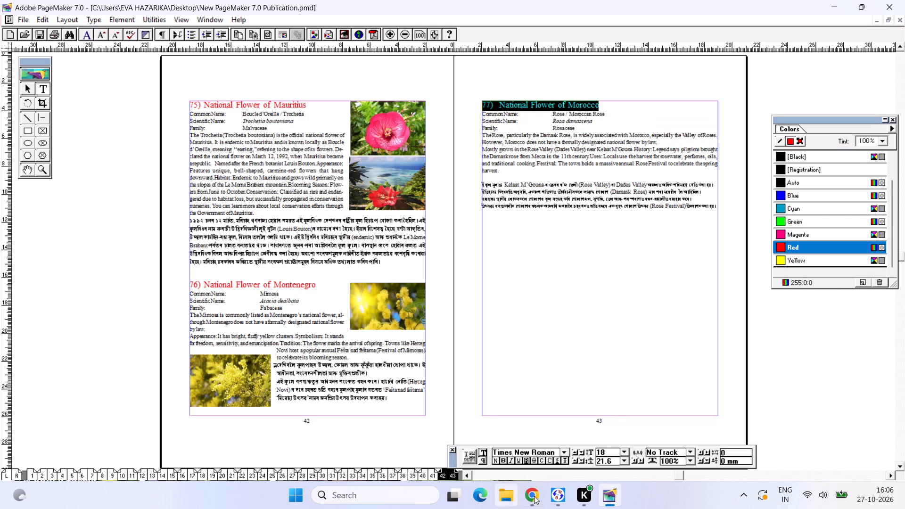
{"action": "left_click", "coordinate": [537, 497]}
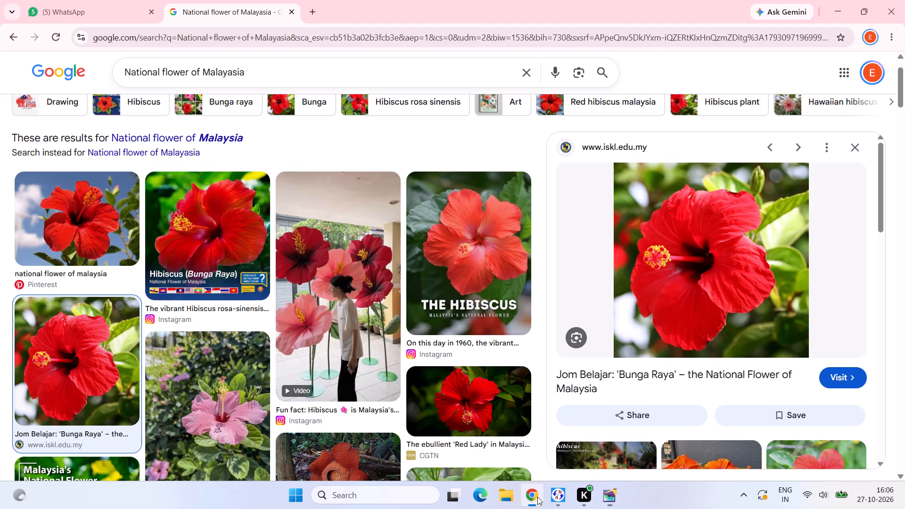
{"action": "left_click_drag", "start_coordinate": [264, 82], "coordinate": [46, 45]}
{"action": "key", "text": "ctrl+v"}
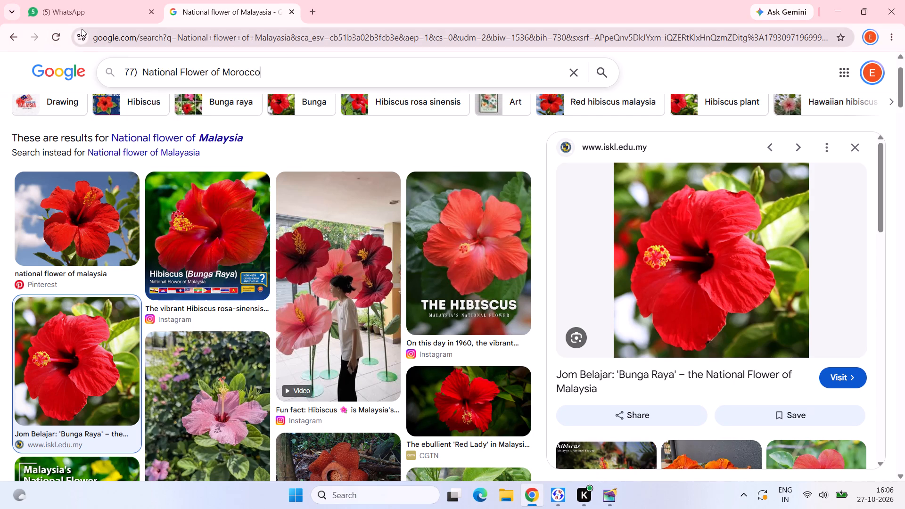
{"action": "key", "text": "Return"}
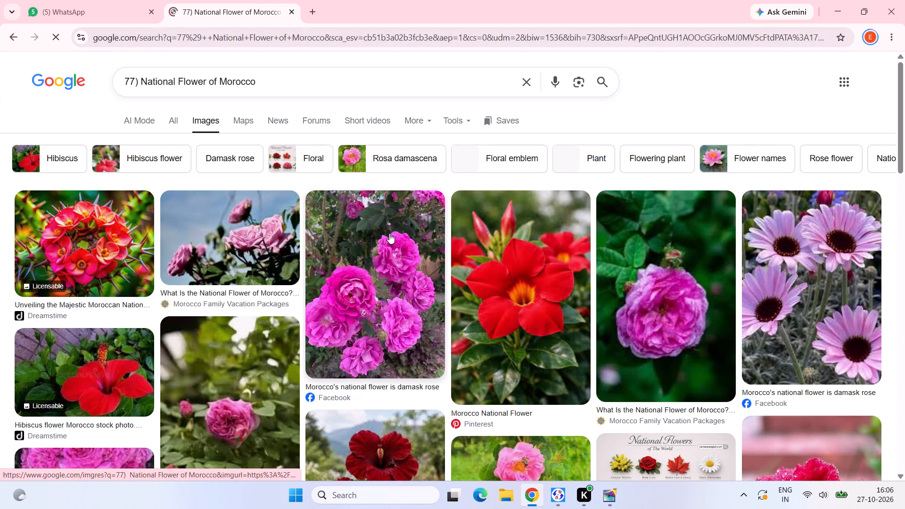
Copy entry 77's common name "Rose / Moroccan Rose" from PageMaker, append it to the Chrome image search and browse the refined results.
{"action": "left_click", "coordinate": [603, 501]}
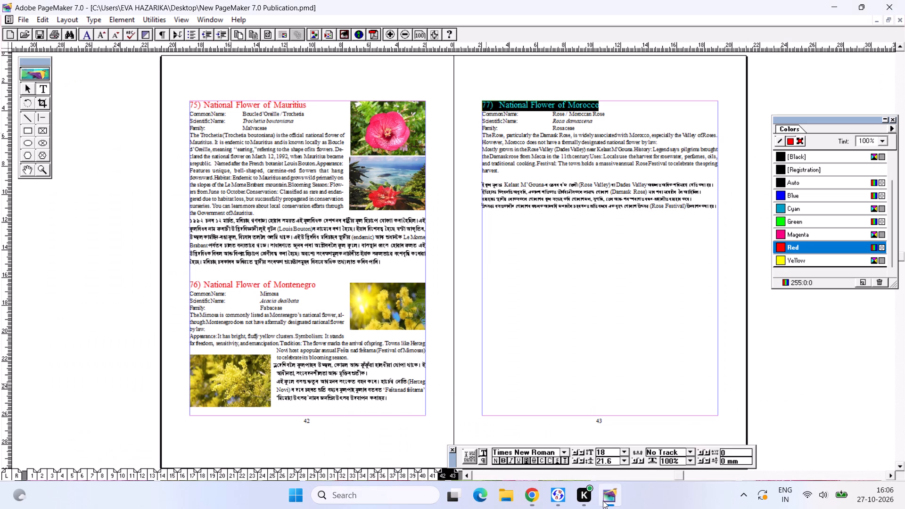
{"action": "left_click", "coordinate": [532, 493]}
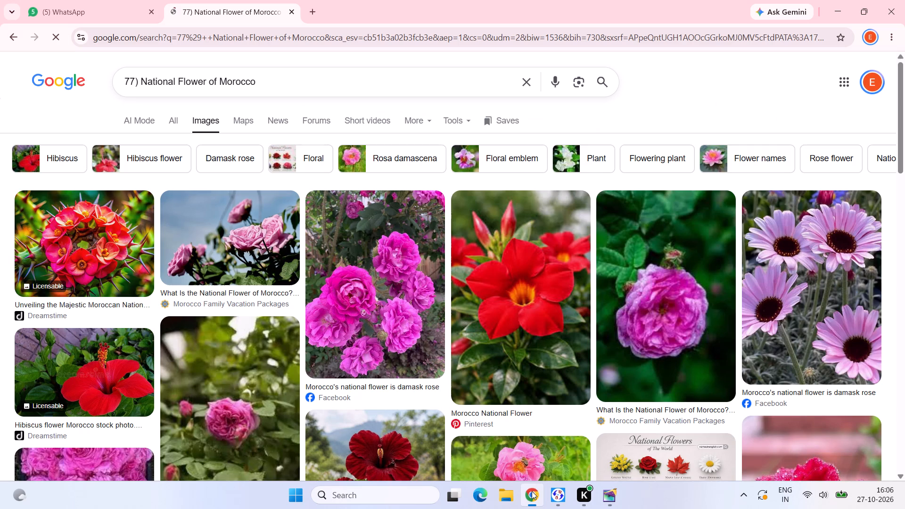
{"action": "left_click", "coordinate": [603, 499]}
{"action": "left_click_drag", "start_coordinate": [552, 115], "coordinate": [622, 118]}
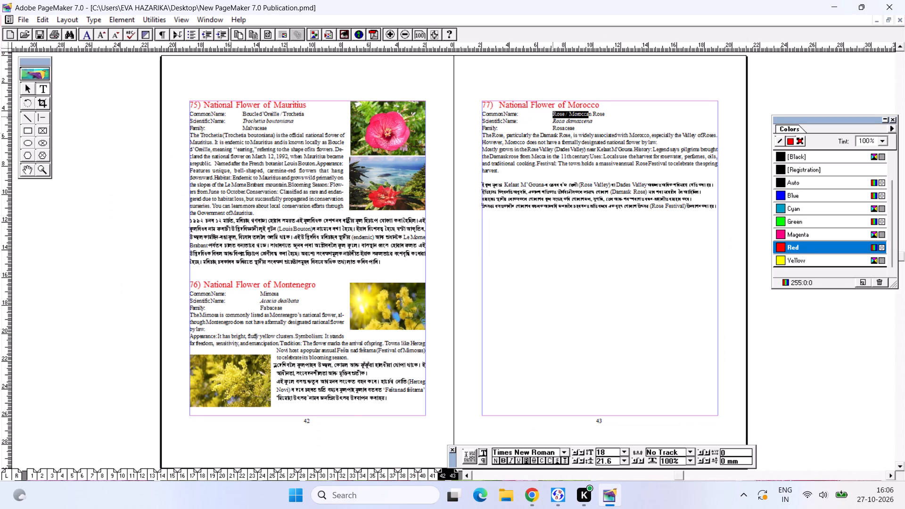
{"action": "left_click_drag", "start_coordinate": [622, 118], "coordinate": [624, 115]}
{"action": "key", "text": "ctrl+c"}
{"action": "key", "text": "ctrl+c"}
{"action": "key", "text": "ctrl+c"}
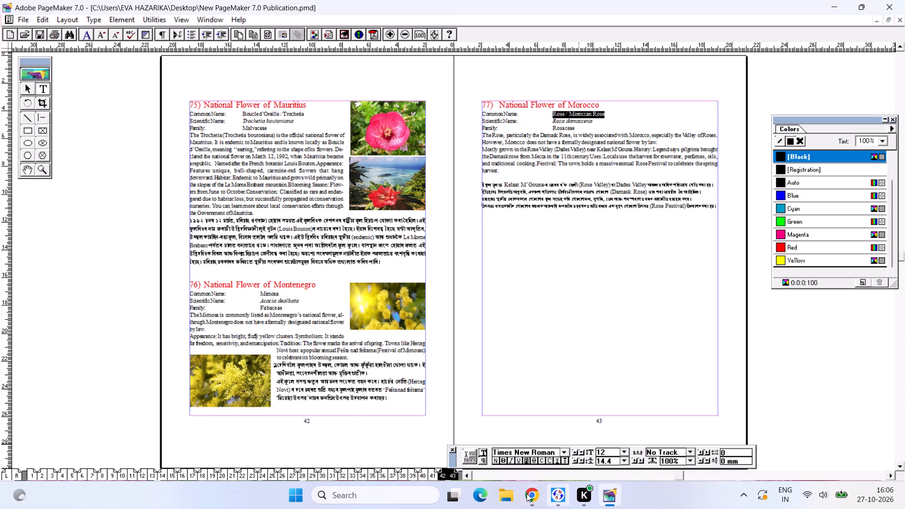
{"action": "left_click", "coordinate": [521, 491]}
{"action": "left_click", "coordinate": [274, 82]}
{"action": "key", "text": "space"}
{"action": "key", "text": "ctrl+v"}
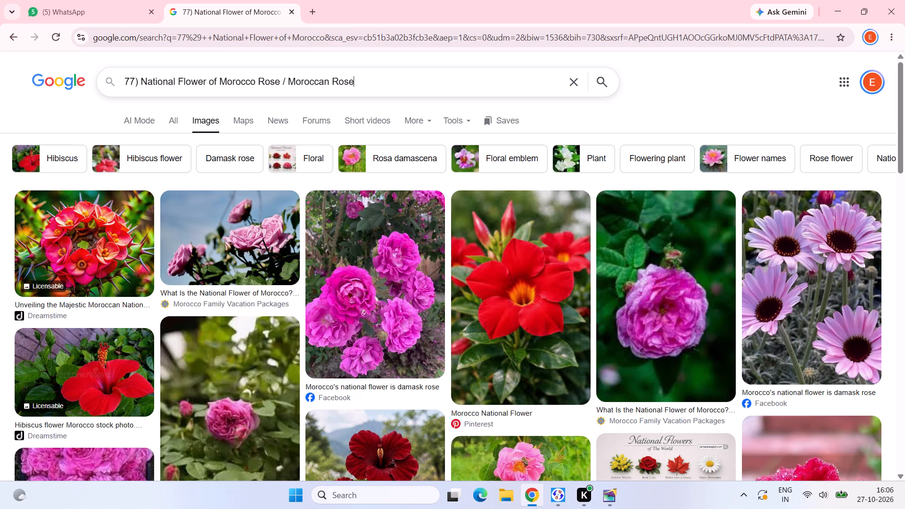
{"action": "key", "text": "Return"}
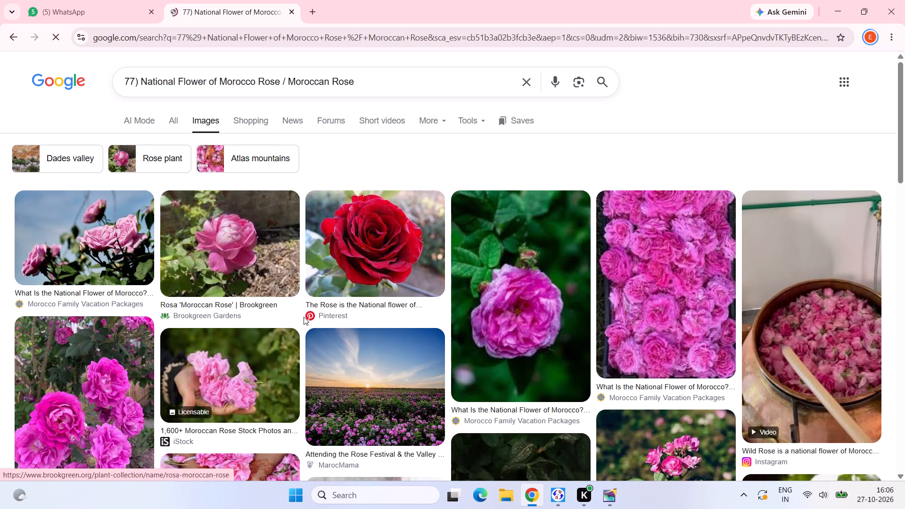
{"action": "scroll", "coordinate": [315, 317], "scroll_direction": "down", "scroll_amount": 1}
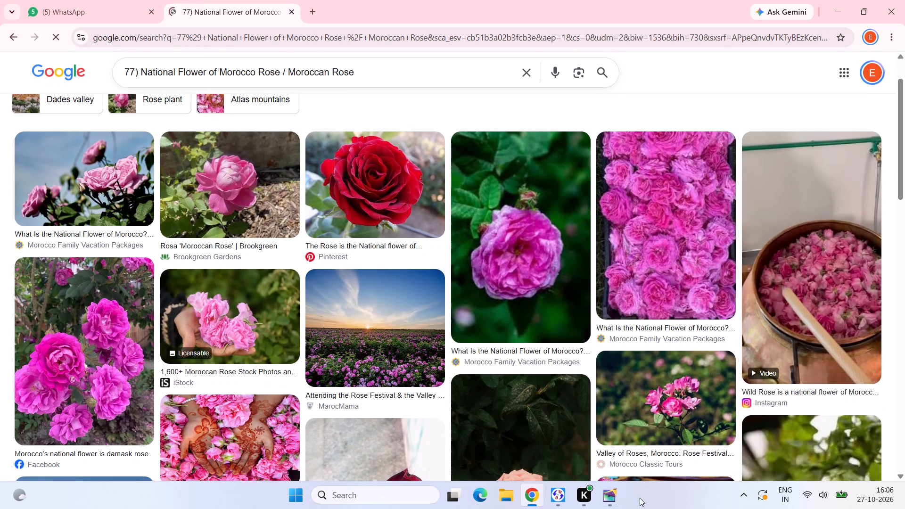
In PageMaker, enlarge the Assamese wording immediately before and after "Kelaat M'Gouna" in entry 77 to 14 pt.
{"action": "left_click", "coordinate": [615, 494]}
{"action": "key", "text": "ctrl+2"}
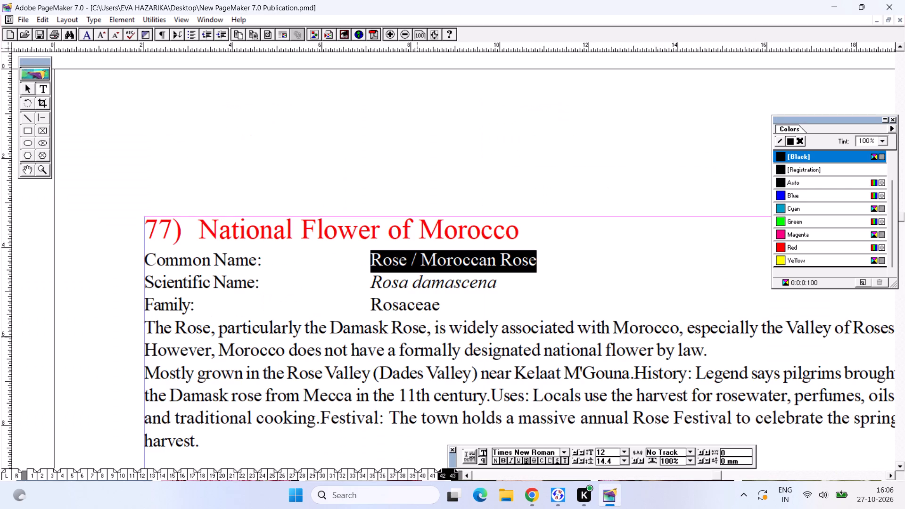
{"action": "left_click_drag", "start_coordinate": [391, 345], "coordinate": [360, 246], "text": "alt"}
{"action": "left_click_drag", "start_coordinate": [342, 326], "coordinate": [342, 304], "text": "alt"}
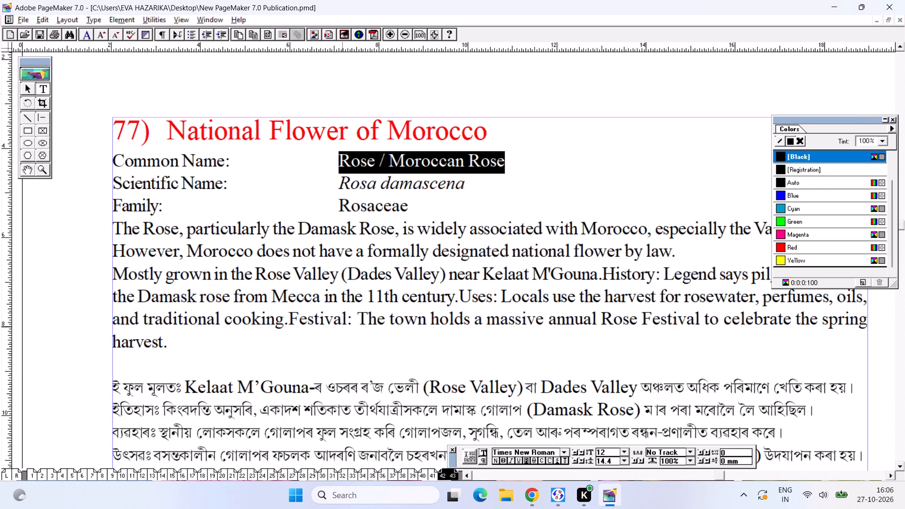
{"action": "left_click_drag", "start_coordinate": [342, 304], "coordinate": [326, 192], "text": "alt"}
{"action": "left_click_drag", "start_coordinate": [94, 252], "coordinate": [123, 258]}
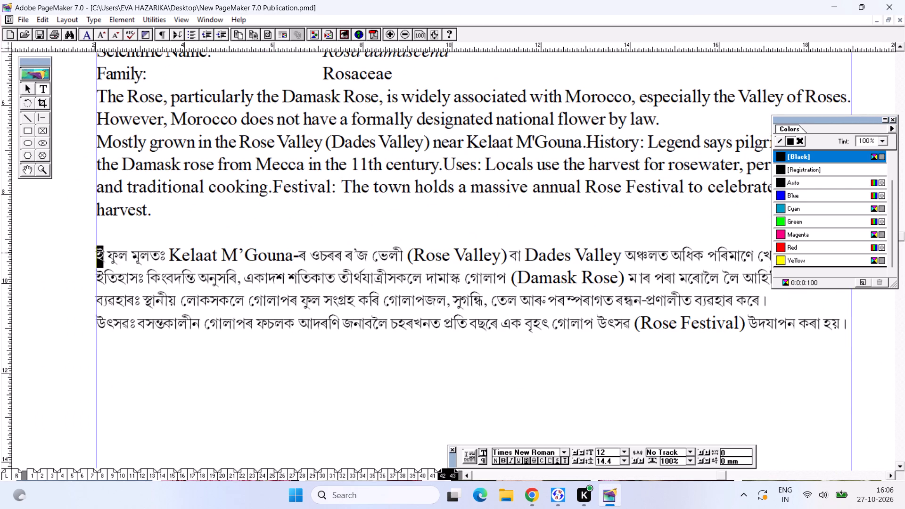
{"action": "left_click_drag", "start_coordinate": [123, 258], "coordinate": [163, 263]}
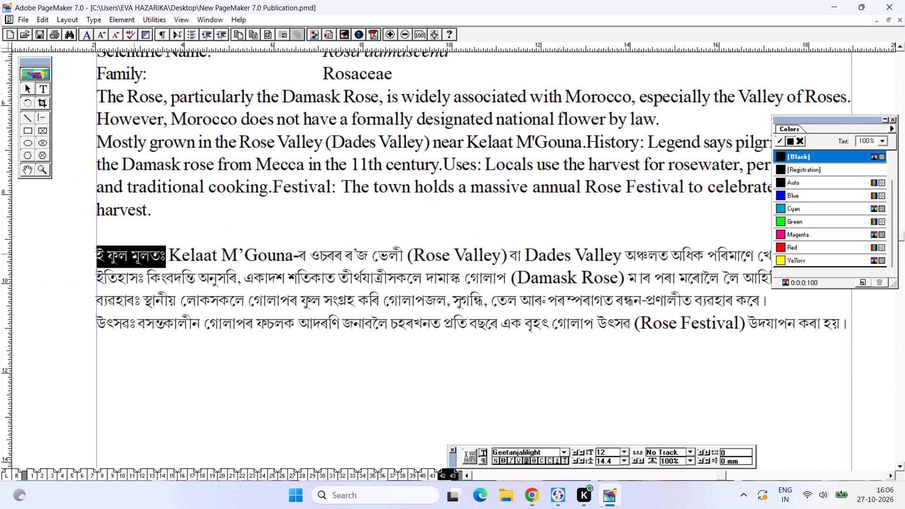
{"action": "key", "text": "ctrl+shift+period"}
{"action": "key", "text": "ctrl+shift+period"}
{"action": "left_click_drag", "start_coordinate": [302, 275], "coordinate": [151, 249], "text": "alt"}
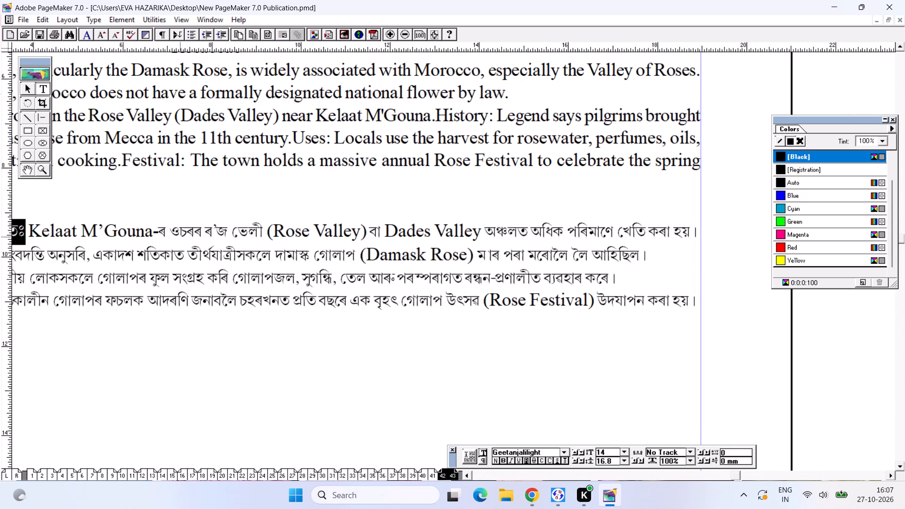
{"action": "left_click_drag", "start_coordinate": [157, 228], "coordinate": [262, 237]}
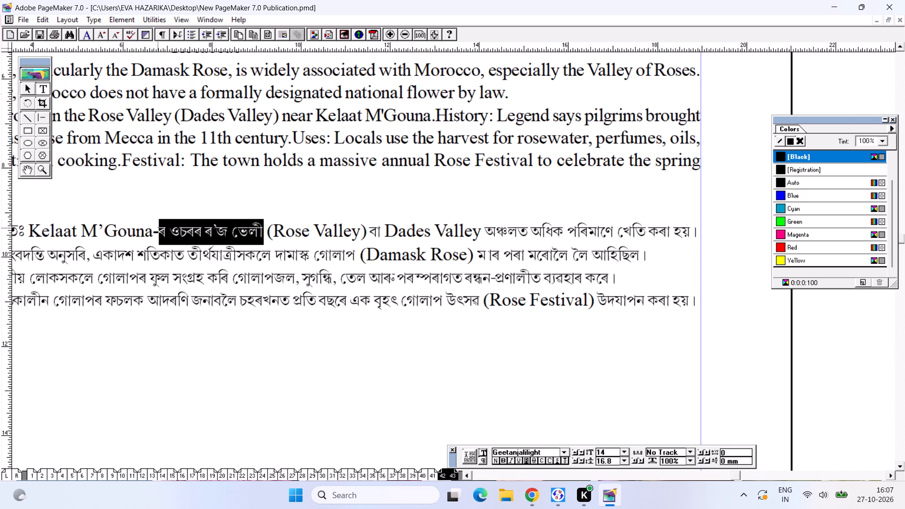
{"action": "left_click_drag", "start_coordinate": [262, 237], "coordinate": [263, 235]}
{"action": "key", "text": "ctrl+shift+period"}
{"action": "key", "text": "ctrl+shift+period"}
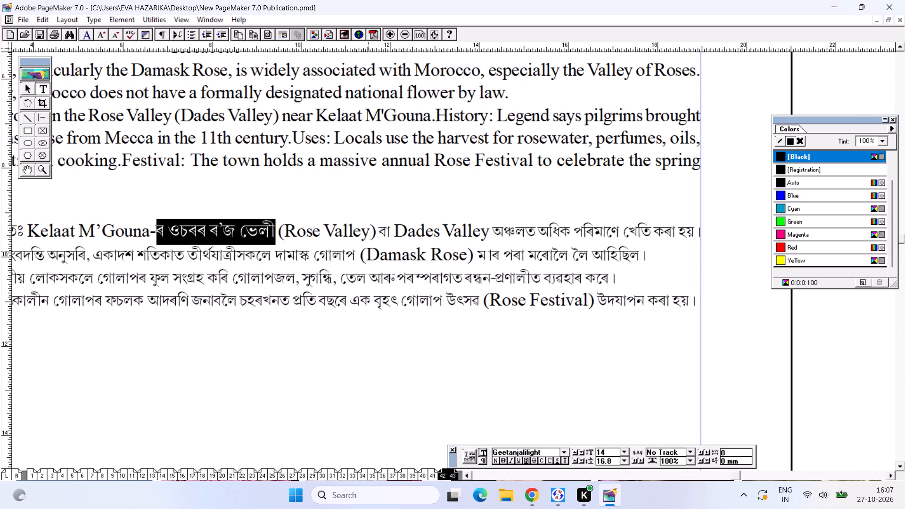
Enlarge entry 77's Assamese text from after "Dades Valley" up to "(Damask Rose)" to 14 pt.
{"action": "left_click_drag", "start_coordinate": [495, 230], "coordinate": [349, 252]}
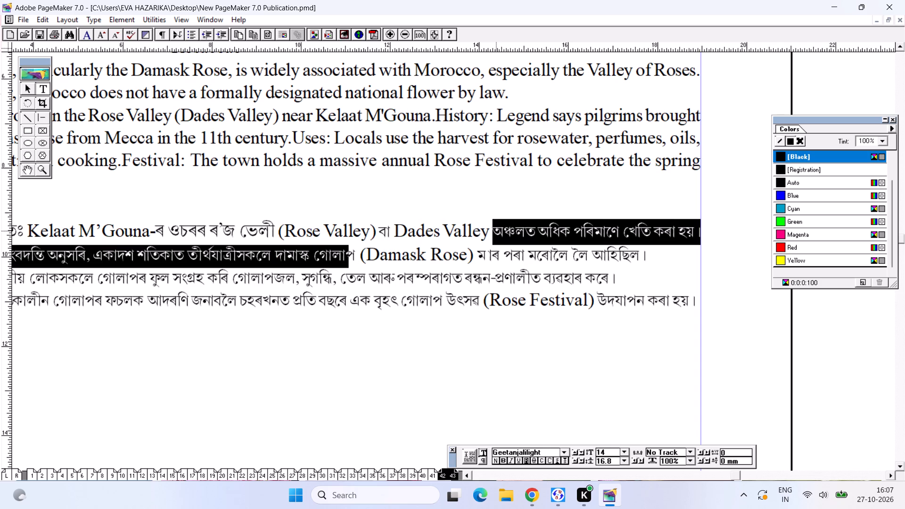
{"action": "left_click_drag", "start_coordinate": [349, 252], "coordinate": [355, 256]}
{"action": "key", "text": "ctrl+shift+period"}
{"action": "key", "text": "ctrl+shift+period"}
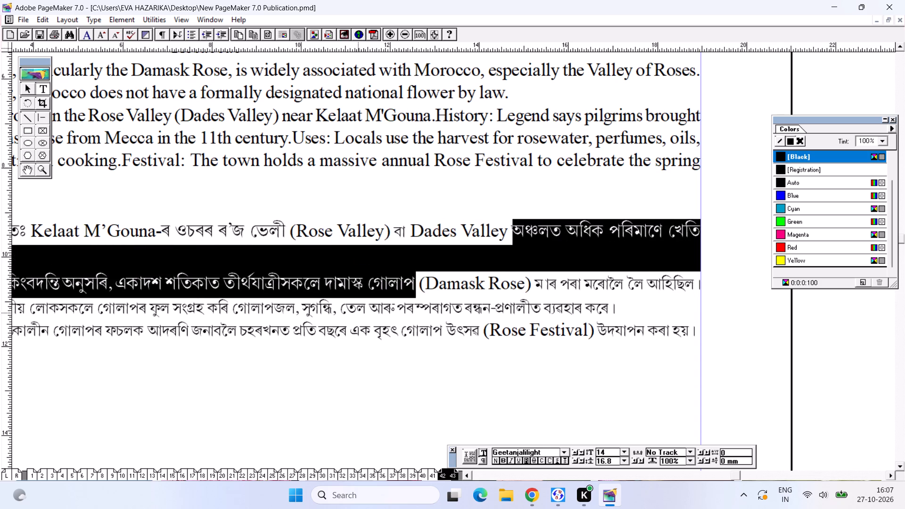
{"action": "left_click_drag", "start_coordinate": [324, 309], "coordinate": [390, 319], "text": "alt"}
{"action": "left_click_drag", "start_coordinate": [381, 333], "coordinate": [364, 319], "text": "alt"}
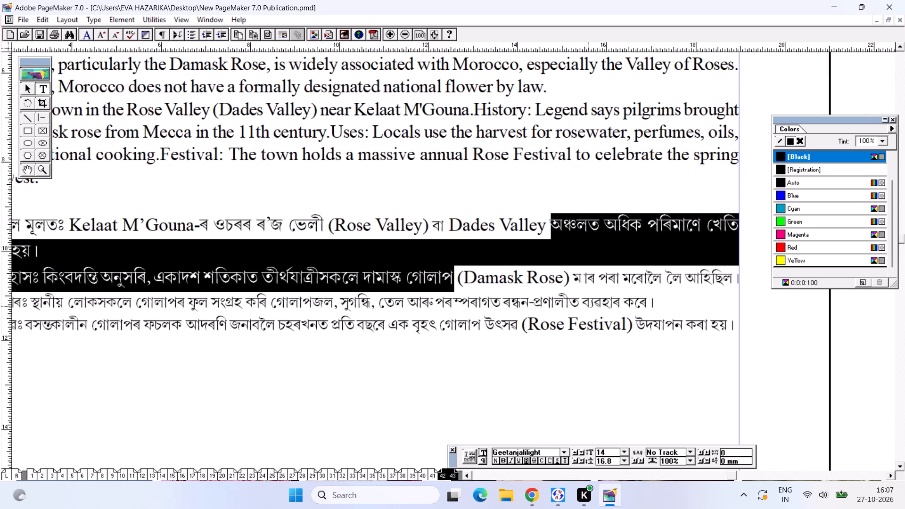
Enlarge entry 77's Assamese text from after "(Damask Rose)" through the end of the "ব্যৱহাৰঃ" sentence to 14 pt.
{"action": "left_click_drag", "start_coordinate": [575, 282], "coordinate": [727, 311]}
{"action": "key", "text": "ctrl+shift+period"}
{"action": "key", "text": "ctrl+shift+period"}
Enlarge the Assamese wording before and after "(Rose Festival)" in entry 77's last sentence to 14 pt.
{"action": "left_click_drag", "start_coordinate": [187, 322], "coordinate": [217, 307], "text": "alt"}
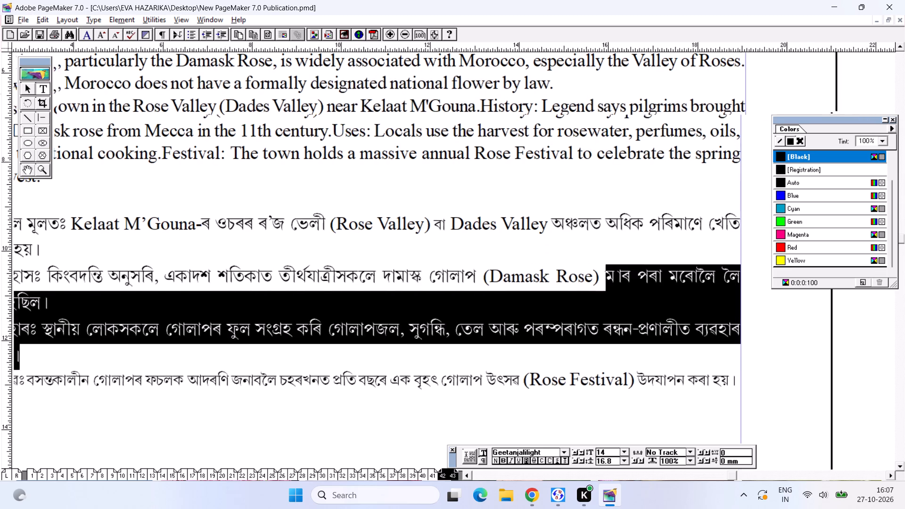
{"action": "left_click_drag", "start_coordinate": [217, 307], "coordinate": [280, 261], "text": "alt"}
{"action": "left_click", "coordinate": [181, 322], "text": "alt"}
{"action": "left_click_drag", "start_coordinate": [73, 325], "coordinate": [521, 375]}
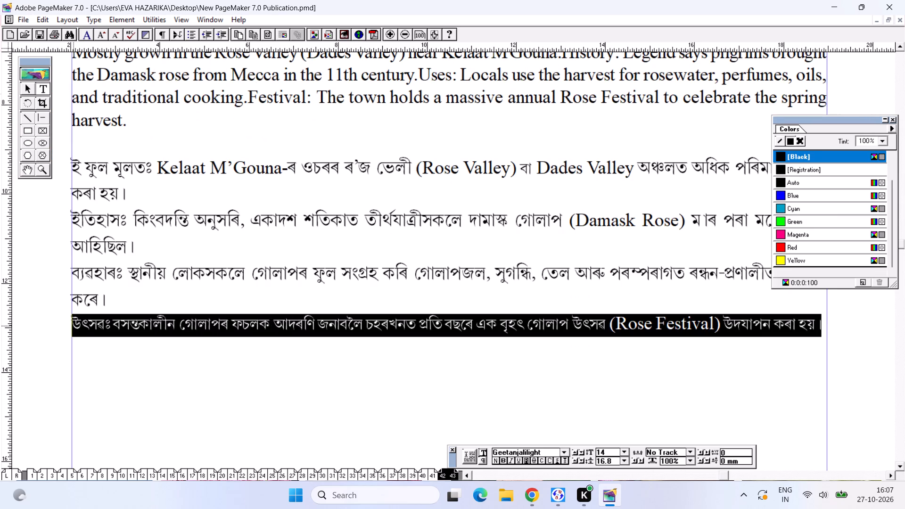
{"action": "left_click_drag", "start_coordinate": [521, 375], "coordinate": [603, 330]}
{"action": "key", "text": "ctrl+shift+period"}
{"action": "key", "text": "ctrl+shift+period"}
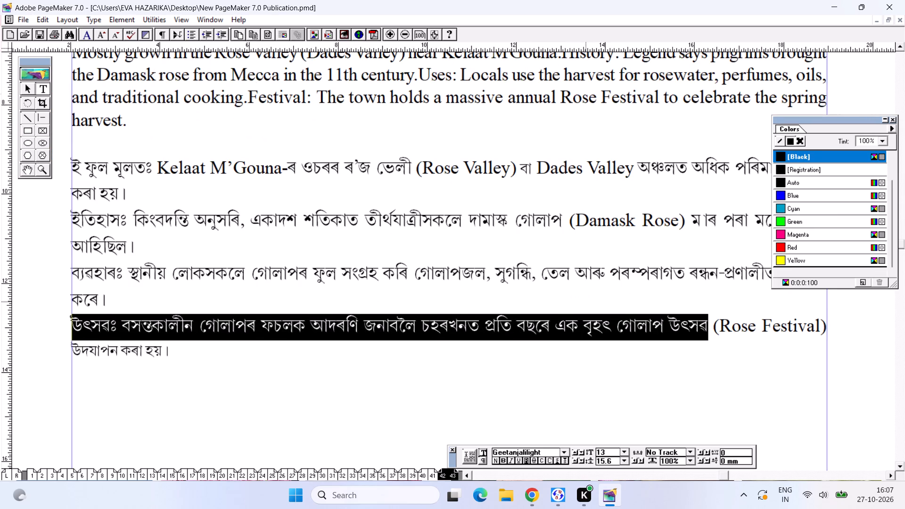
{"action": "left_click_drag", "start_coordinate": [199, 358], "coordinate": [42, 338]}
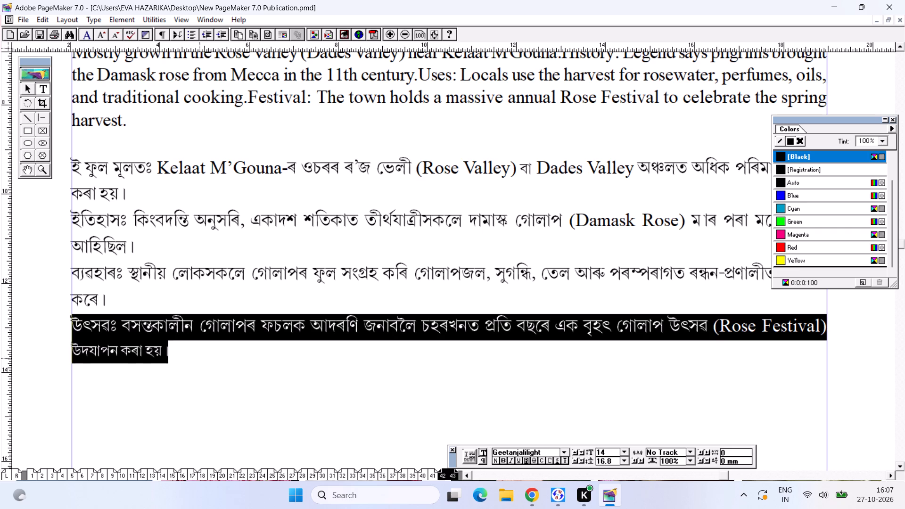
{"action": "left_click_drag", "start_coordinate": [42, 338], "coordinate": [40, 348]}
{"action": "key", "text": "ctrl+shift+period"}
{"action": "key", "text": "ctrl+shift+period"}
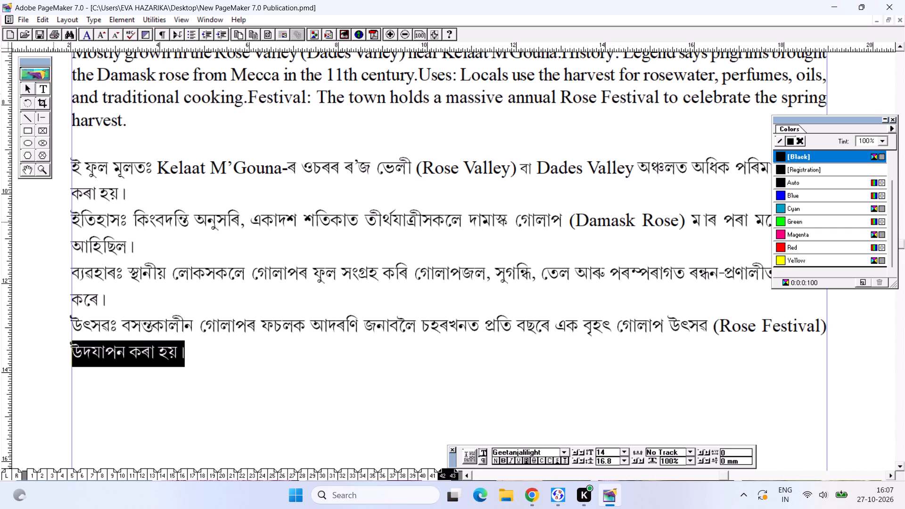
Delete the labels "ইতিহাসঃ", "ব্যৱহাৰঃ" and "উৎসৱঃ" from entry 77, joining the Assamese lines into one paragraph, and save.
{"action": "left_click_drag", "start_coordinate": [132, 225], "coordinate": [27, 217]}
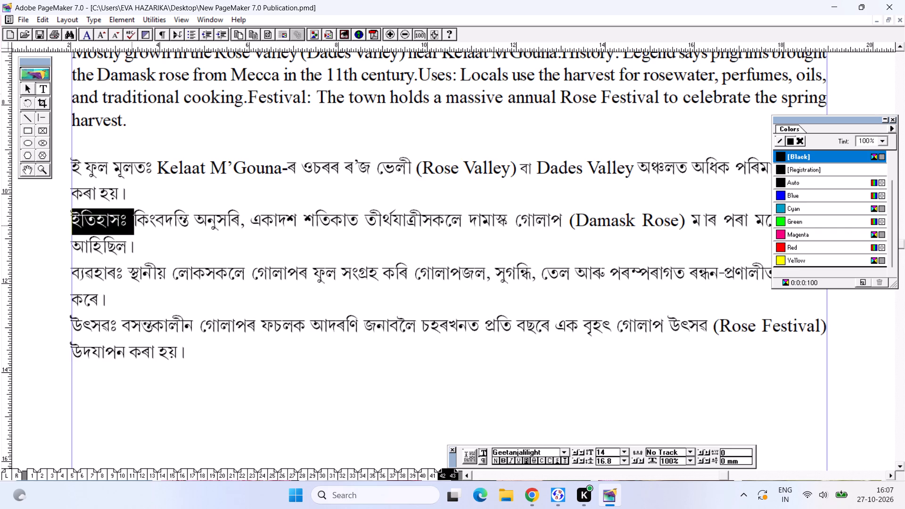
{"action": "left_click_drag", "start_coordinate": [27, 217], "coordinate": [31, 215]}
{"action": "key", "text": "BackSpace"}
{"action": "key", "text": "BackSpace"}
{"action": "key", "text": "space"}
{"action": "left_click_drag", "start_coordinate": [125, 243], "coordinate": [60, 243]}
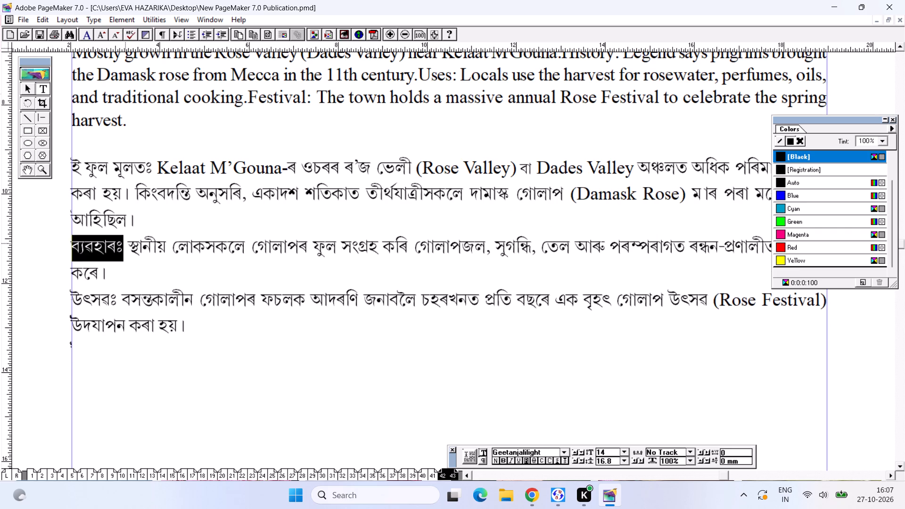
{"action": "left_click_drag", "start_coordinate": [60, 243], "coordinate": [50, 241]}
{"action": "key", "text": "BackSpace"}
{"action": "key", "text": "BackSpace"}
{"action": "left_click_drag", "start_coordinate": [122, 268], "coordinate": [118, 270]}
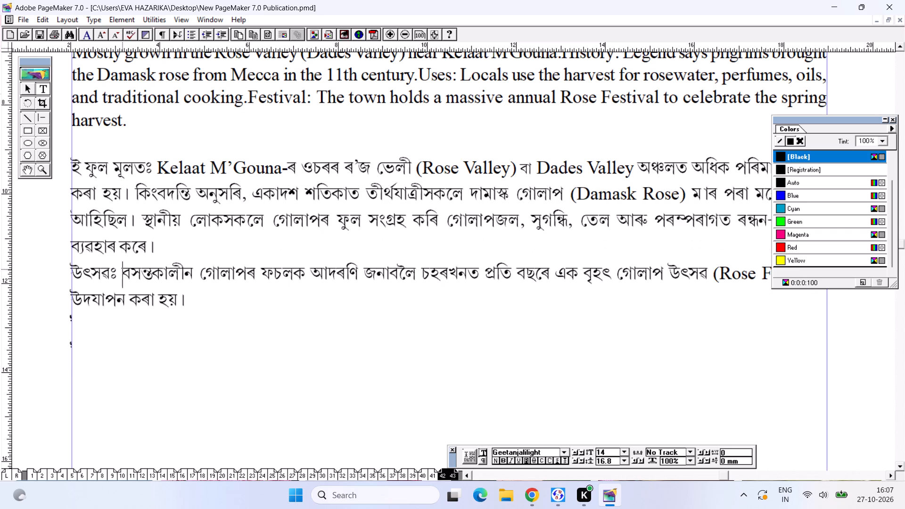
{"action": "left_click_drag", "start_coordinate": [118, 270], "coordinate": [59, 263]}
{"action": "key", "text": "BackSpace"}
{"action": "key", "text": "BackSpace"}
{"action": "key", "text": "space"}
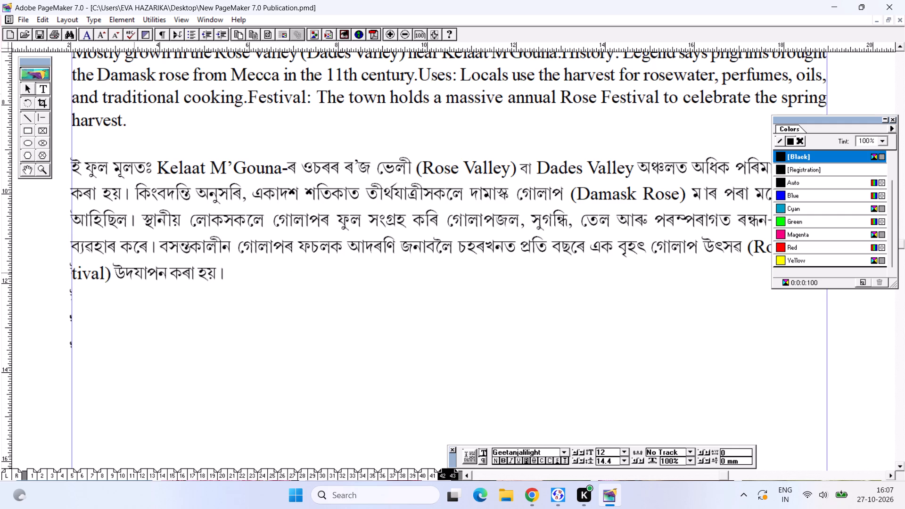
{"action": "key", "text": "ctrl+s"}
{"action": "key", "text": "ctrl+s"}
Delete the blank line between entry 77's English and Assamese paragraphs, and save the publication with the whole spread in view.
{"action": "left_click", "coordinate": [141, 151]}
{"action": "key", "text": "BackSpace"}
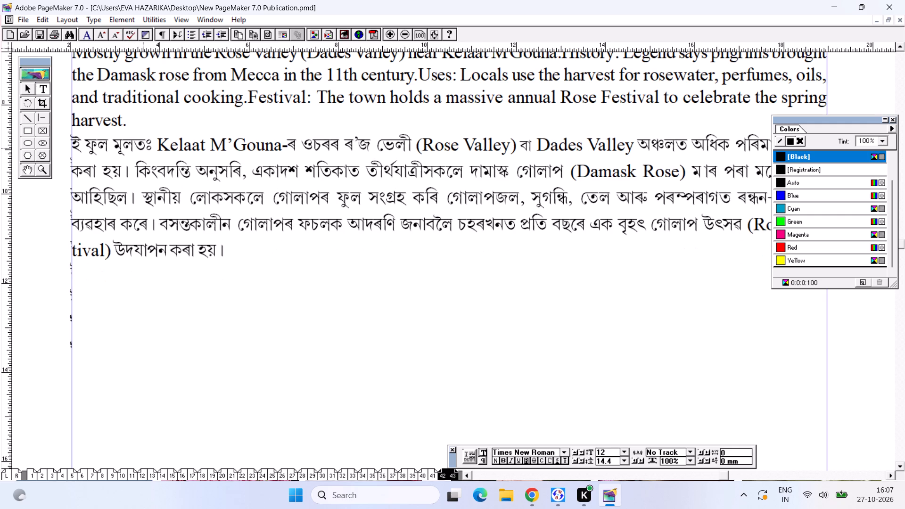
{"action": "key", "text": "ctrl+0"}
{"action": "key", "text": "ctrl+s"}
{"action": "key", "text": "ctrl+s"}
{"action": "key", "text": "ctrl+s"}
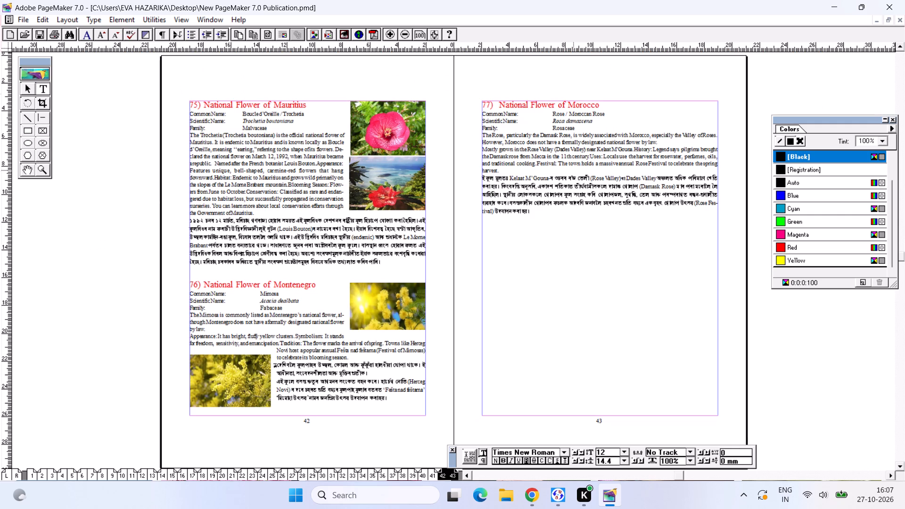
Copy the pink roses picture of the Morocco Family Vacation Packages result from the Chrome image search.
{"action": "left_click", "coordinate": [531, 494]}
{"action": "left_click", "coordinate": [73, 181]}
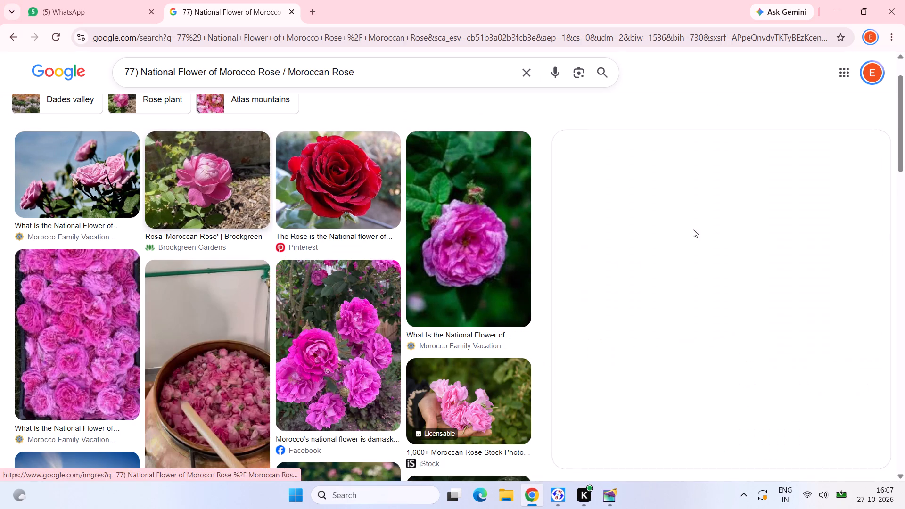
{"action": "right_click", "coordinate": [732, 218]}
{"action": "left_click", "coordinate": [775, 408]}
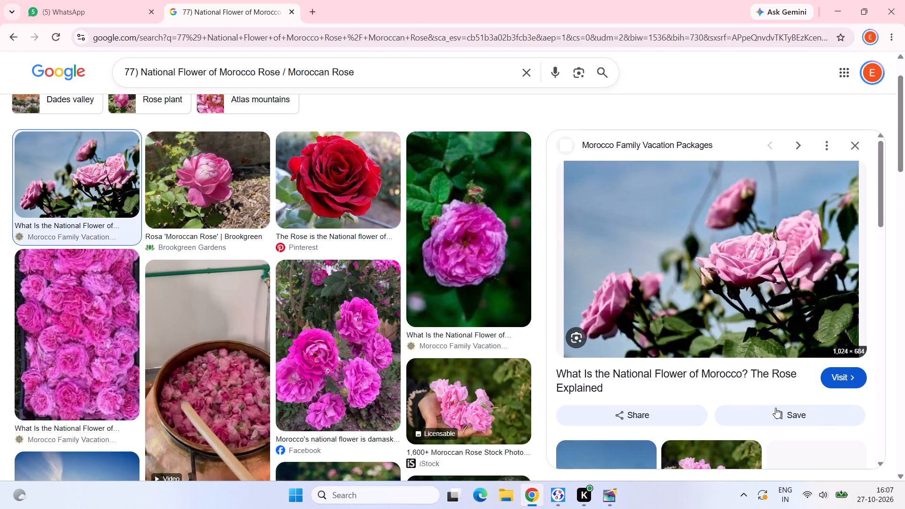
Paste the rose picture into PageMaker and fit it in entry 77's top-right corner on page 43 at about 58 × 43 mm.
{"action": "left_click", "coordinate": [613, 494]}
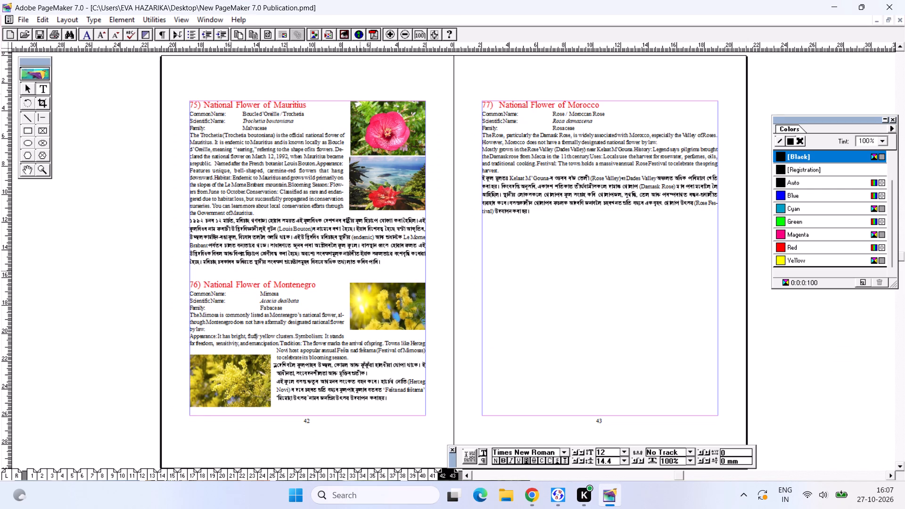
{"action": "left_click", "coordinate": [25, 90]}
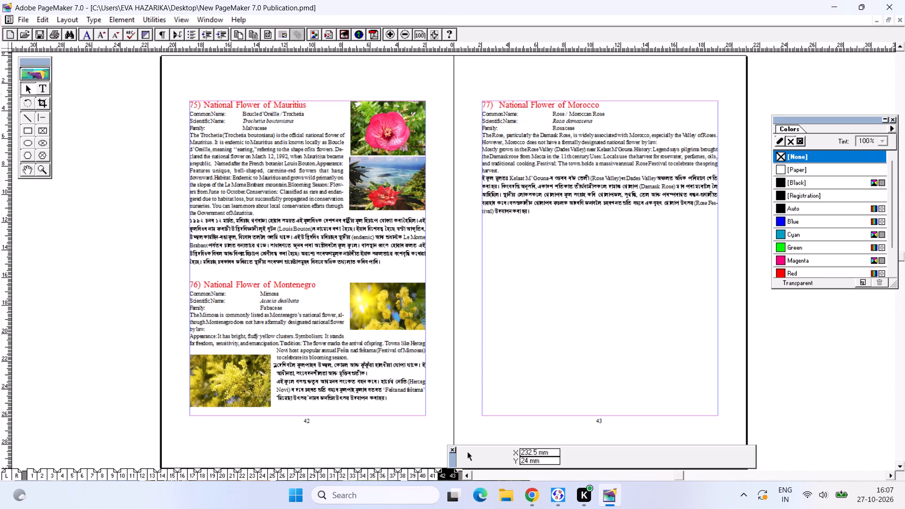
{"action": "key", "text": "ctrl+v"}
{"action": "left_click_drag", "start_coordinate": [332, 181], "coordinate": [506, 279]}
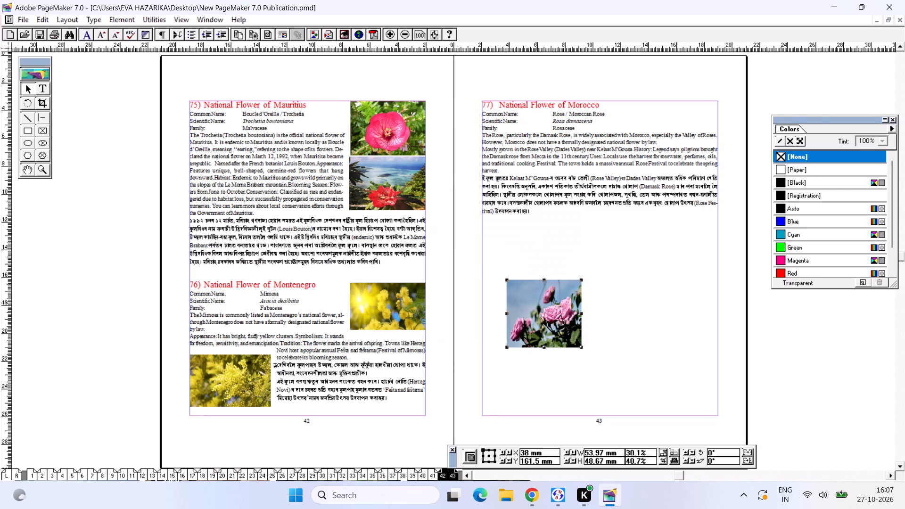
{"action": "left_click_drag", "start_coordinate": [535, 302], "coordinate": [670, 155]}
{"action": "left_click_drag", "start_coordinate": [682, 114], "coordinate": [687, 109]}
{"action": "left_click_drag", "start_coordinate": [681, 136], "coordinate": [675, 148]}
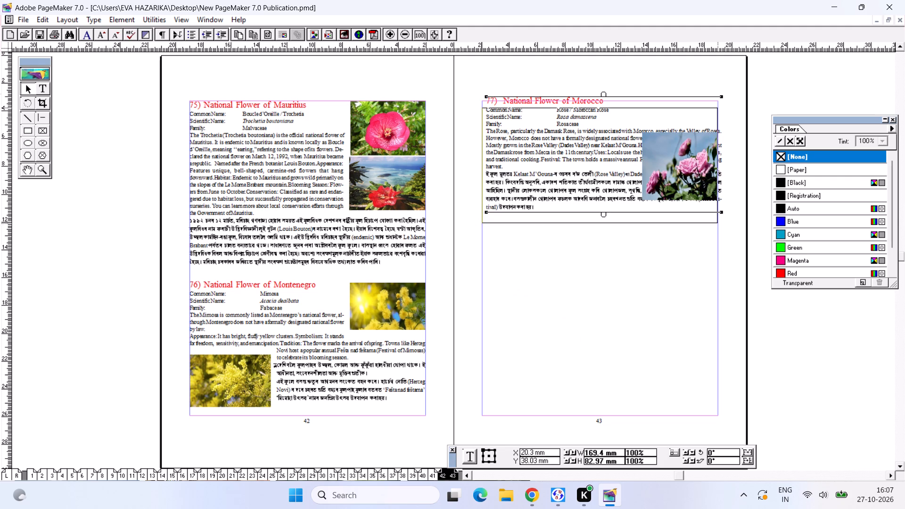
{"action": "left_click_drag", "start_coordinate": [675, 148], "coordinate": [676, 142]}
{"action": "left_click", "coordinate": [674, 159]}
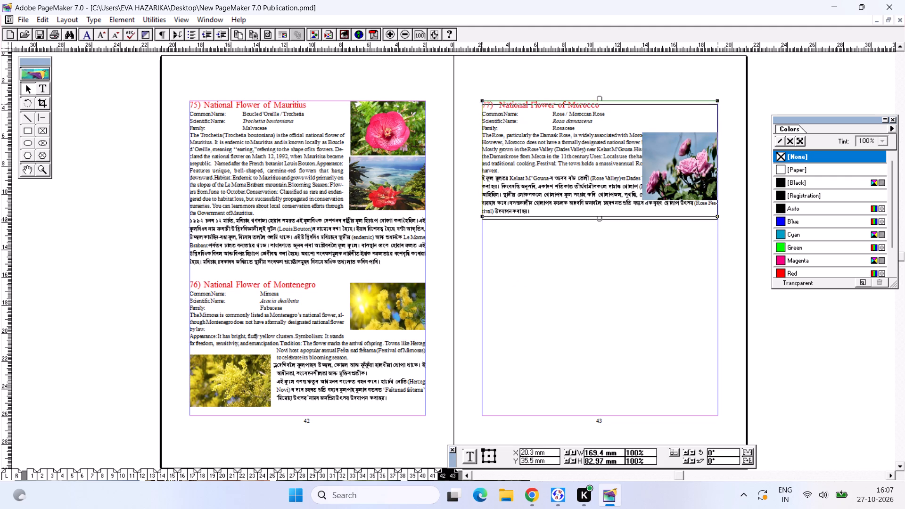
{"action": "left_click", "coordinate": [669, 167]}
{"action": "left_click_drag", "start_coordinate": [669, 167], "coordinate": [672, 136]}
{"action": "left_click_drag", "start_coordinate": [644, 166], "coordinate": [639, 161]}
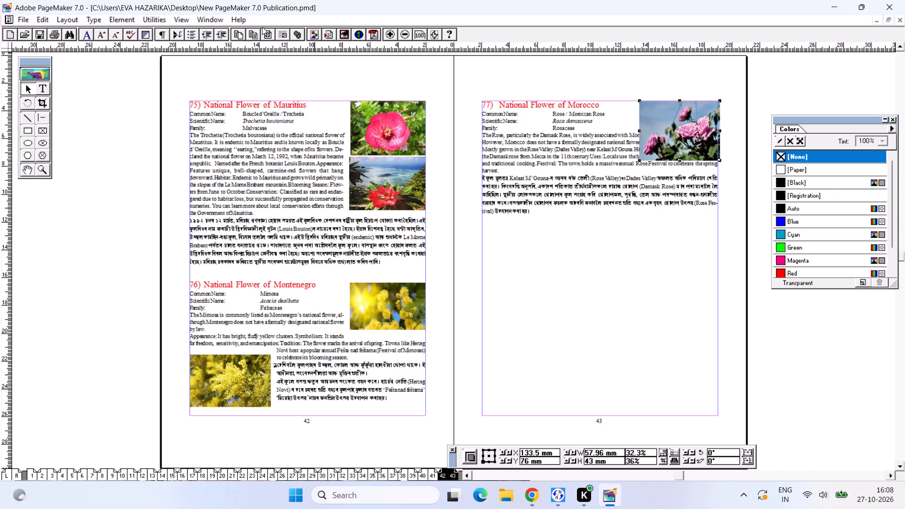
Apply rectangular text wrap to the rose picture in entry 77.
{"action": "left_click", "coordinate": [152, 17]}
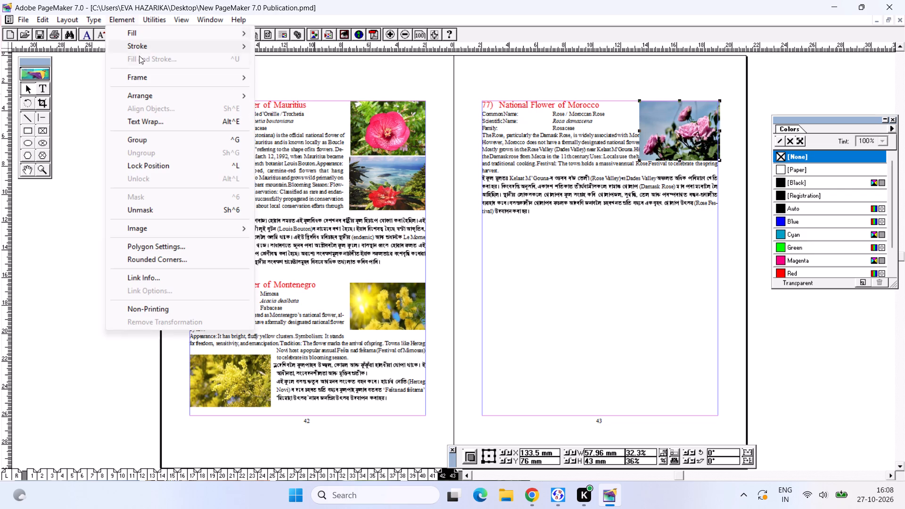
{"action": "left_click", "coordinate": [158, 120]}
{"action": "left_click", "coordinate": [427, 178]}
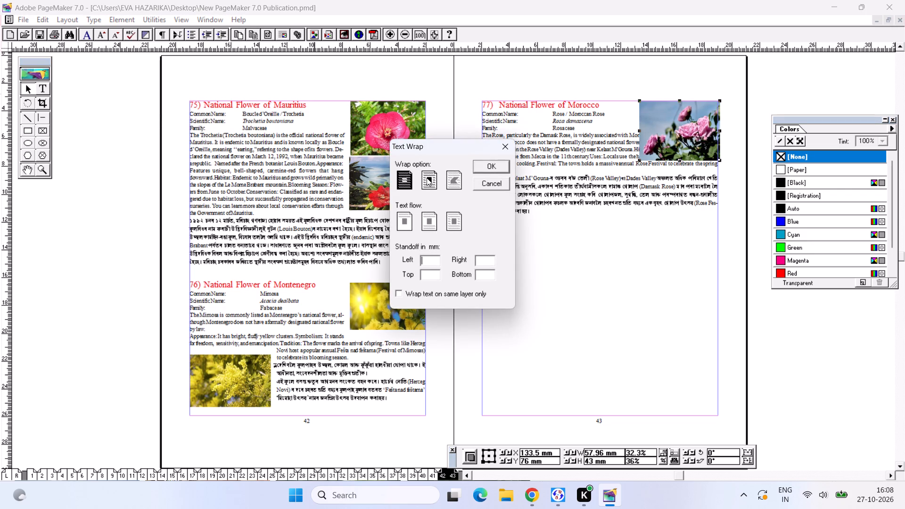
{"action": "left_click", "coordinate": [487, 165]}
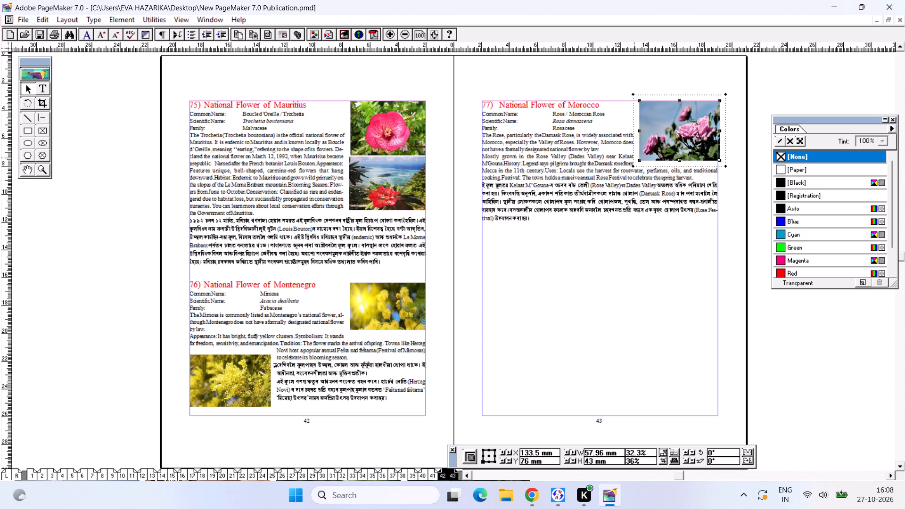
Reduce the wrapped rose picture to about 55 × 39 mm and align it with page 43's right margin.
{"action": "left_click_drag", "start_coordinate": [640, 162], "coordinate": [642, 156]}
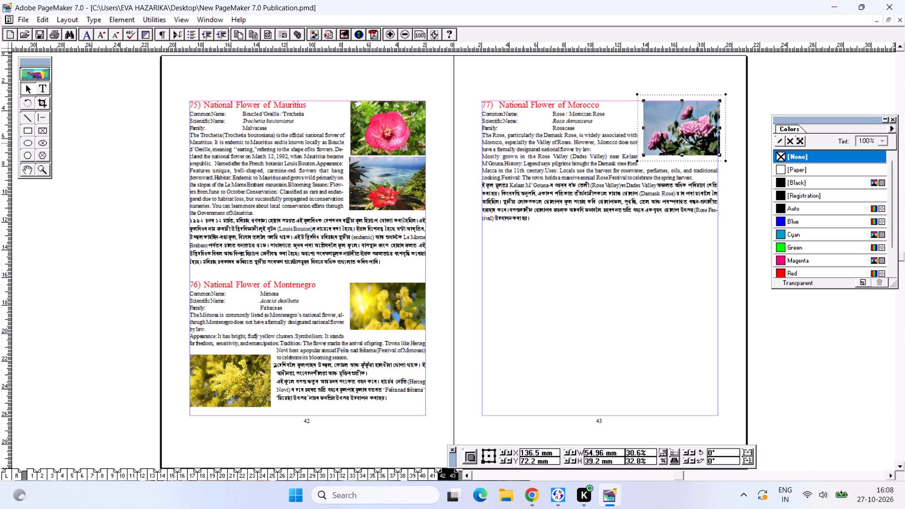
{"action": "left_click", "coordinate": [632, 203]}
{"action": "left_click", "coordinate": [676, 123]}
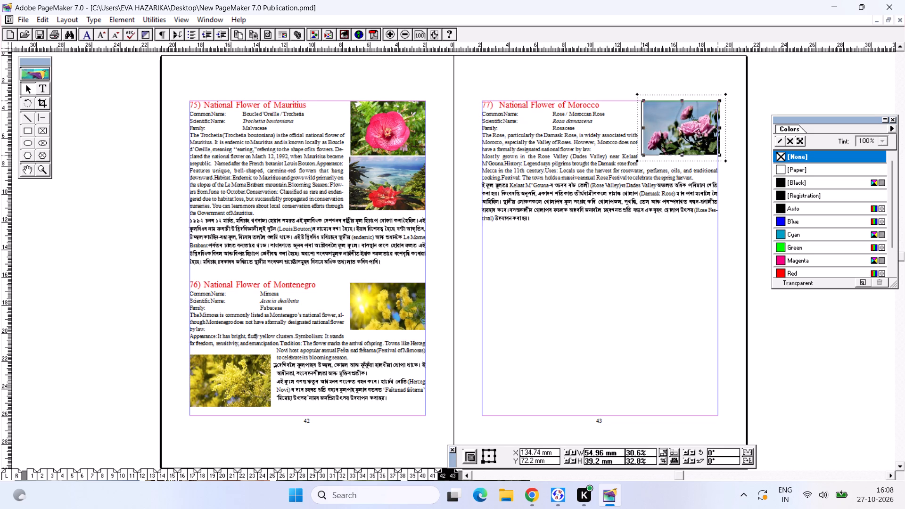
{"action": "left_click", "coordinate": [616, 197]}
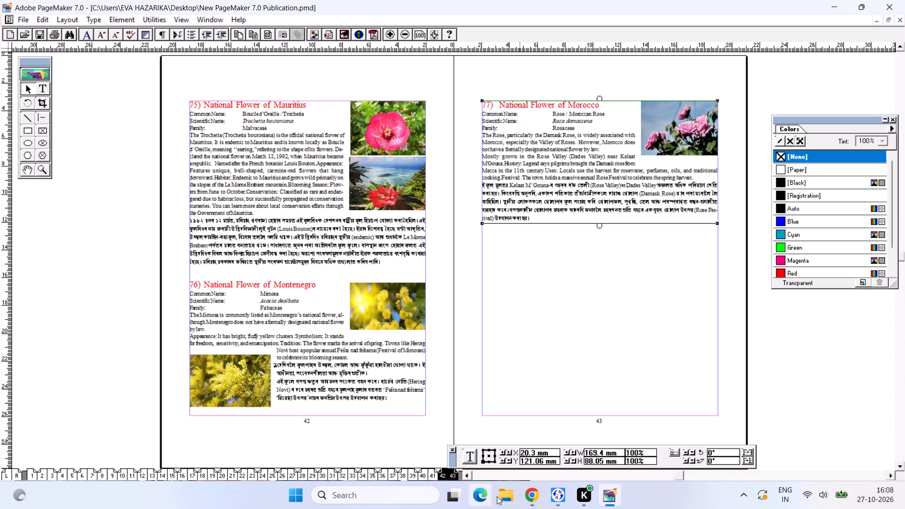
Browse Chrome's related images and copy the Pexels picture of a single pink rose against a blue sky.
{"action": "left_click", "coordinate": [537, 494]}
{"action": "scroll", "coordinate": [525, 476], "scroll_direction": "down", "scroll_amount": 2}
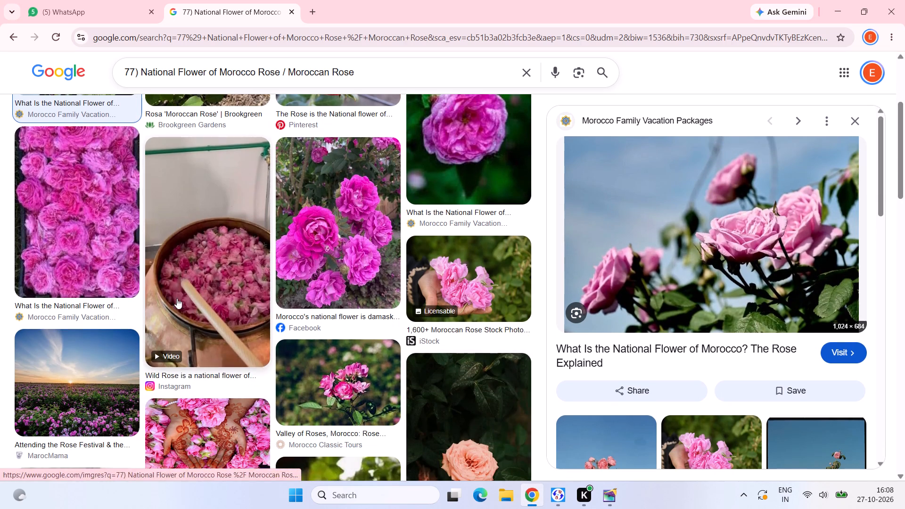
{"action": "scroll", "coordinate": [347, 308], "scroll_direction": "up", "scroll_amount": 3}
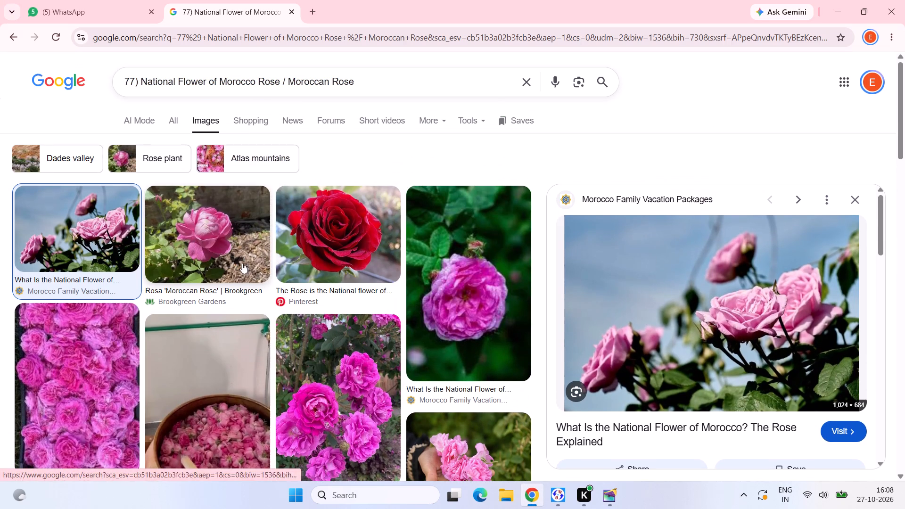
{"action": "scroll", "coordinate": [621, 299], "scroll_direction": "down", "scroll_amount": 3}
{"action": "scroll", "coordinate": [726, 331], "scroll_direction": "down", "scroll_amount": 4}
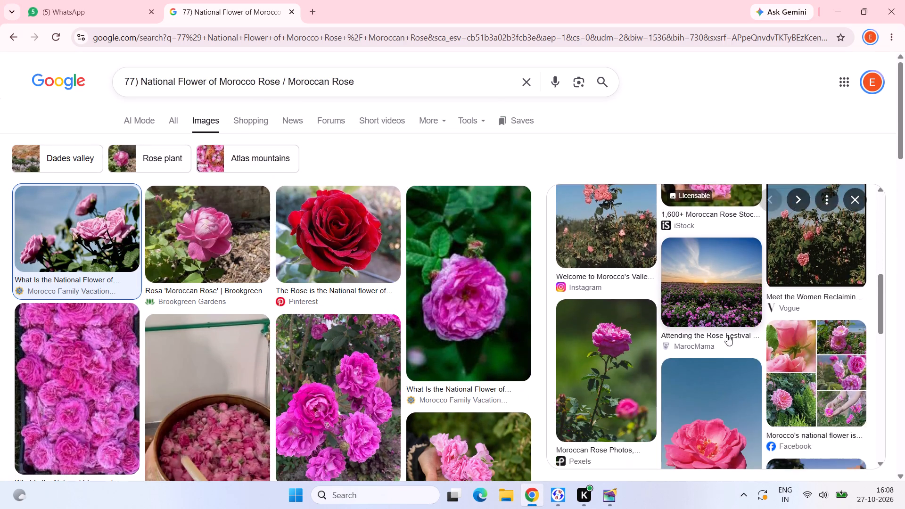
{"action": "left_click", "coordinate": [712, 362]}
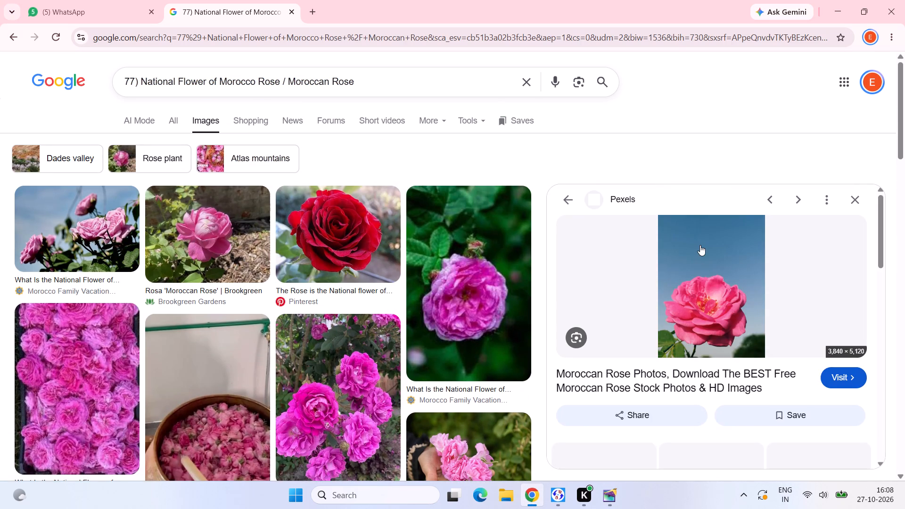
{"action": "right_click", "coordinate": [700, 245]}
{"action": "left_click", "coordinate": [742, 402]}
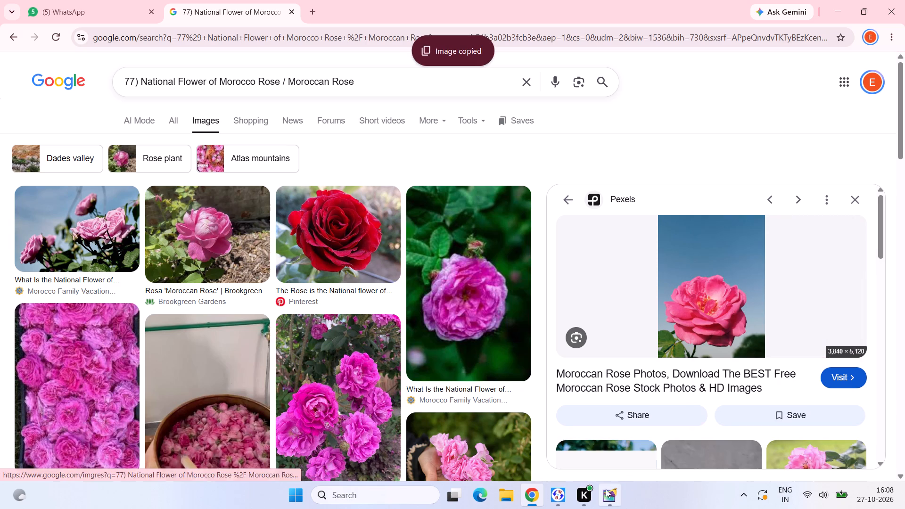
Paste the Pexels rose picture in PageMaker, shrink it to about 49 × 45 mm and place it at entry 77's left margin.
{"action": "left_click", "coordinate": [605, 492]}
{"action": "key", "text": "ctrl+v"}
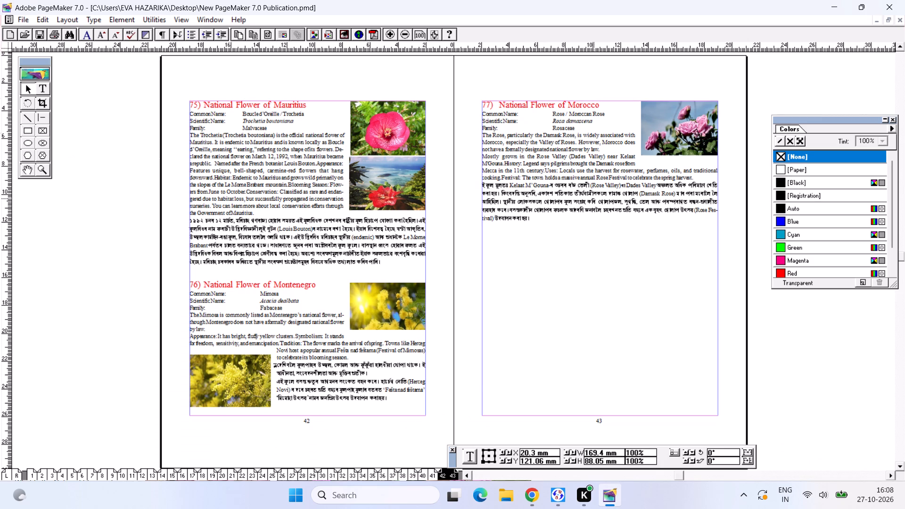
{"action": "left_click", "coordinate": [365, 144]}
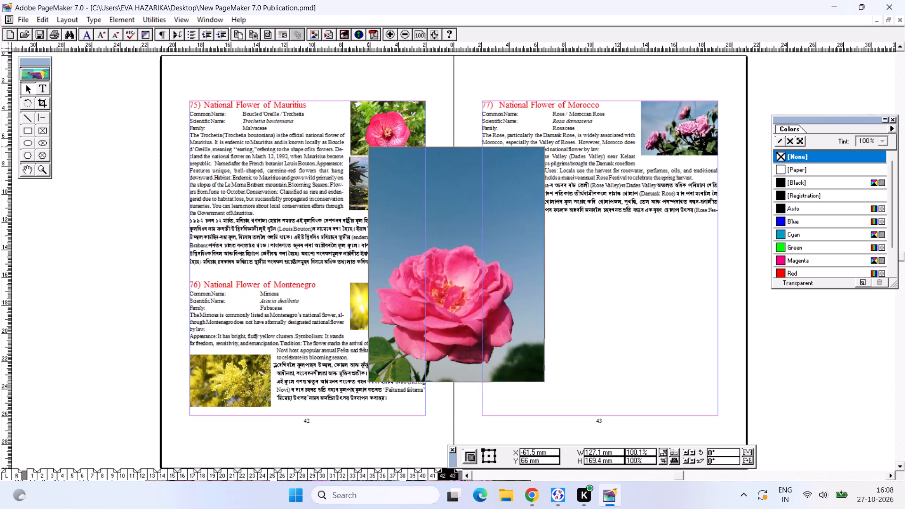
{"action": "left_click", "coordinate": [372, 158]}
{"action": "left_click_drag", "start_coordinate": [371, 150], "coordinate": [434, 272]}
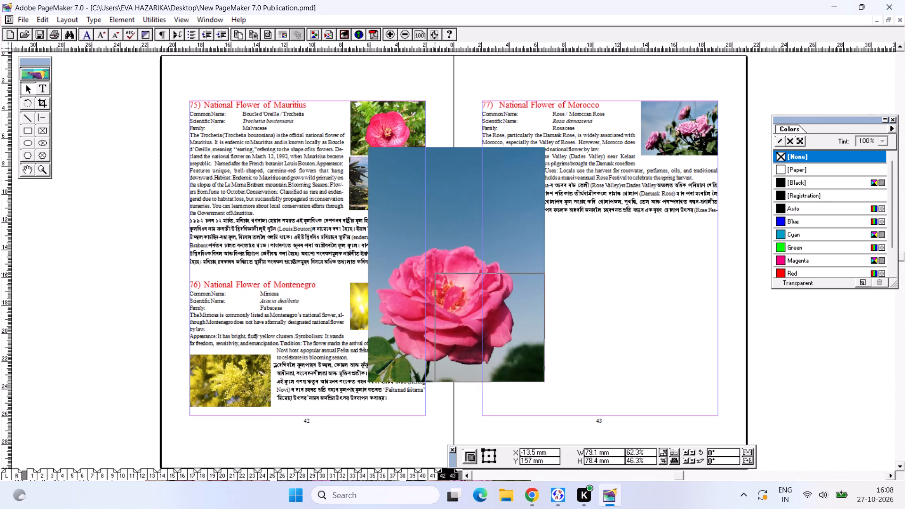
{"action": "left_click_drag", "start_coordinate": [434, 272], "coordinate": [476, 319]}
{"action": "left_click_drag", "start_coordinate": [502, 330], "coordinate": [510, 158]}
Apply rectangular text wrap to the single pink rose picture in entry 77.
{"action": "left_click", "coordinate": [148, 15]}
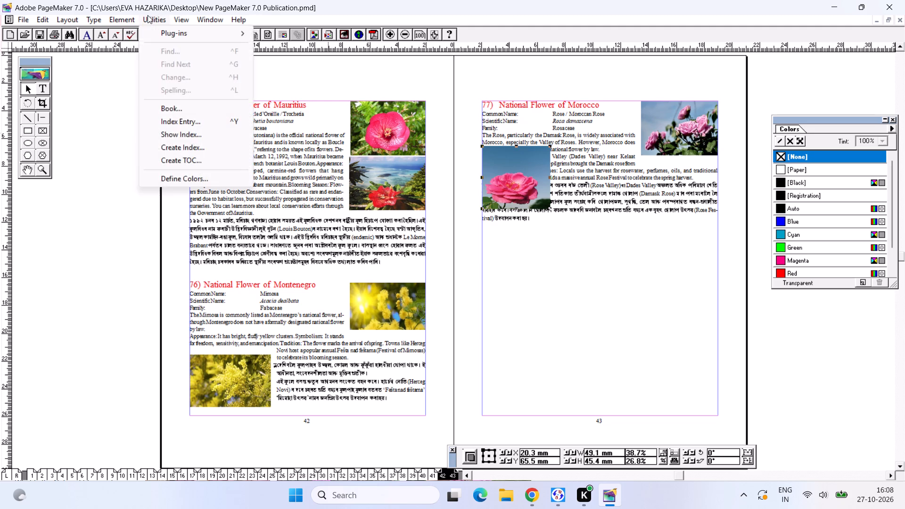
{"action": "left_click", "coordinate": [165, 127]}
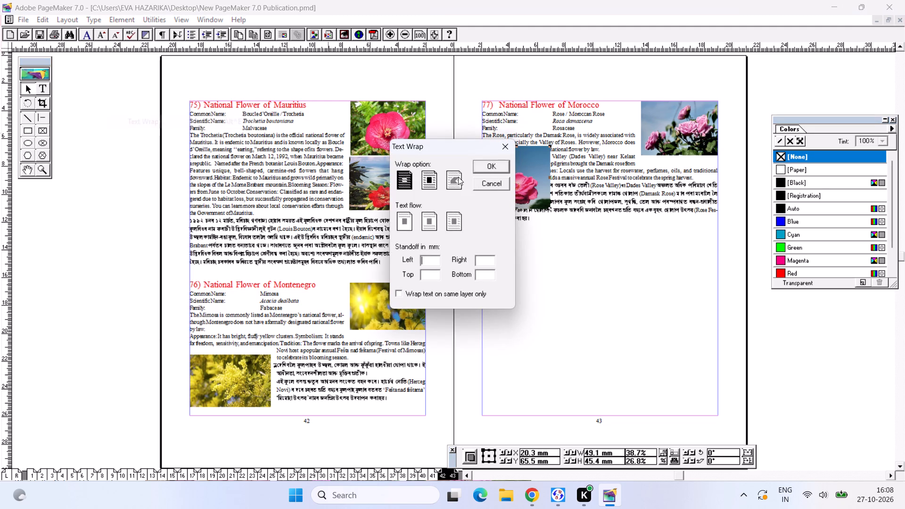
{"action": "left_click", "coordinate": [420, 176]}
{"action": "left_click", "coordinate": [428, 181]}
{"action": "left_click", "coordinate": [483, 165]}
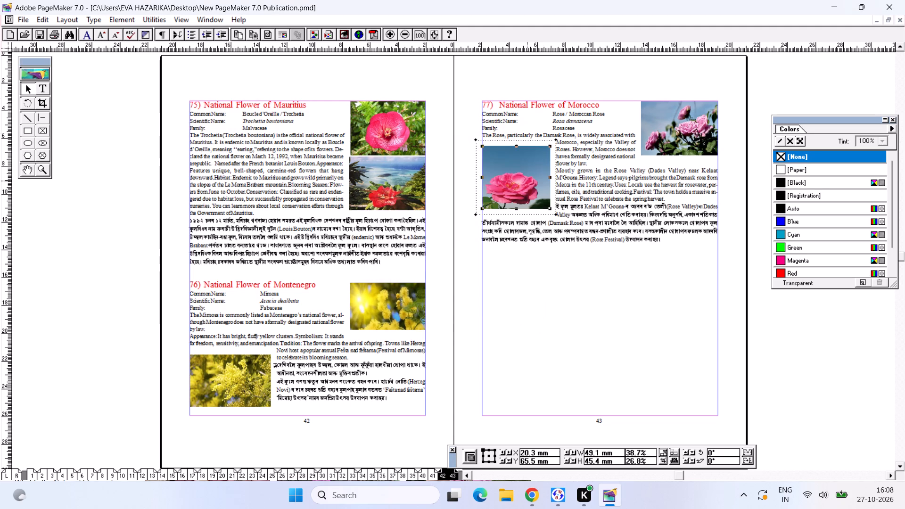
Resize the wrapped single rose picture to about 50 × 44 mm and align it with page 43's left margin, below the Family line.
{"action": "left_click_drag", "start_coordinate": [527, 181], "coordinate": [533, 195]}
{"action": "left_click_drag", "start_coordinate": [533, 195], "coordinate": [525, 187]}
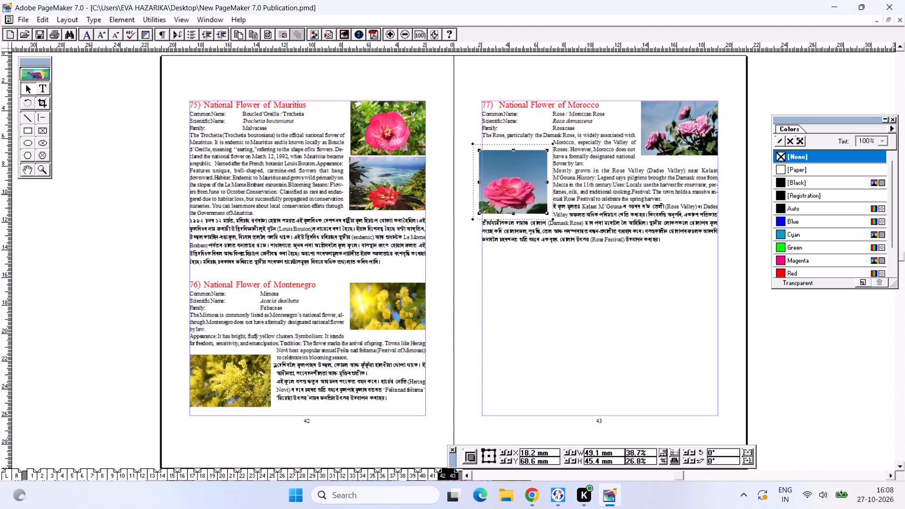
{"action": "left_click_drag", "start_coordinate": [530, 190], "coordinate": [535, 191]}
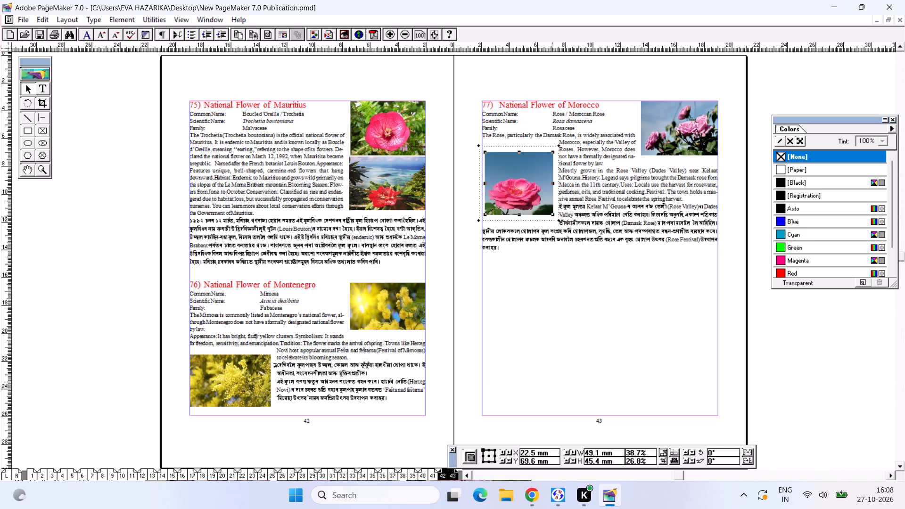
{"action": "left_click", "coordinate": [551, 213]}
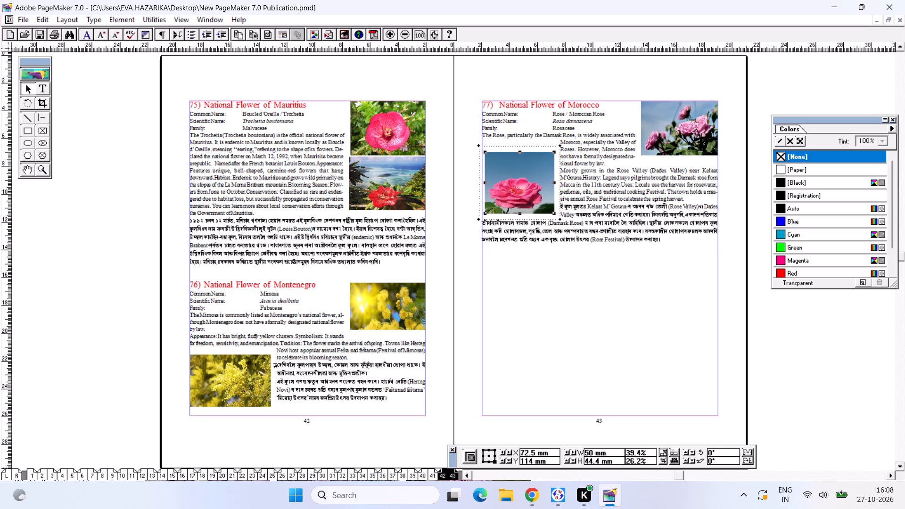
{"action": "left_click_drag", "start_coordinate": [523, 193], "coordinate": [527, 187]}
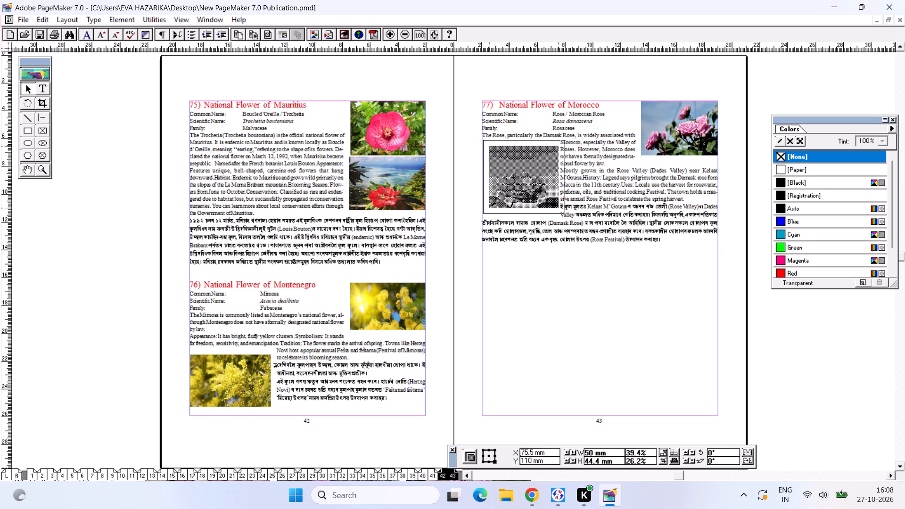
{"action": "left_click_drag", "start_coordinate": [527, 187], "coordinate": [519, 184]}
{"action": "left_click", "coordinate": [579, 199]}
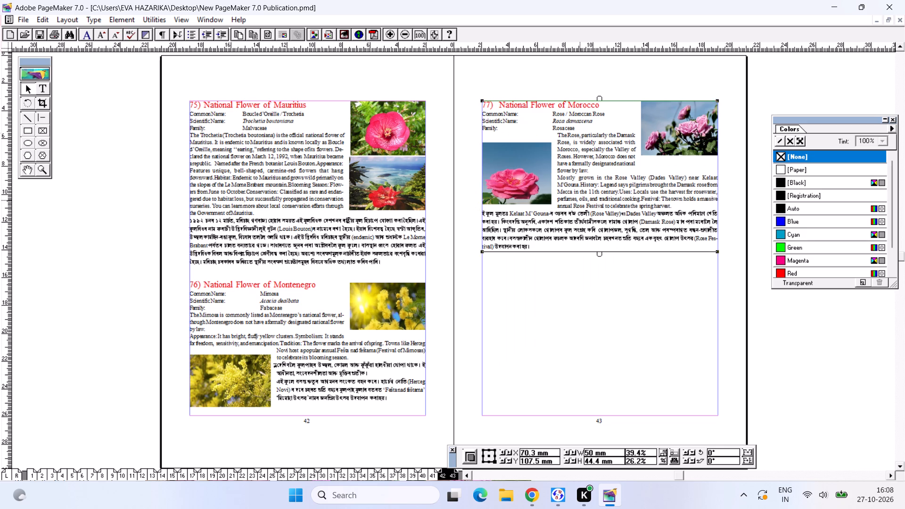
{"action": "left_click_drag", "start_coordinate": [524, 175], "coordinate": [525, 184]}
{"action": "left_click", "coordinate": [525, 184]}
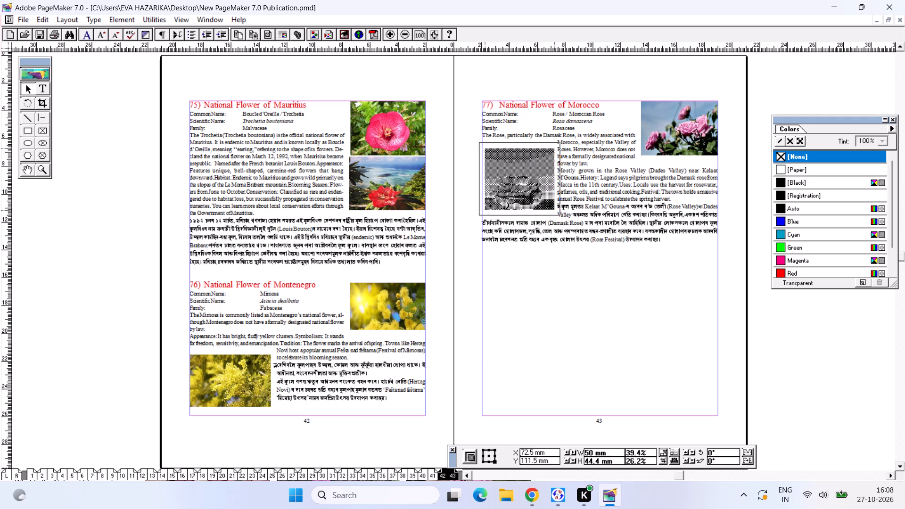
{"action": "left_click", "coordinate": [528, 182]}
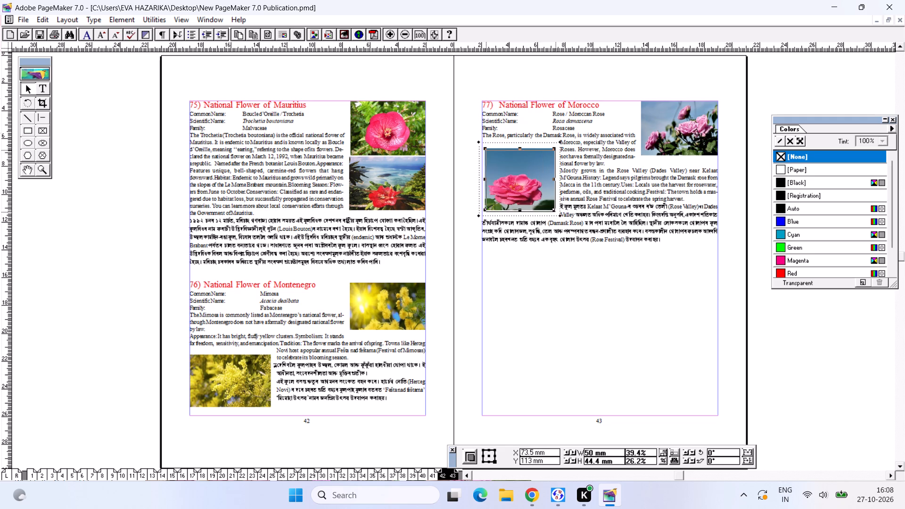
{"action": "left_click", "coordinate": [602, 193]}
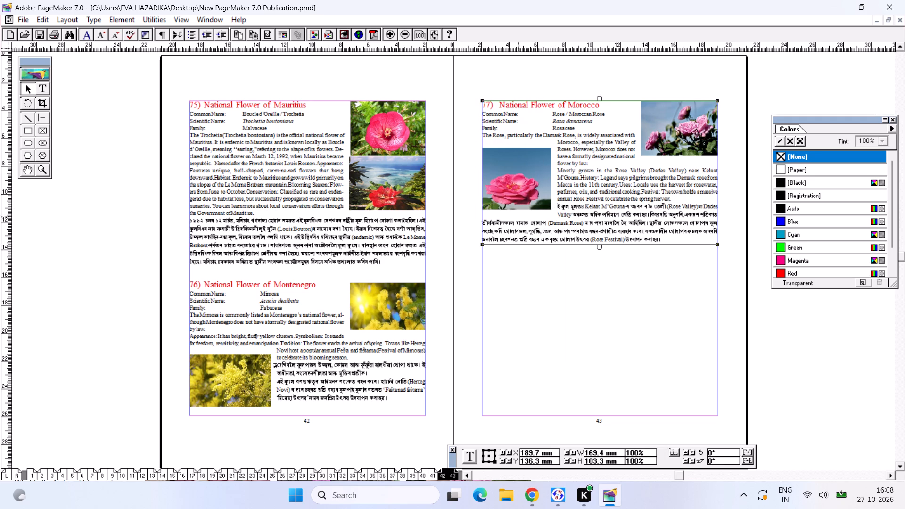
Save the publication with the finished entry 77 layout.
{"action": "key", "text": "ctrl+s"}
{"action": "key", "text": "ctrl+s"}
{"action": "left_click", "coordinate": [581, 275]}
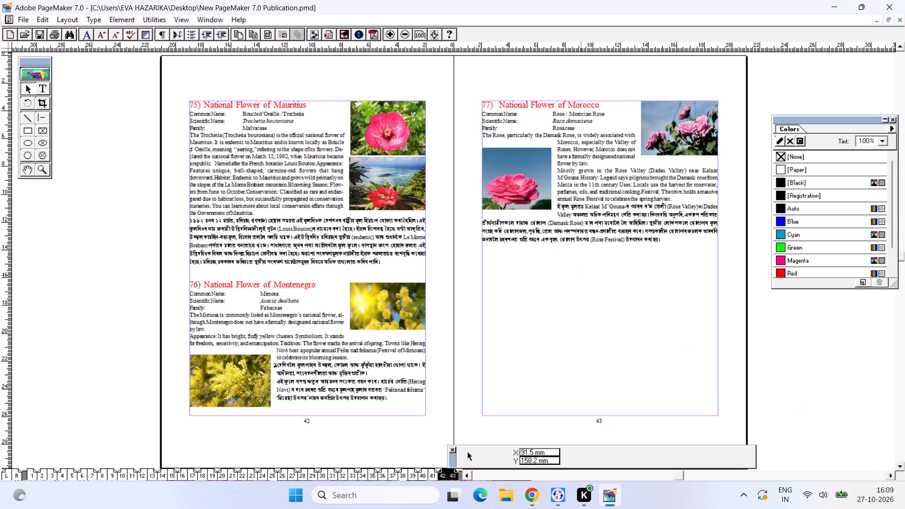
Switch to the national flowers (2) document and copy the entire Myanmar entry 80 text on page 94.
{"action": "key", "text": "ctrl+Tab"}
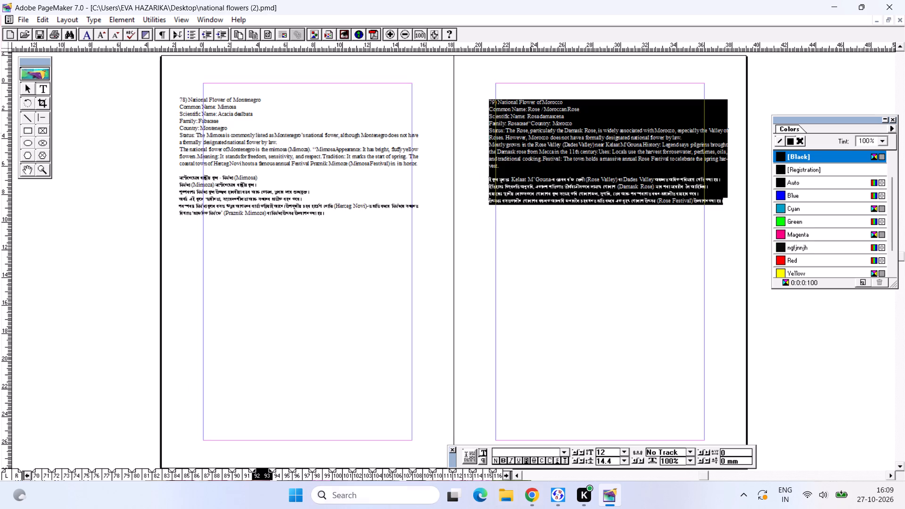
{"action": "left_click", "coordinate": [279, 469]}
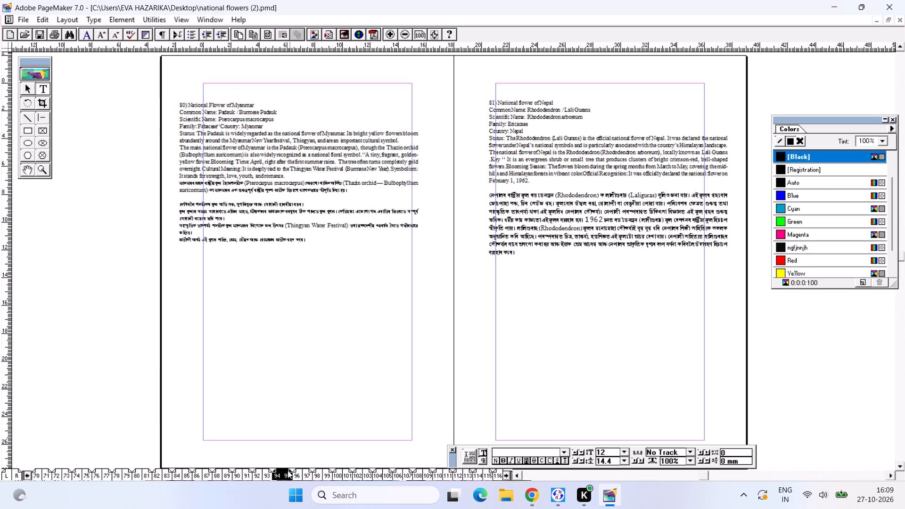
{"action": "left_click", "coordinate": [267, 474]}
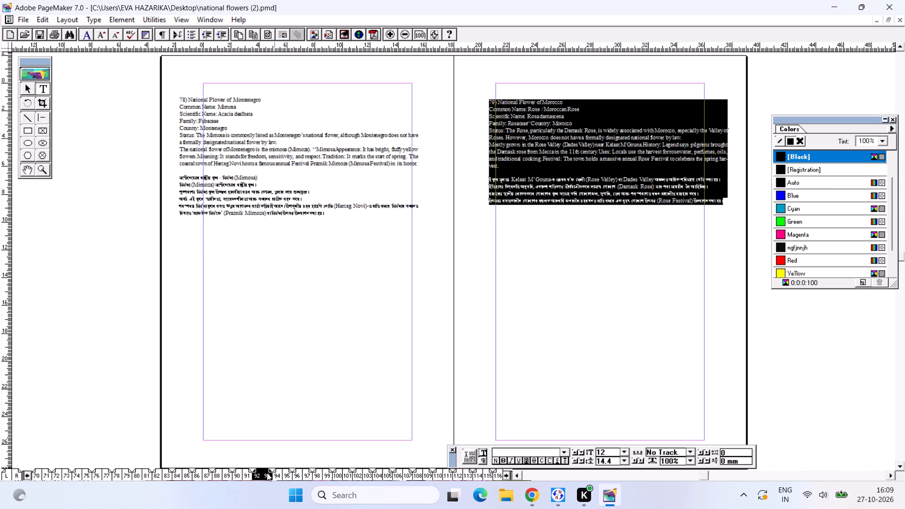
{"action": "left_click", "coordinate": [280, 470]}
{"action": "left_click", "coordinate": [257, 185]}
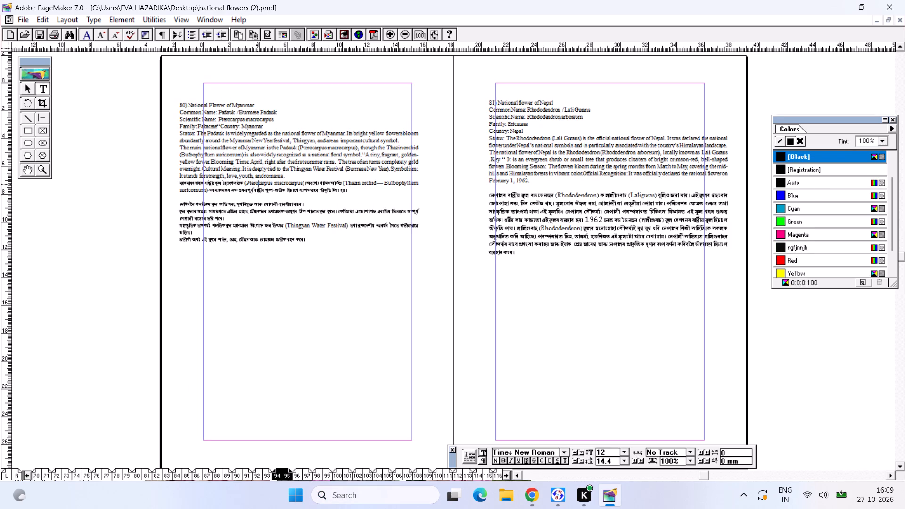
{"action": "key", "text": "ctrl+a"}
{"action": "key", "text": "ctrl+c"}
Paste the Myanmar text into New PageMaker 7.0 Publication and fit it between page 43's side margins, below entry 77 and ending at the bottom margin.
{"action": "key", "text": "ctrl+Tab"}
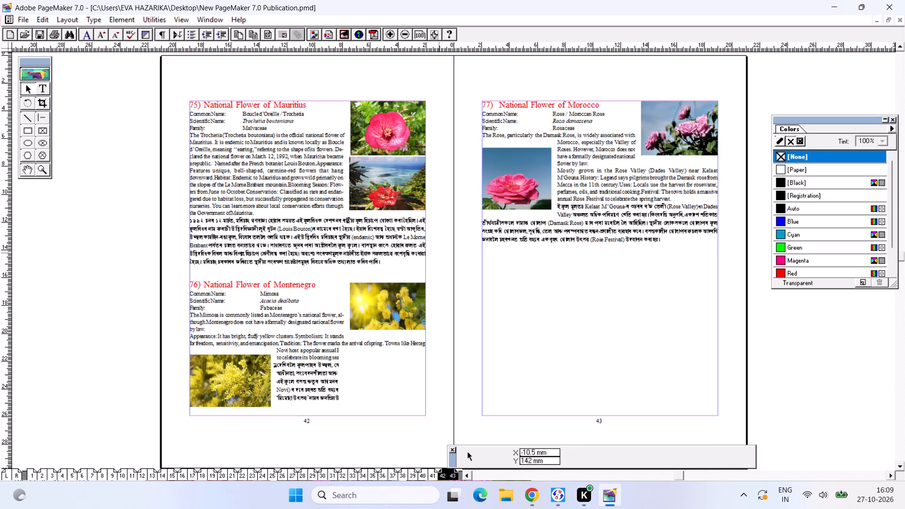
{"action": "key", "text": "ctrl+v"}
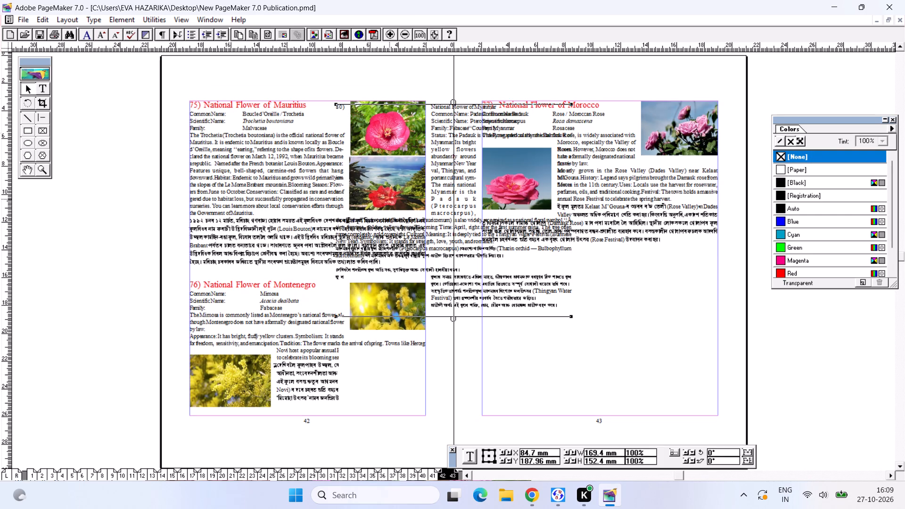
{"action": "left_click_drag", "start_coordinate": [447, 237], "coordinate": [593, 388]}
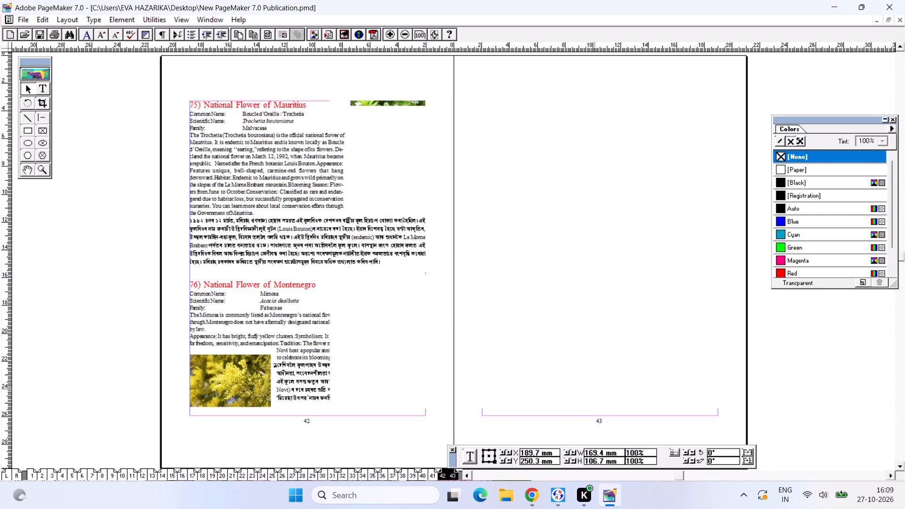
{"action": "left_click_drag", "start_coordinate": [593, 380], "coordinate": [602, 394]}
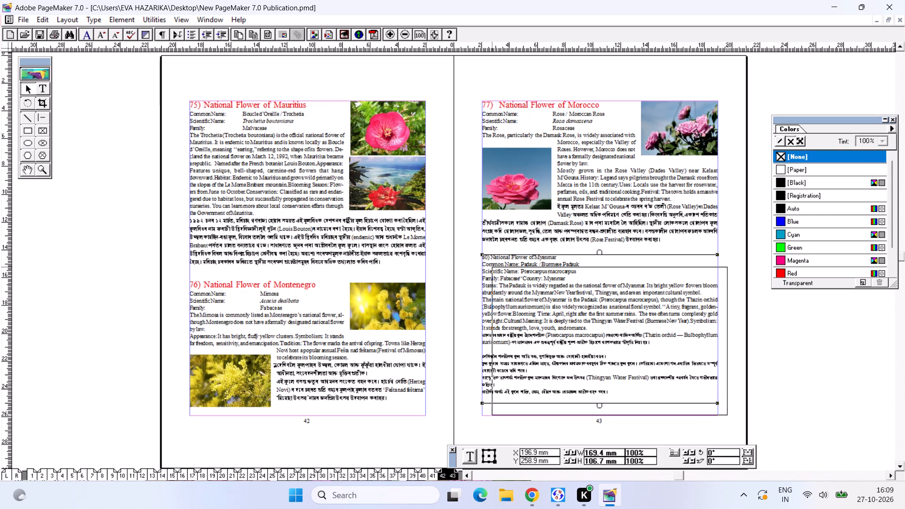
{"action": "left_click_drag", "start_coordinate": [602, 394], "coordinate": [595, 391]}
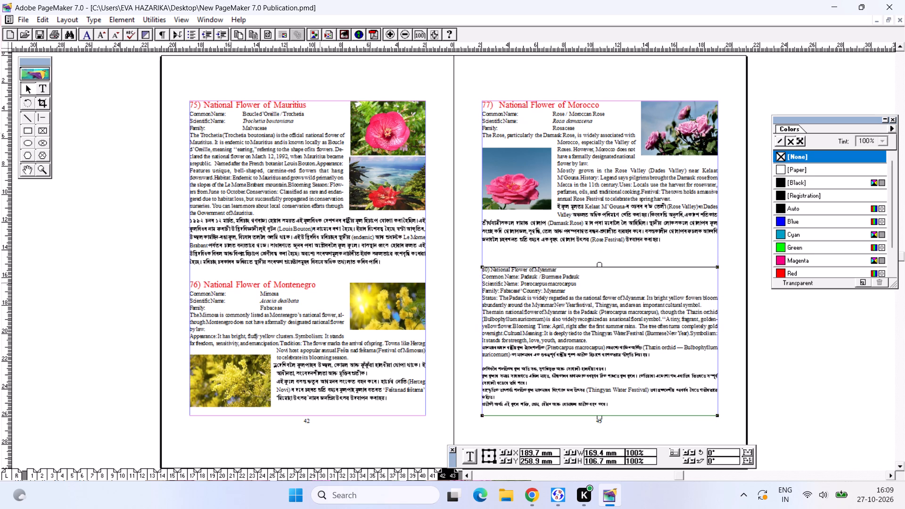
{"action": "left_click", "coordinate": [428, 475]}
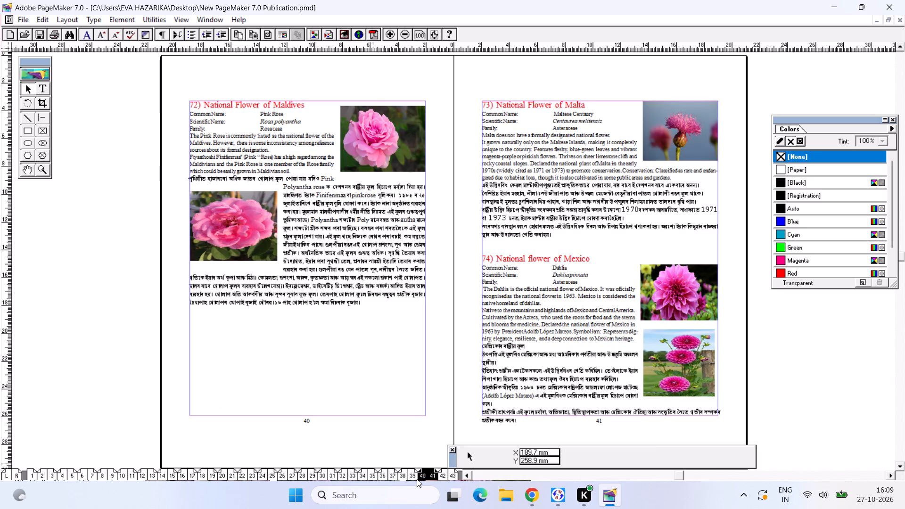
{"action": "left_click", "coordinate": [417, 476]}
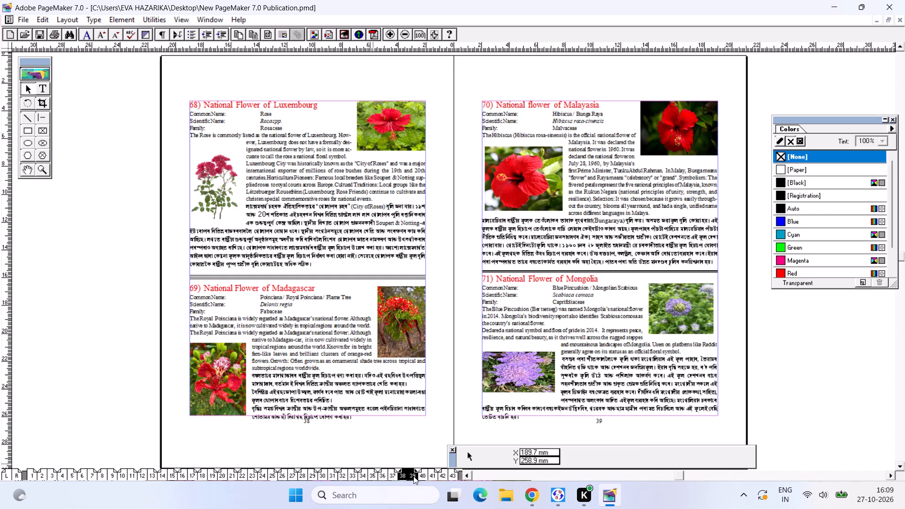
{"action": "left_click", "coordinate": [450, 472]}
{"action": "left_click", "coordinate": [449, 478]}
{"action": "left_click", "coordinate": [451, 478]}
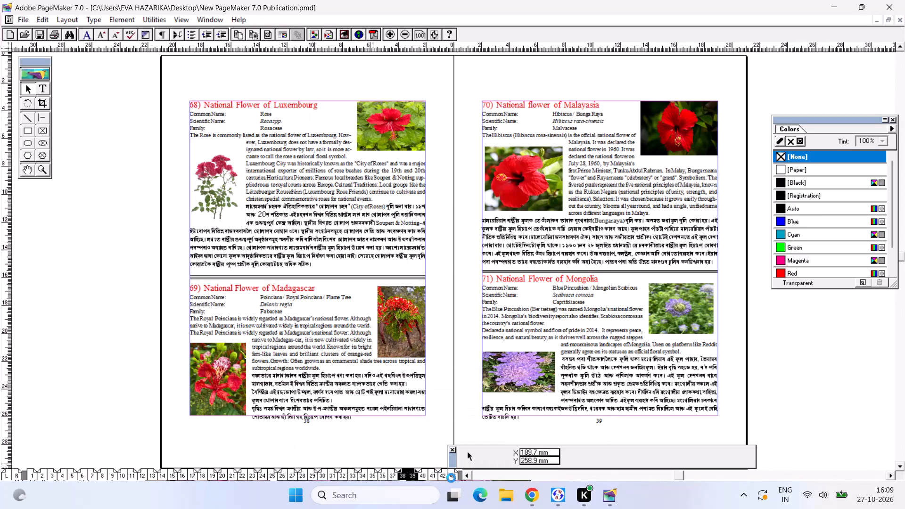
Format the heading "80) National Flower of Myanmar" on page 43 at 18 pt in Red.
{"action": "key", "text": "ctrl+1"}
{"action": "key", "text": "ctrl+2"}
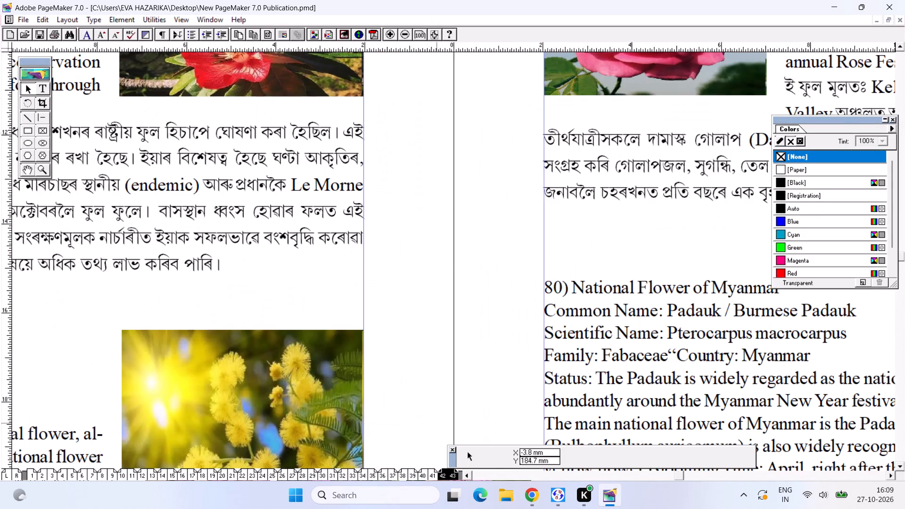
{"action": "left_click_drag", "start_coordinate": [494, 258], "coordinate": [149, 172], "text": "alt"}
{"action": "left_click_drag", "start_coordinate": [329, 223], "coordinate": [273, 164], "text": "alt"}
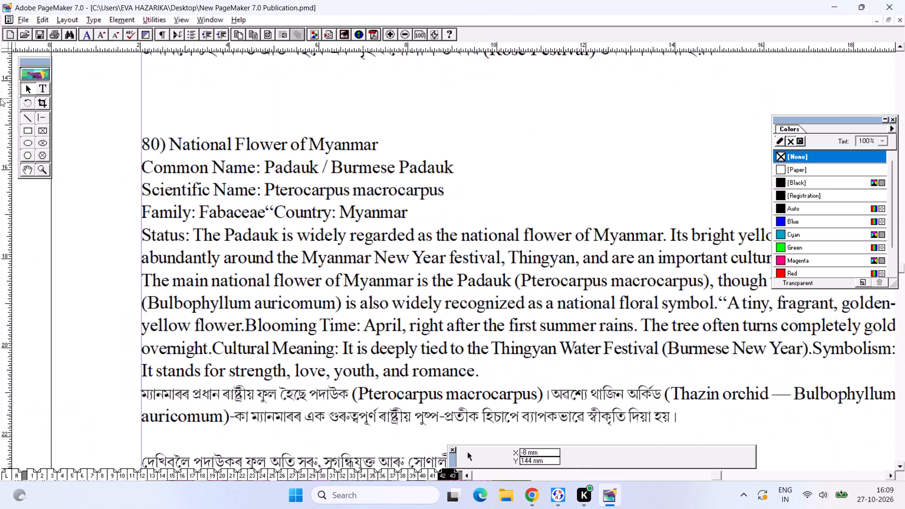
{"action": "left_click_drag", "start_coordinate": [222, 117], "coordinate": [213, 82], "text": "alt"}
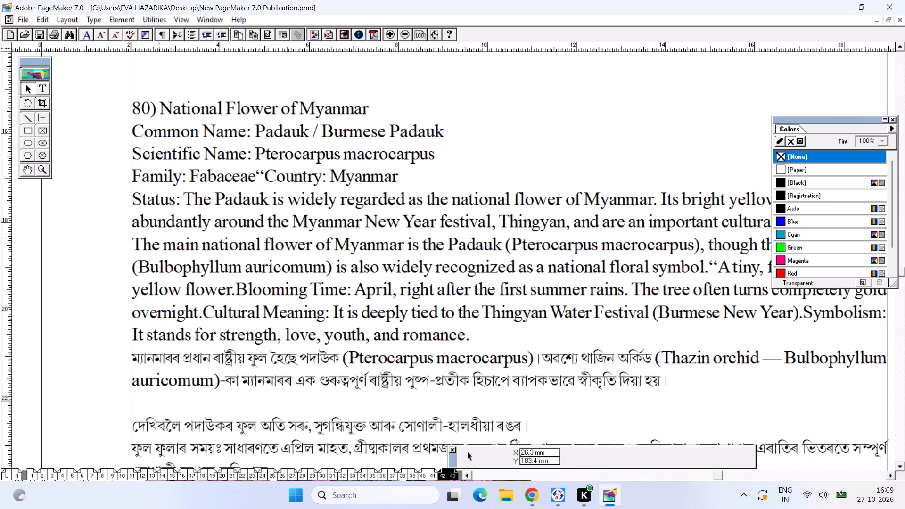
{"action": "left_click", "coordinate": [41, 95]}
{"action": "left_click_drag", "start_coordinate": [382, 117], "coordinate": [61, 106]}
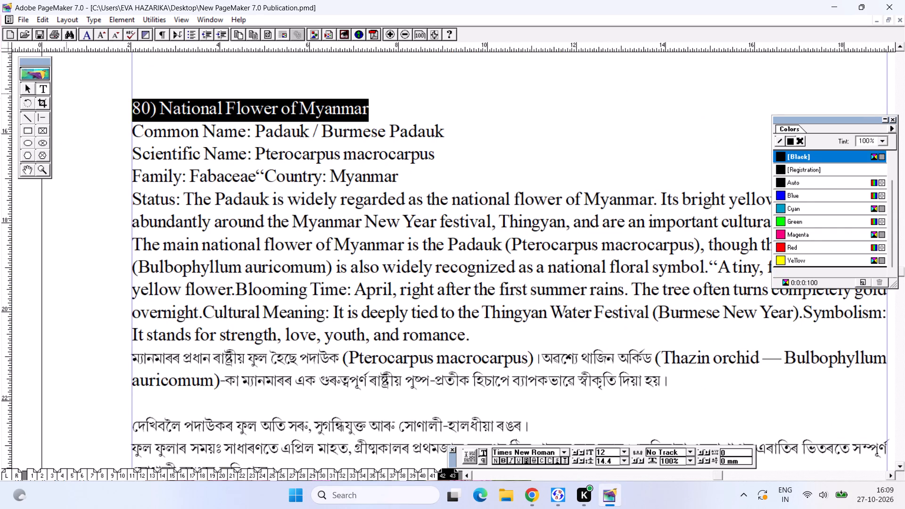
{"action": "key", "text": "ctrl+shift+period"}
{"action": "key", "text": "ctrl+shift+period"}
{"action": "key", "text": "ctrl+shift+period"}
{"action": "key", "text": "ctrl+shift+period"}
{"action": "key", "text": "ctrl+shift+period"}
{"action": "key", "text": "ctrl+shift+period"}
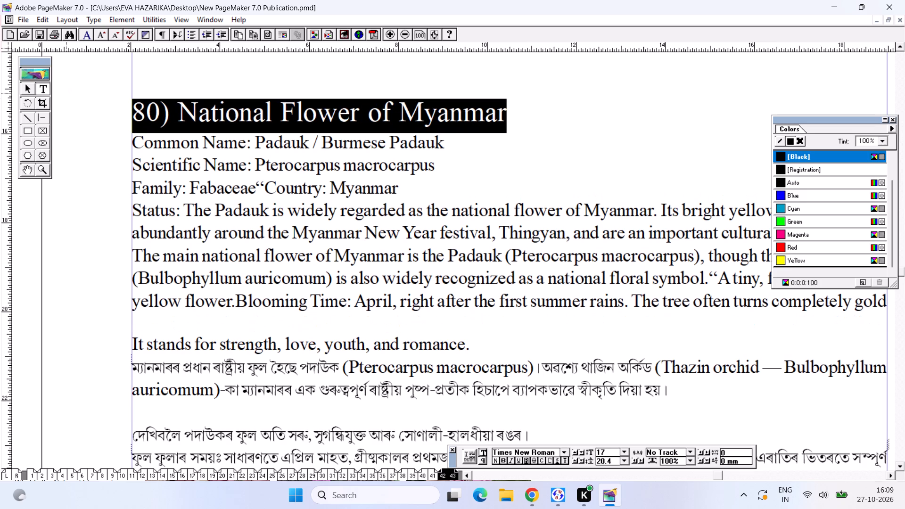
{"action": "left_click", "coordinate": [791, 243]}
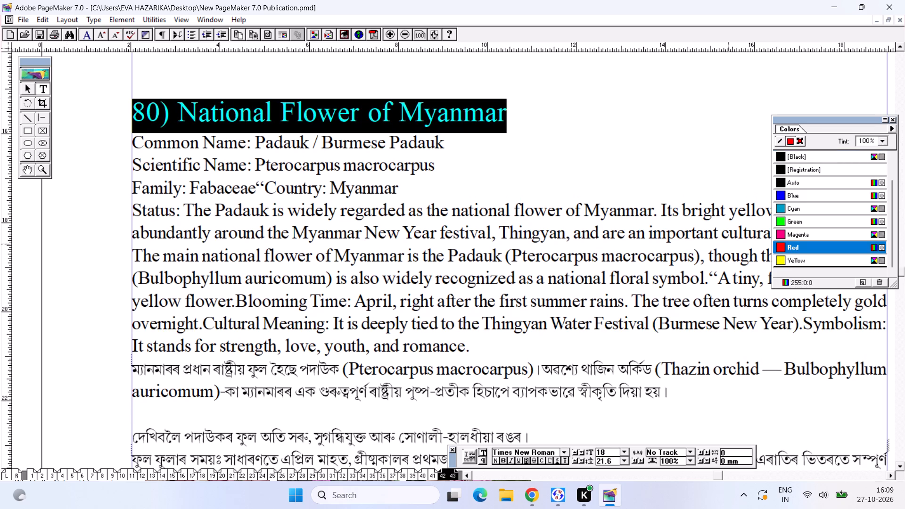
Delete the country text from Myanmar's Family line and tab-align the Common Name, Scientific Name and Family values in one column.
{"action": "left_click", "coordinate": [257, 147]}
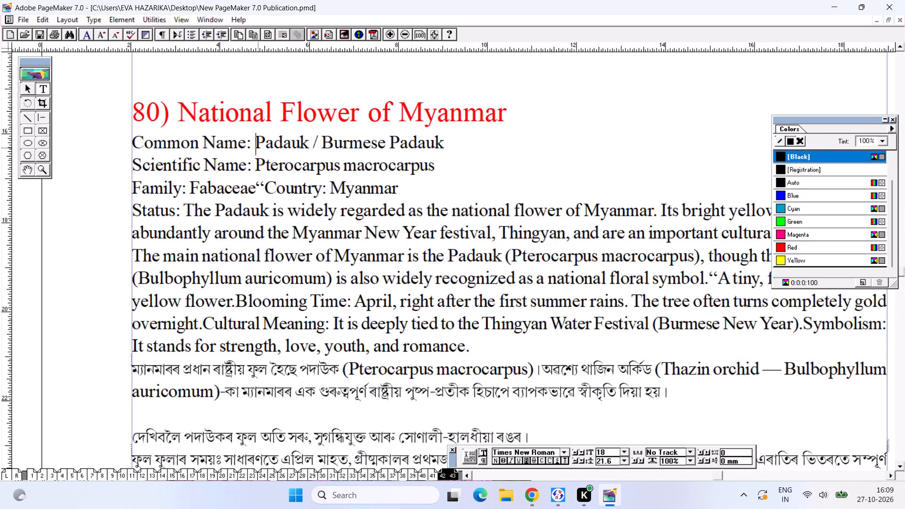
{"action": "key", "text": "Tab"}
{"action": "key", "text": "Tab"}
{"action": "left_click", "coordinate": [253, 159]}
{"action": "key", "text": "Tab"}
{"action": "key", "text": "Tab"}
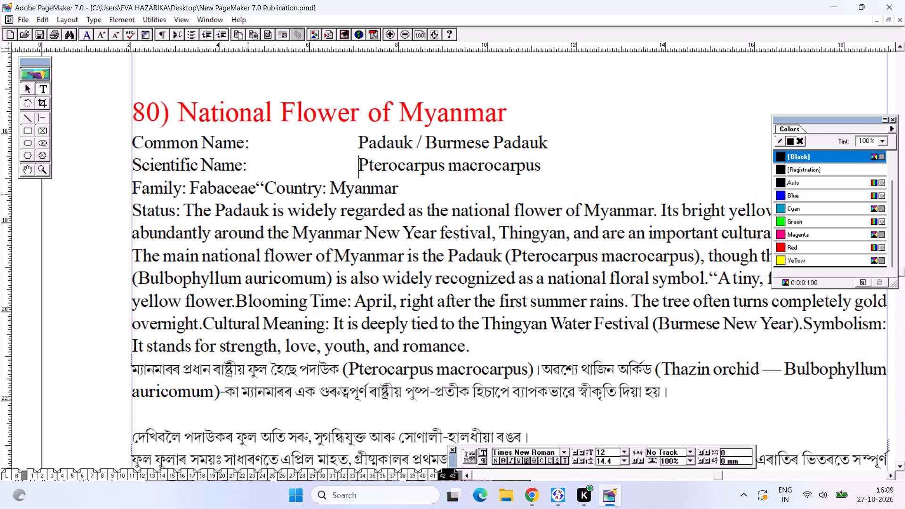
{"action": "left_click_drag", "start_coordinate": [256, 184], "coordinate": [445, 192]}
{"action": "key", "text": "BackSpace"}
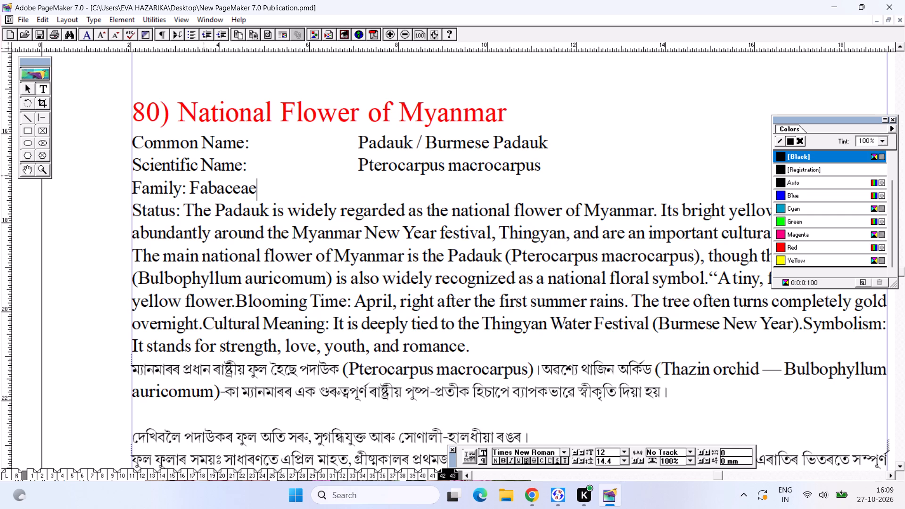
{"action": "left_click", "coordinate": [193, 188]}
{"action": "key", "text": "Tab"}
{"action": "key", "text": "Tab"}
{"action": "key", "text": "Tab"}
{"action": "key", "text": "Tab"}
Italicise the scientific name Pterocarpus macrocarpus in the Myanmar entry and save the publication.
{"action": "left_click_drag", "start_coordinate": [357, 164], "coordinate": [542, 166]}
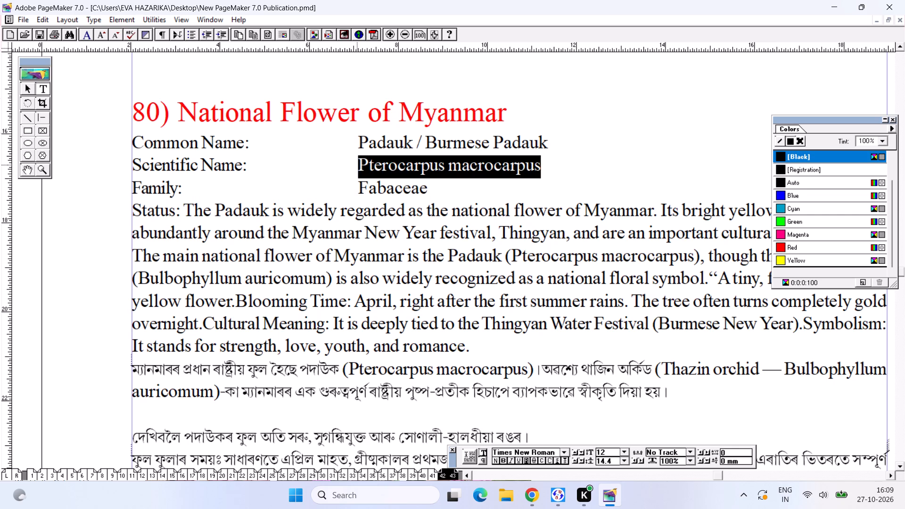
{"action": "key", "text": "ctrl+shift+i"}
{"action": "key", "text": "ctrl+s"}
{"action": "key", "text": "ctrl+s"}
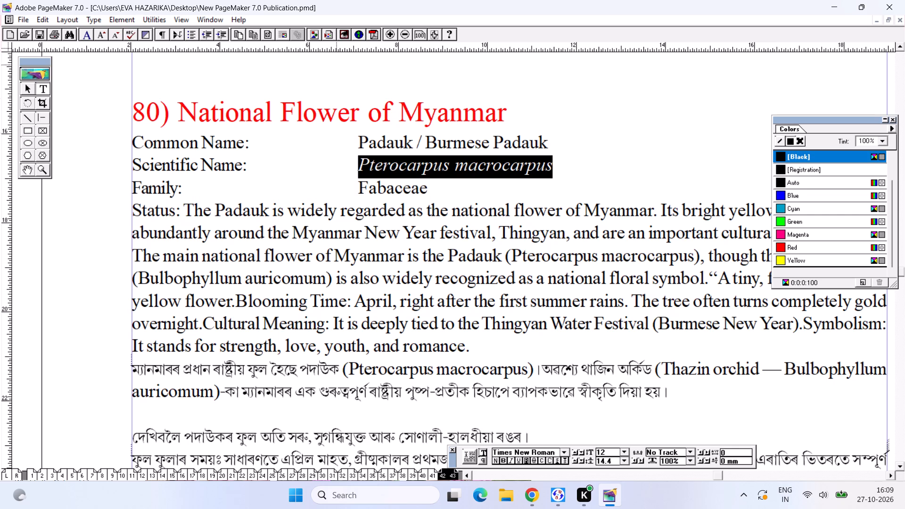
Delete the "Status:" label and the blank line between the Assamese paragraphs in the Myanmar entry, and save the publication.
{"action": "left_click_drag", "start_coordinate": [185, 213], "coordinate": [121, 203]}
{"action": "key", "text": "BackSpace"}
{"action": "key", "text": "ctrl+s"}
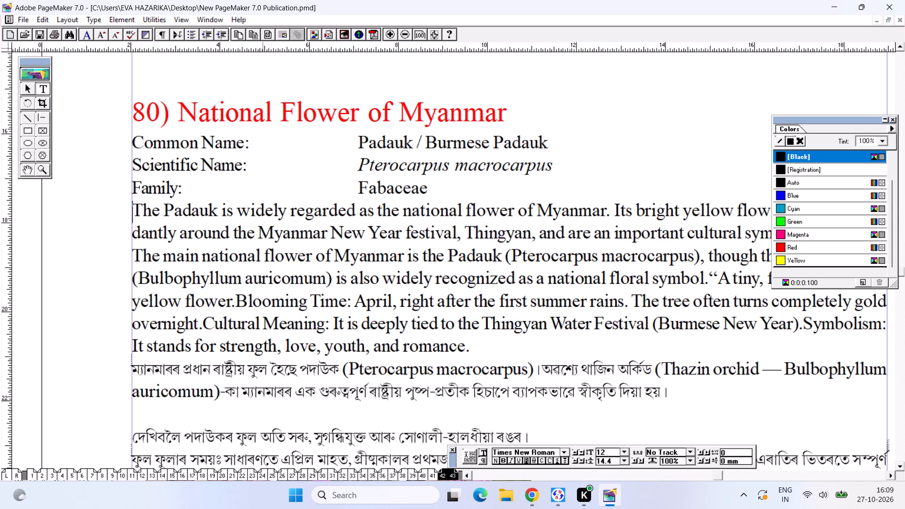
{"action": "left_click_drag", "start_coordinate": [264, 340], "coordinate": [182, 231], "text": "alt"}
{"action": "left_click", "coordinate": [190, 309]}
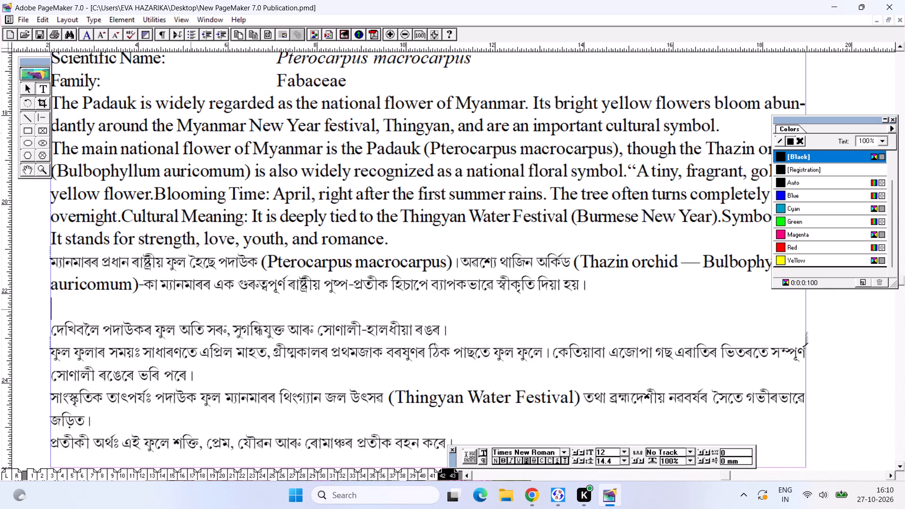
{"action": "key", "text": "BackSpace"}
Set the Assamese wording before "(Pterocarpus macrocarpus)" and before "(Thazin orchid" in the Myanmar entry to 14 pt and save.
{"action": "left_click_drag", "start_coordinate": [49, 255], "coordinate": [214, 277]}
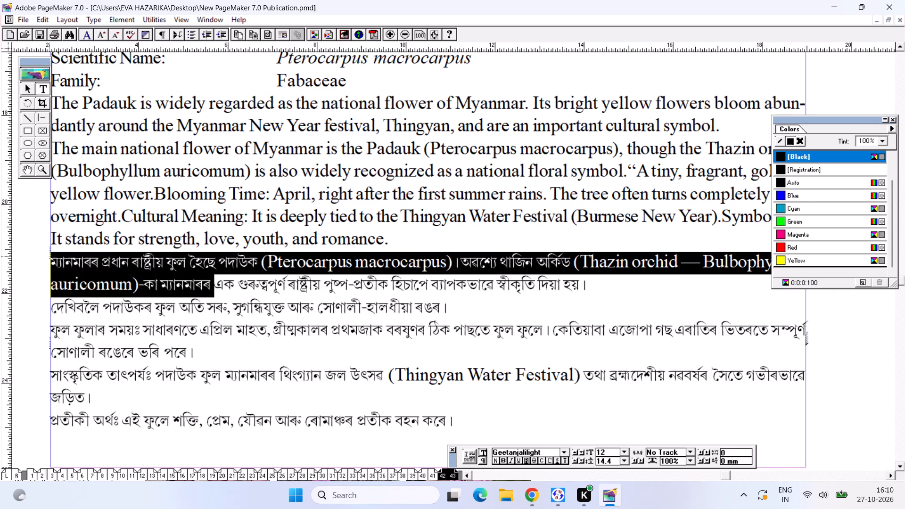
{"action": "left_click_drag", "start_coordinate": [214, 277], "coordinate": [257, 271]}
{"action": "key", "text": "ctrl+shift+period"}
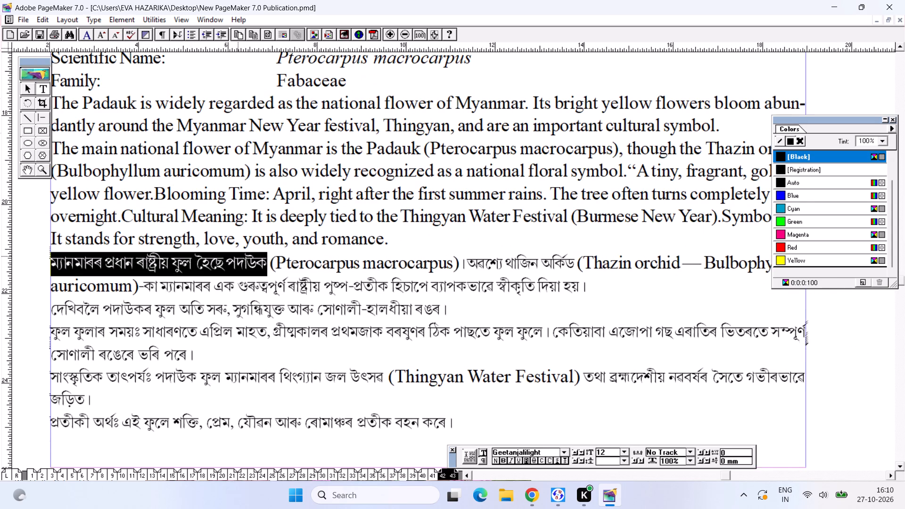
{"action": "key", "text": "ctrl+shift+period"}
{"action": "key", "text": "ctrl+s"}
{"action": "key", "text": "ctrl+s"}
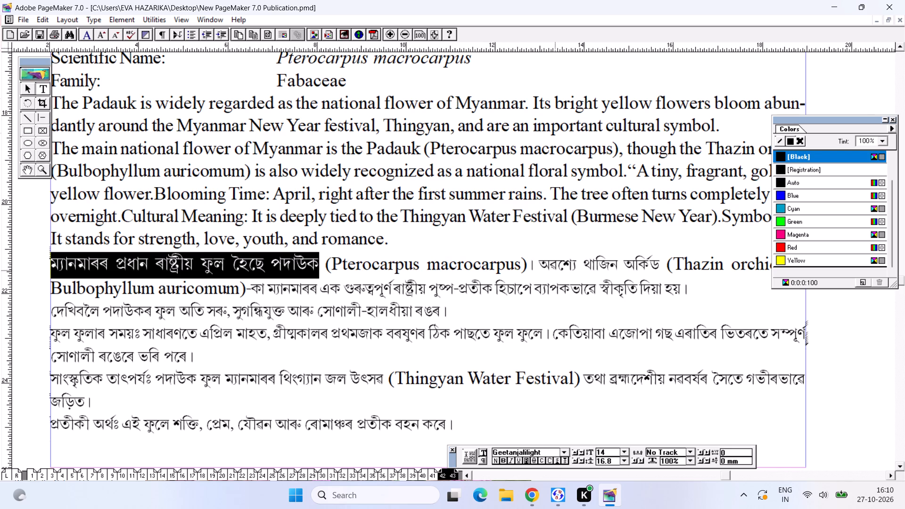
{"action": "left_click_drag", "start_coordinate": [531, 265], "coordinate": [650, 270]}
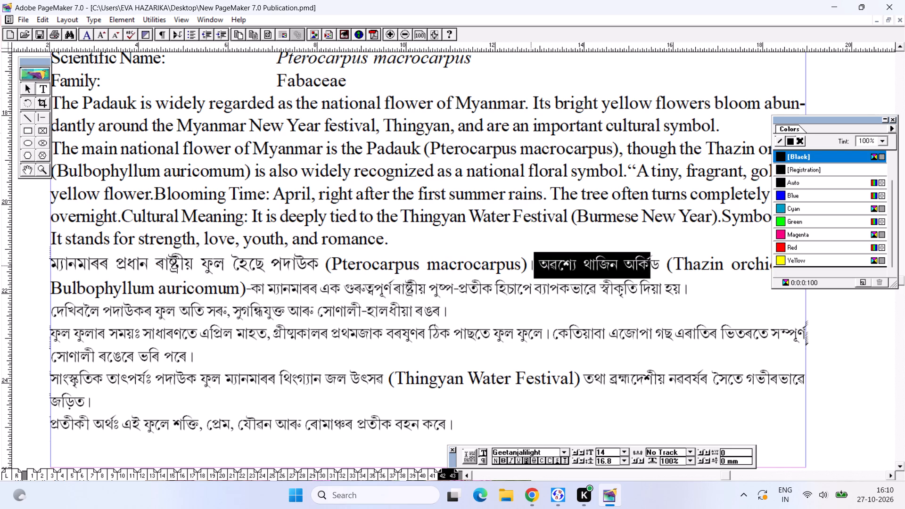
{"action": "left_click_drag", "start_coordinate": [650, 270], "coordinate": [658, 267]}
{"action": "key", "text": "ctrl+shift+period"}
{"action": "key", "text": "ctrl+shift+period"}
{"action": "key", "text": "ctrl+s"}
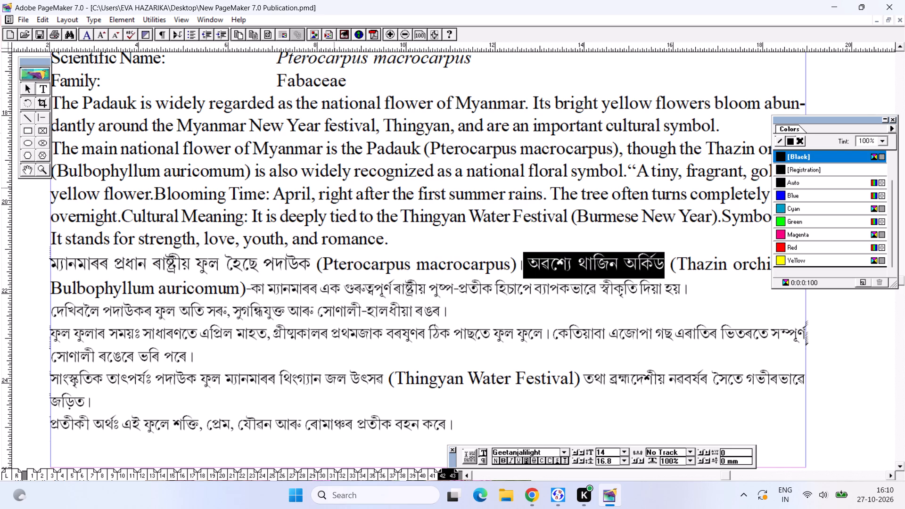
Set the rest of the Myanmar entry's Assamese text, on both sides of "(Thingyan Water Festival)", to 14 pt.
{"action": "left_click_drag", "start_coordinate": [339, 335], "coordinate": [311, 301], "text": "alt"}
{"action": "left_click_drag", "start_coordinate": [226, 251], "coordinate": [350, 347]}
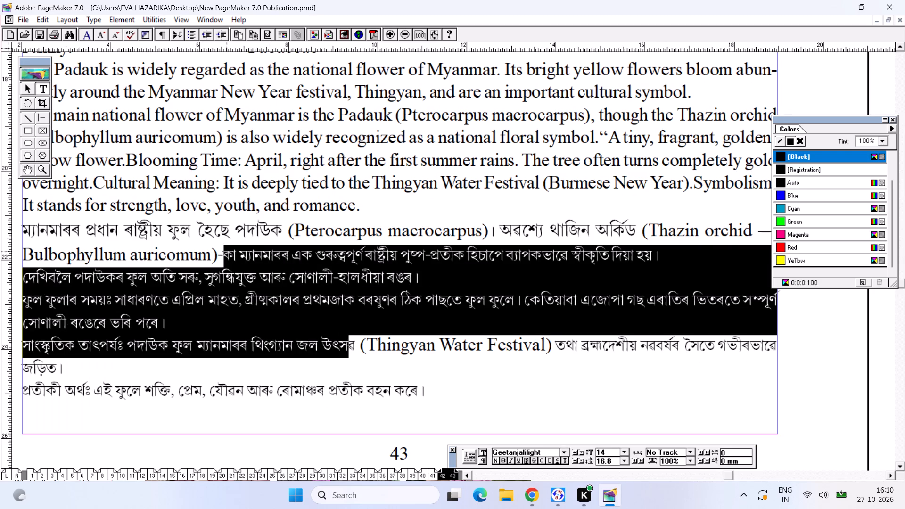
{"action": "left_click_drag", "start_coordinate": [350, 347], "coordinate": [353, 347]}
{"action": "key", "text": "ctrl+shift+period"}
{"action": "key", "text": "ctrl+shift+period"}
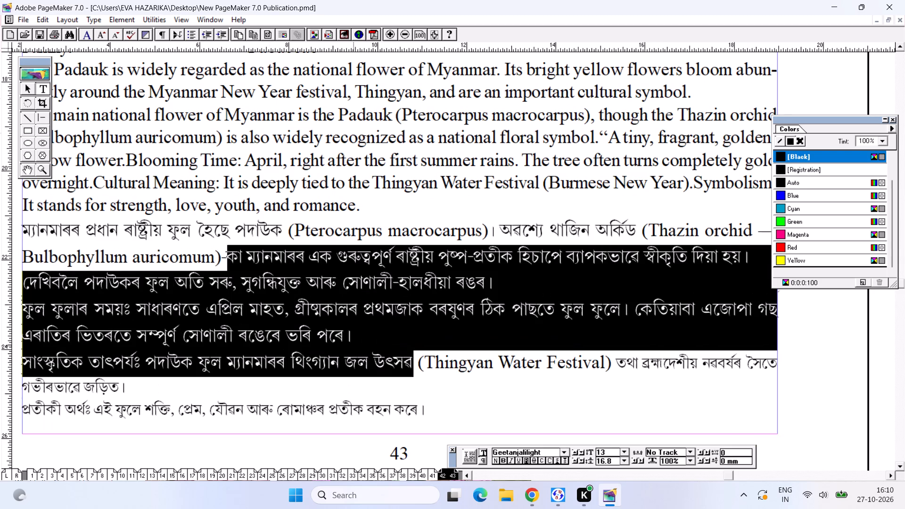
{"action": "left_click_drag", "start_coordinate": [510, 398], "coordinate": [548, 372]}
{"action": "left_click", "coordinate": [569, 373]}
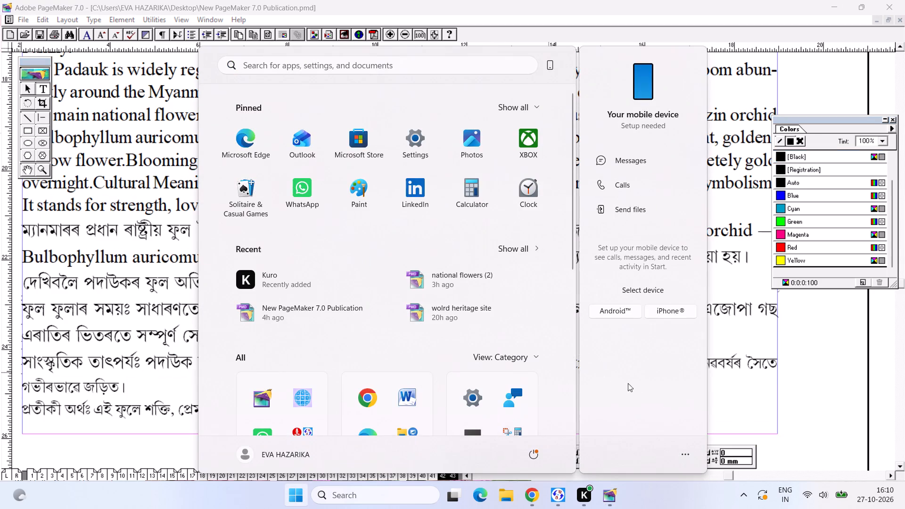
{"action": "left_click", "coordinate": [768, 381]}
{"action": "left_click_drag", "start_coordinate": [622, 359], "coordinate": [638, 431]}
{"action": "key", "text": "ctrl+shift+period"}
{"action": "key", "text": "ctrl+shift+period"}
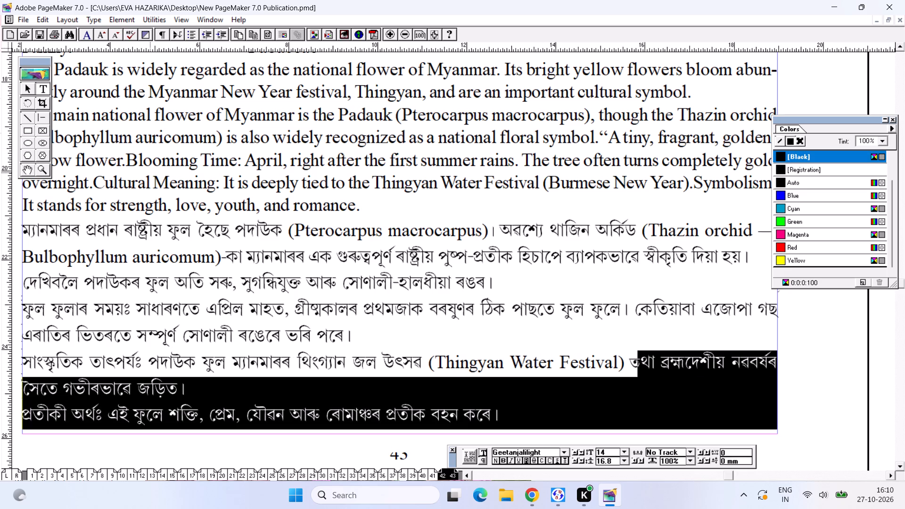
{"action": "left_click_drag", "start_coordinate": [630, 359], "coordinate": [636, 369]}
{"action": "key", "text": "ctrl+shift+period"}
{"action": "key", "text": "ctrl+shift+period"}
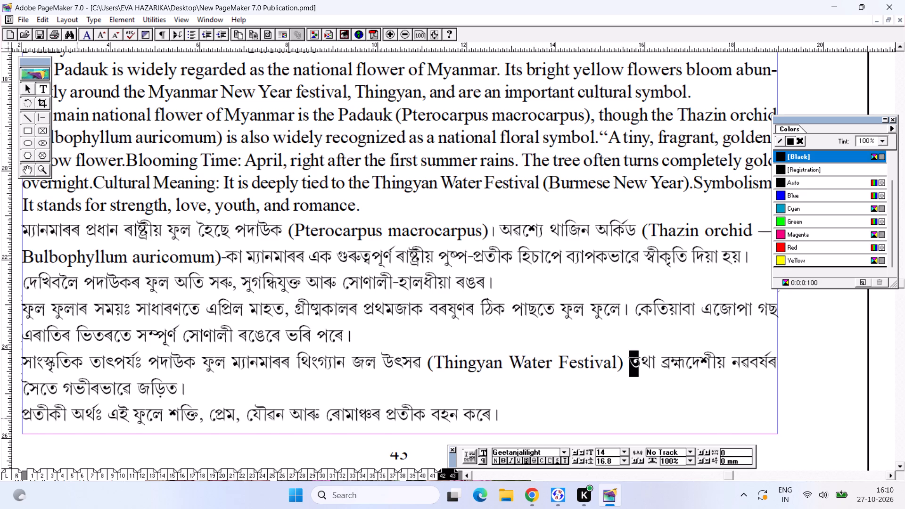
Delete the Assamese labels সাংস্কৃতিক তাৎপৰ্যঃ, ফুল ফুলাৰ সময়ঃ and প্ৰতীকী অৰ্থঃ, joining their sentences into one running paragraph.
{"action": "left_click_drag", "start_coordinate": [144, 366], "coordinate": [31, 361]}
{"action": "scroll", "coordinate": [95, 362], "scroll_direction": "right", "scroll_amount": 1}
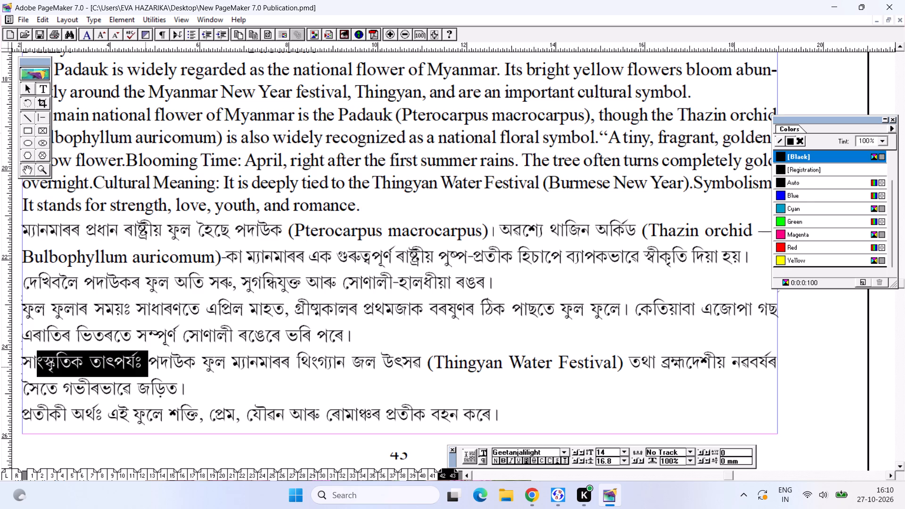
{"action": "scroll", "coordinate": [31, 361], "scroll_direction": "right", "scroll_amount": 1}
{"action": "left_click_drag", "start_coordinate": [31, 361], "coordinate": [16, 350]}
{"action": "key", "text": "BackSpace"}
{"action": "key", "text": "BackSpace"}
{"action": "key", "text": "space"}
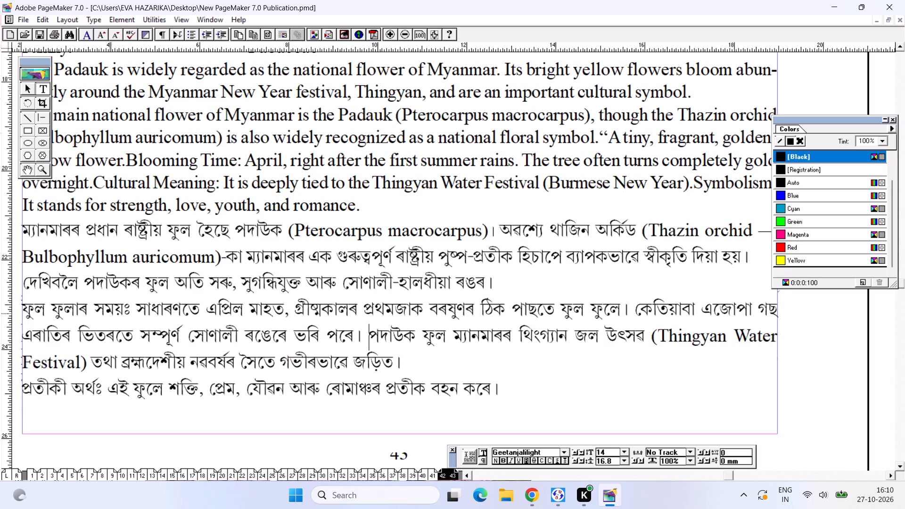
{"action": "left_click_drag", "start_coordinate": [128, 312], "coordinate": [13, 303]}
{"action": "key", "text": "BackSpace"}
{"action": "key", "text": "BackSpace"}
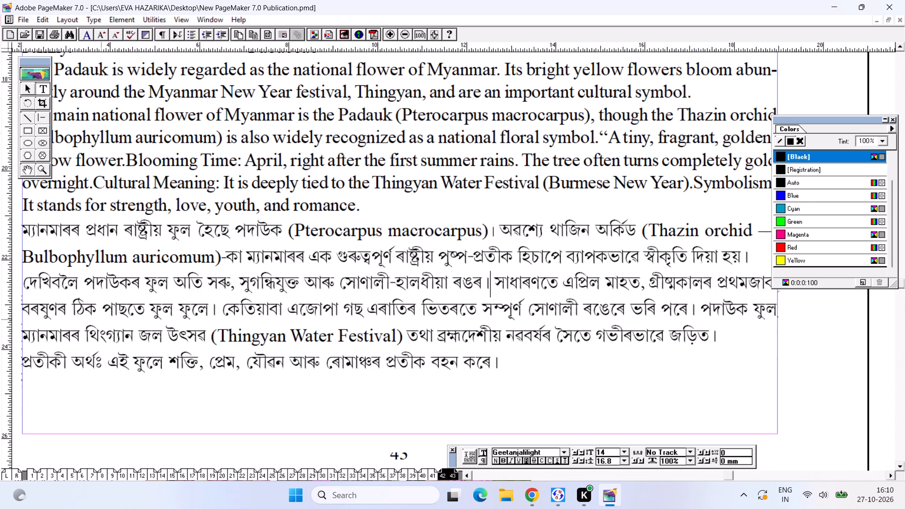
{"action": "key", "text": "space"}
{"action": "left_click", "coordinate": [92, 360]}
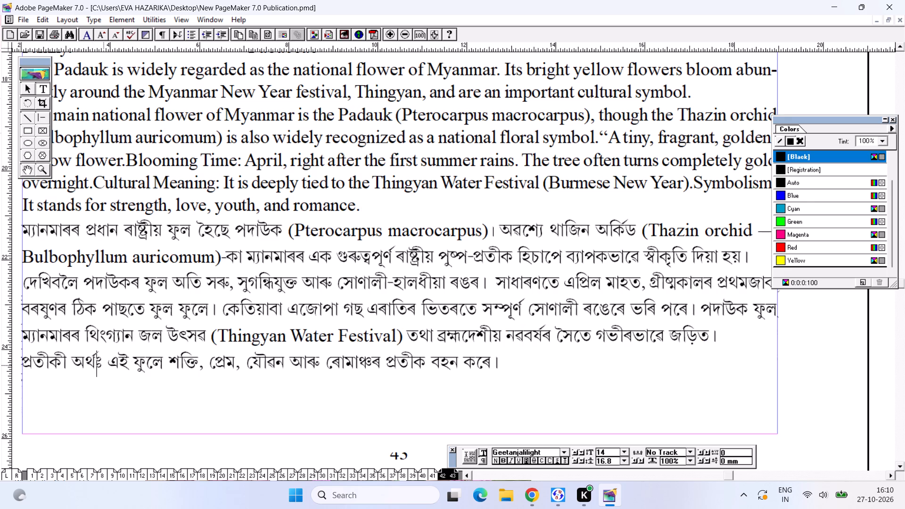
{"action": "left_click_drag", "start_coordinate": [104, 365], "coordinate": [22, 361]}
{"action": "key", "text": "BackSpace"}
{"action": "key", "text": "BackSpace"}
{"action": "key", "text": "space"}
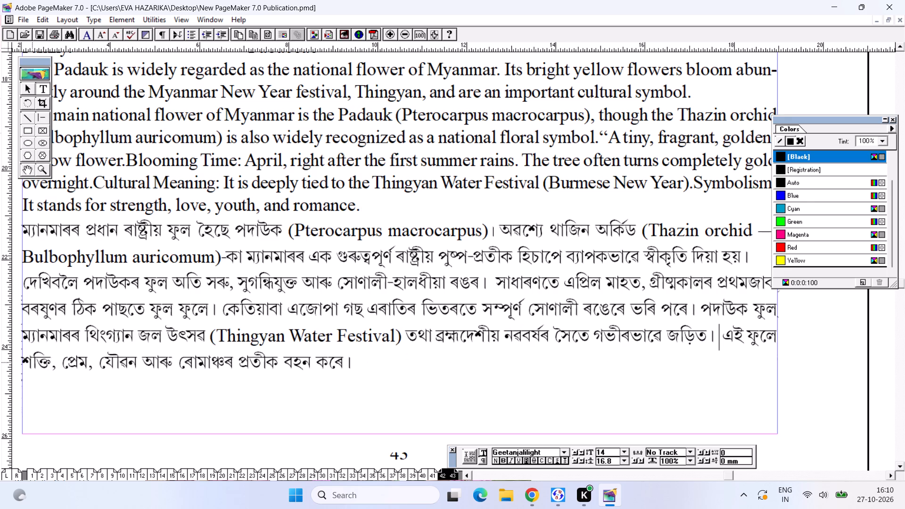
Renumber the Myanmar heading on page 43 as 78) and save the publication.
{"action": "key", "text": "ctrl+0"}
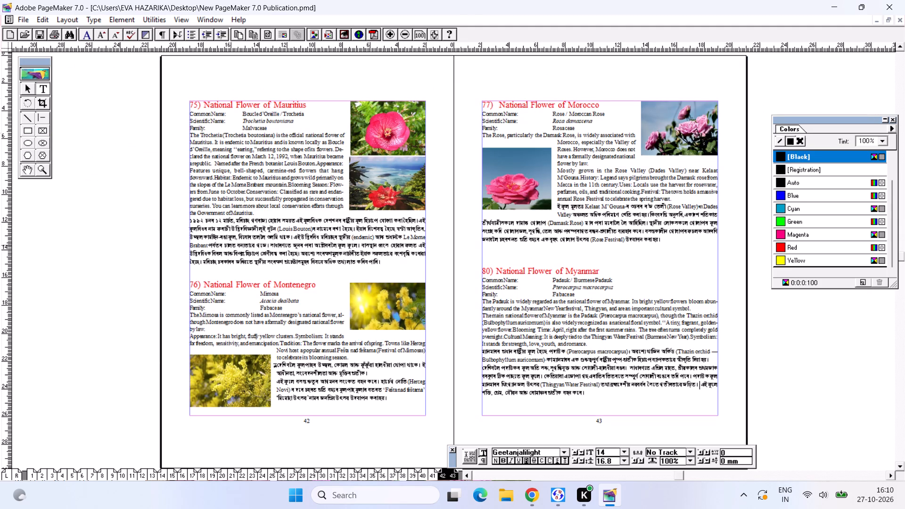
{"action": "left_click", "coordinate": [484, 267]}
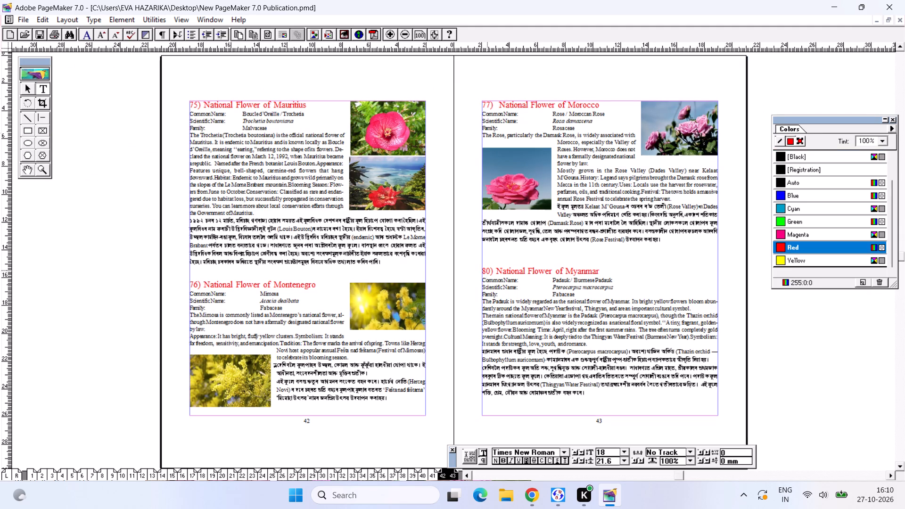
{"action": "left_click_drag", "start_coordinate": [486, 270], "coordinate": [473, 275]}
{"action": "left_click_drag", "start_coordinate": [488, 270], "coordinate": [477, 273]}
{"action": "left_click_drag", "start_coordinate": [477, 273], "coordinate": [477, 274]}
{"action": "key", "text": "7"}
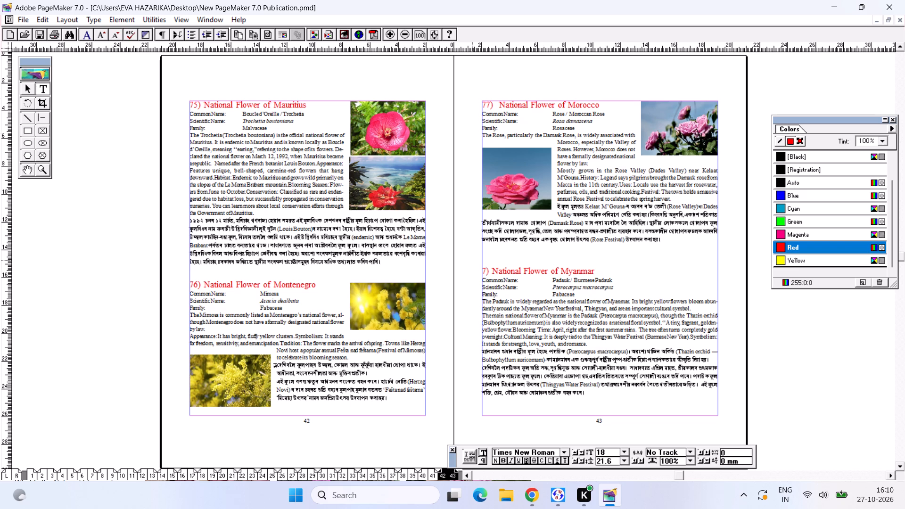
{"action": "key", "text": "8"}
{"action": "key", "text": "ctrl+s"}
{"action": "key", "text": "ctrl+s"}
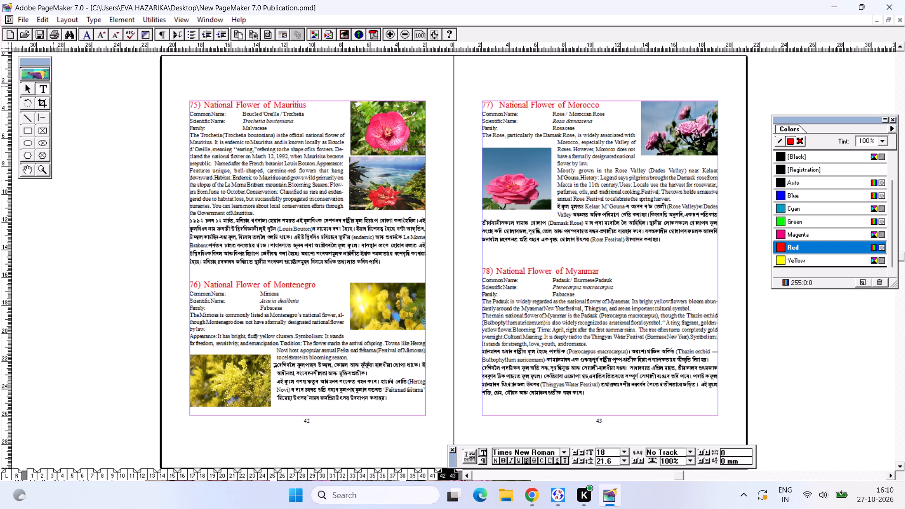
{"action": "left_click_drag", "start_coordinate": [45, 88], "coordinate": [52, 92]}
{"action": "left_click", "coordinate": [582, 367]}
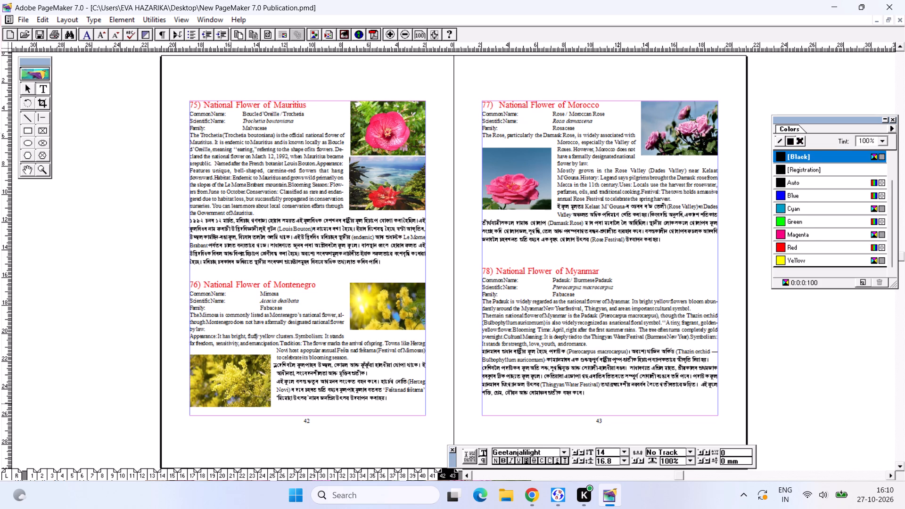
{"action": "key", "text": "ctrl+s"}
{"action": "key", "text": "ctrl+s"}
{"action": "key", "text": "ctrl+s"}
Copy "National Flower of Myanmar" from the heading and search Google Images for it in Chrome.
{"action": "left_click_drag", "start_coordinate": [497, 270], "coordinate": [621, 269]}
{"action": "key", "text": "ctrl+c"}
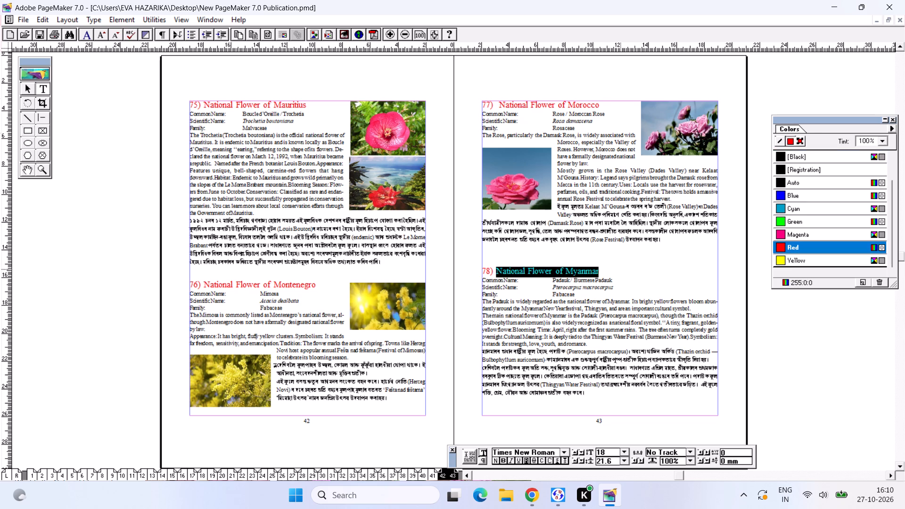
{"action": "key", "text": "ctrl+c"}
{"action": "key", "text": "ctrl+Tab"}
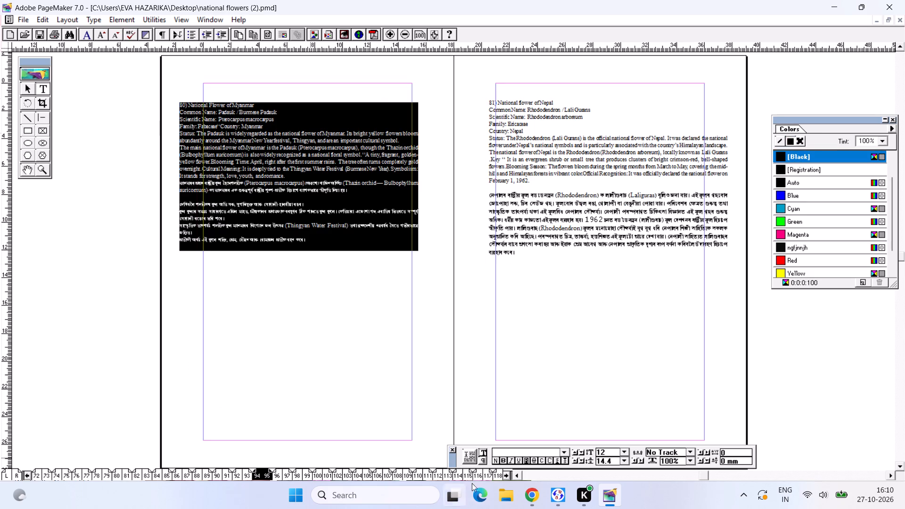
{"action": "key", "text": "ctrl+Tab"}
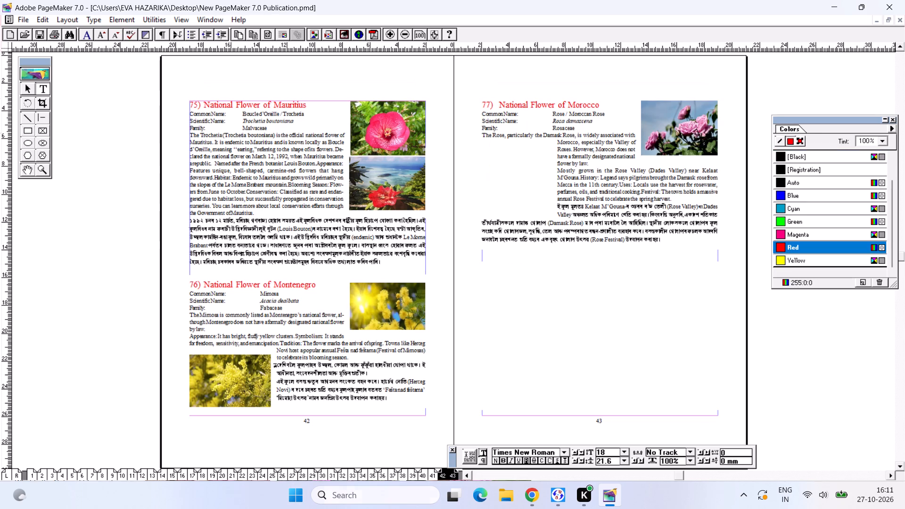
{"action": "left_click", "coordinate": [525, 506]}
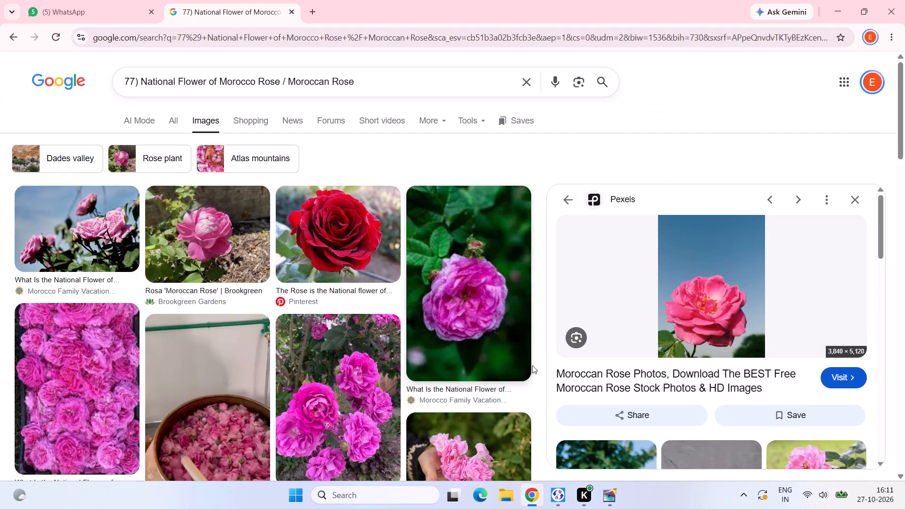
{"action": "left_click_drag", "start_coordinate": [370, 80], "coordinate": [110, 80]}
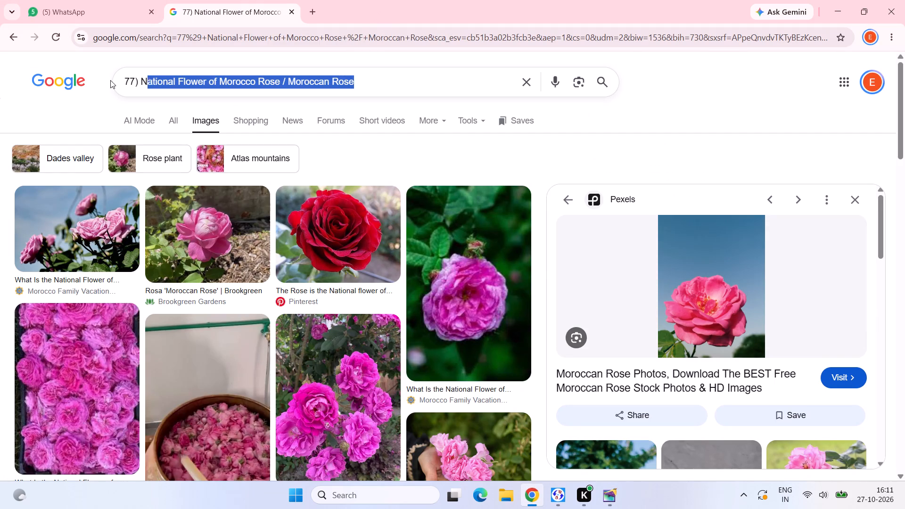
{"action": "left_click_drag", "start_coordinate": [110, 80], "coordinate": [69, 76]}
{"action": "key", "text": "ctrl+v"}
{"action": "key", "text": "Return"}
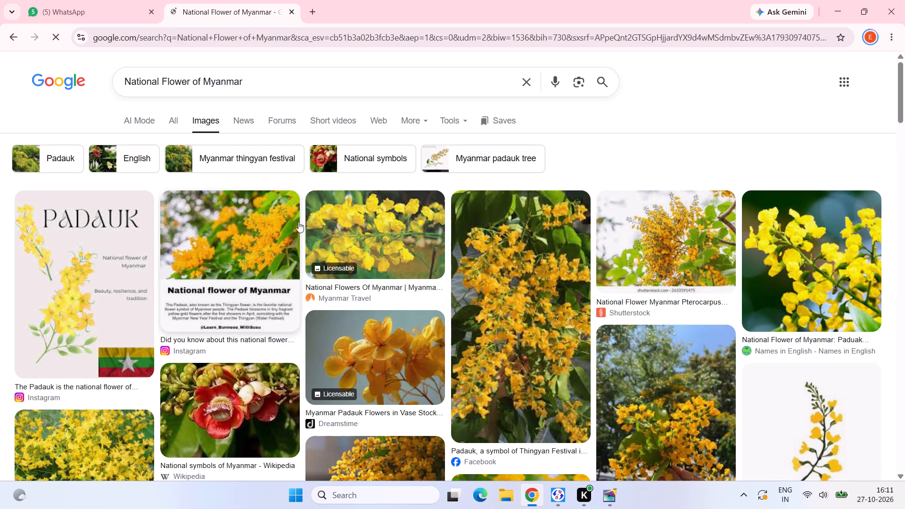
Switch to PageMaker and read through the Myanmar entry's English and Assamese text on page 43 up close.
{"action": "left_click", "coordinate": [610, 504]}
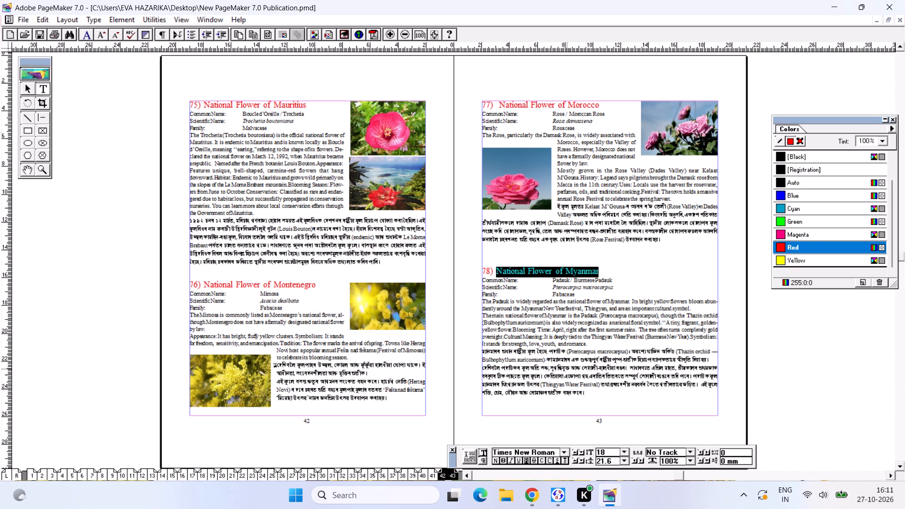
{"action": "key", "text": "ctrl+2"}
{"action": "left_click_drag", "start_coordinate": [494, 371], "coordinate": [475, 324], "text": "alt"}
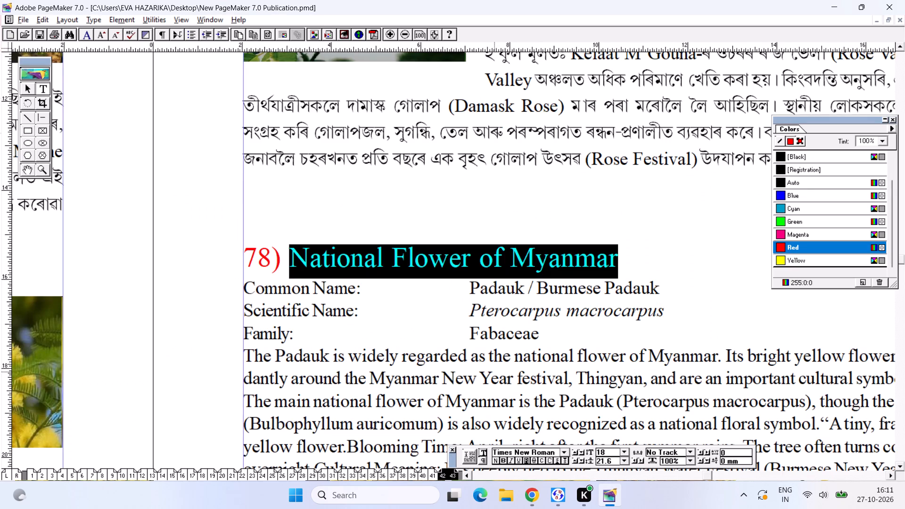
{"action": "left_click_drag", "start_coordinate": [475, 324], "coordinate": [451, 252], "text": "alt"}
{"action": "left_click_drag", "start_coordinate": [446, 328], "coordinate": [424, 179], "text": "alt"}
{"action": "left_click", "coordinate": [424, 177], "text": "alt"}
{"action": "left_click_drag", "start_coordinate": [413, 312], "coordinate": [373, 288], "text": "alt"}
{"action": "left_click_drag", "start_coordinate": [420, 319], "coordinate": [385, 343], "text": "alt"}
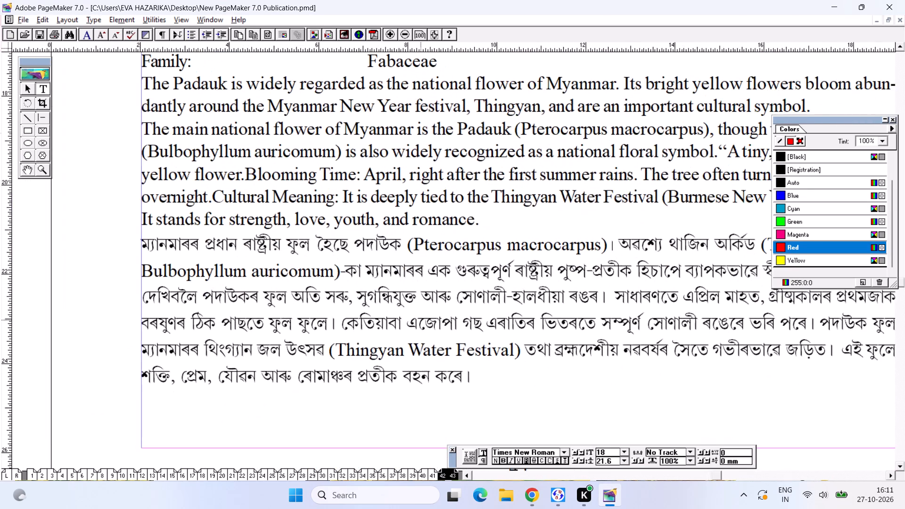
{"action": "left_click_drag", "start_coordinate": [385, 343], "coordinate": [361, 377], "text": "alt"}
{"action": "left_click_drag", "start_coordinate": [385, 351], "coordinate": [364, 360], "text": "alt"}
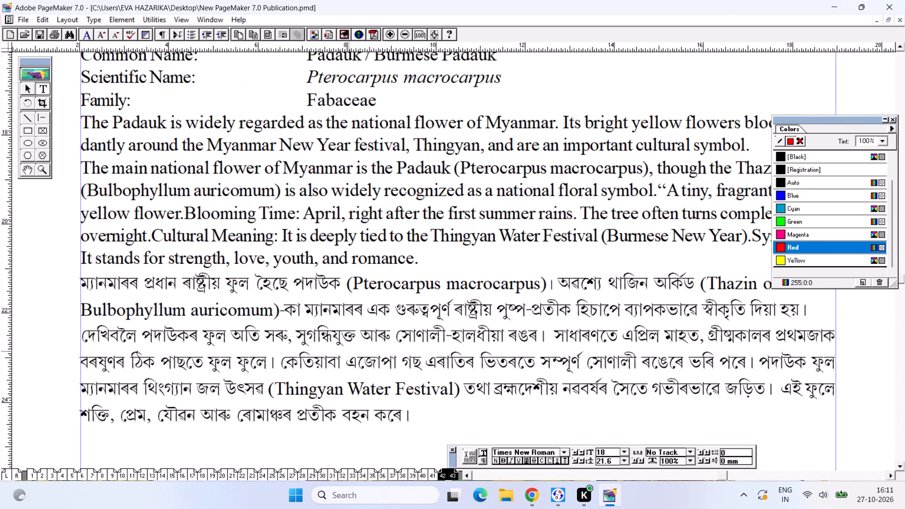
{"action": "left_click_drag", "start_coordinate": [387, 323], "coordinate": [378, 392], "text": "alt"}
{"action": "key", "text": "ctrl+0"}
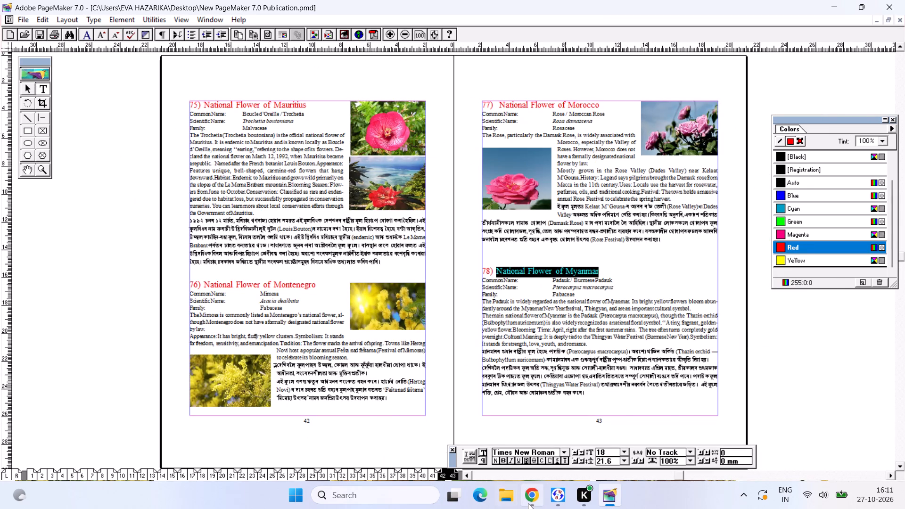
In Chrome's Myanmar image results, open the tall Facebook photo of yellow Padauk blossoms and copy the image.
{"action": "left_click", "coordinate": [528, 503]}
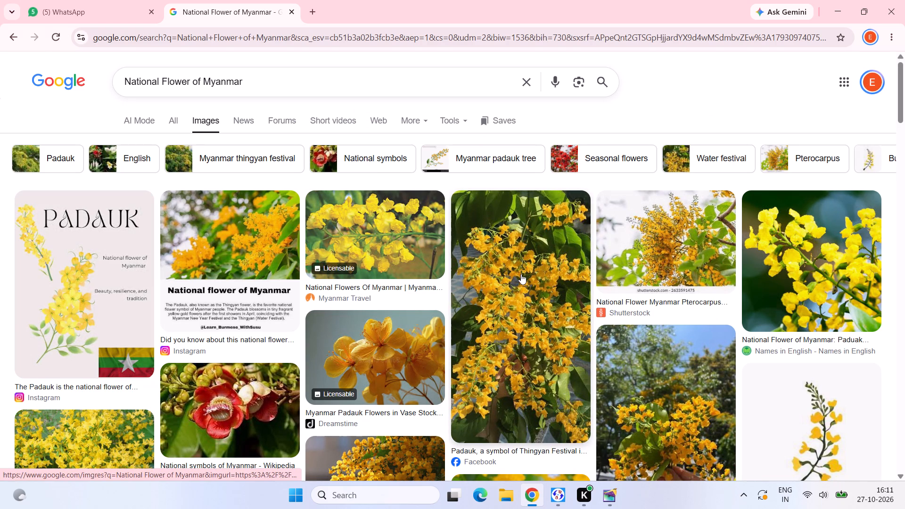
{"action": "scroll", "coordinate": [507, 315], "scroll_direction": "down", "scroll_amount": 2}
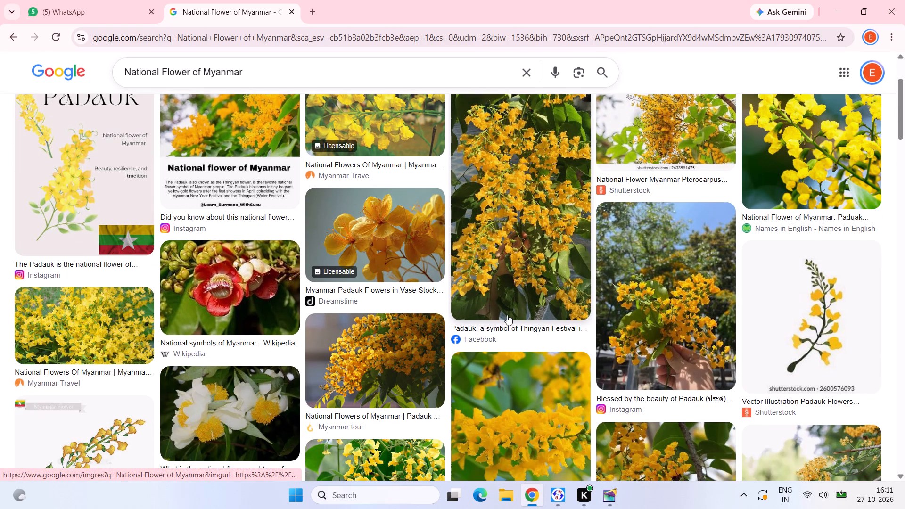
{"action": "scroll", "coordinate": [507, 315], "scroll_direction": "up", "scroll_amount": 2}
{"action": "left_click", "coordinate": [496, 278]}
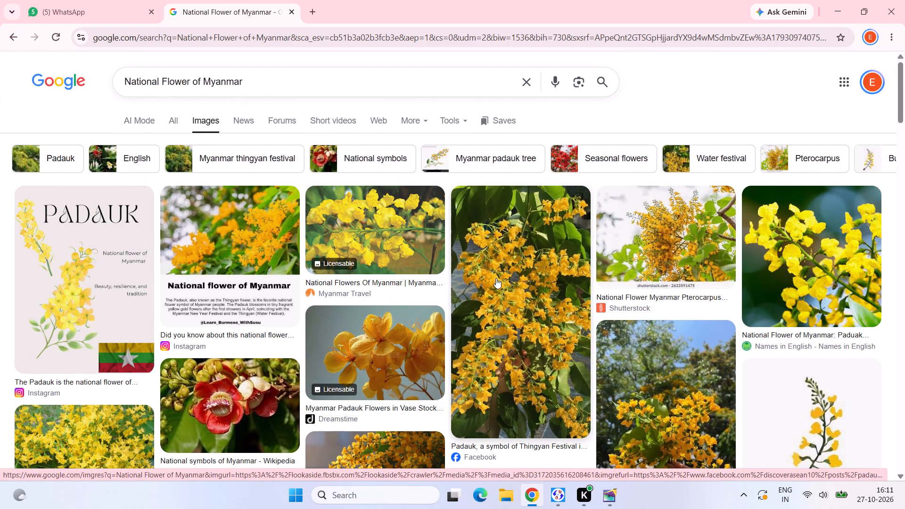
{"action": "right_click", "coordinate": [720, 245]}
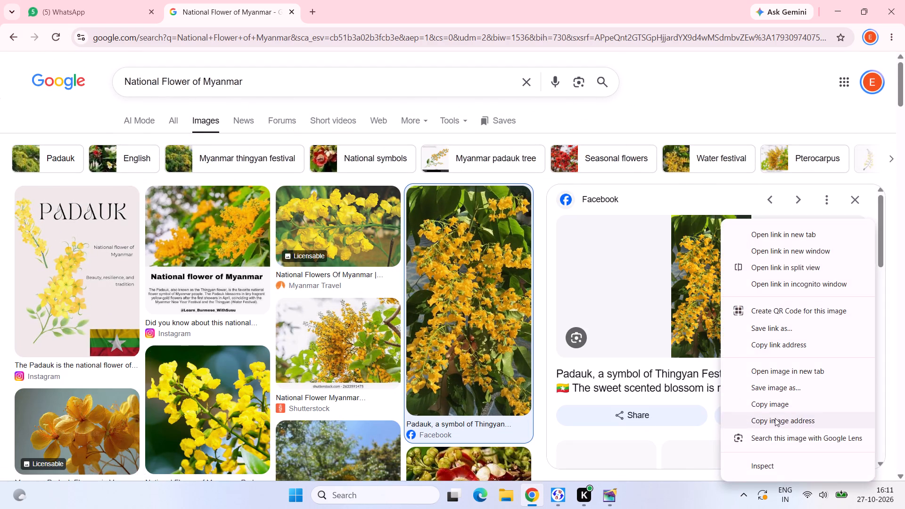
{"action": "left_click", "coordinate": [782, 401]}
Paste the Padauk photo into the PageMaker publication, shrink it to about 63 × 74 mm and move it over the Myanmar text.
{"action": "left_click", "coordinate": [605, 497]}
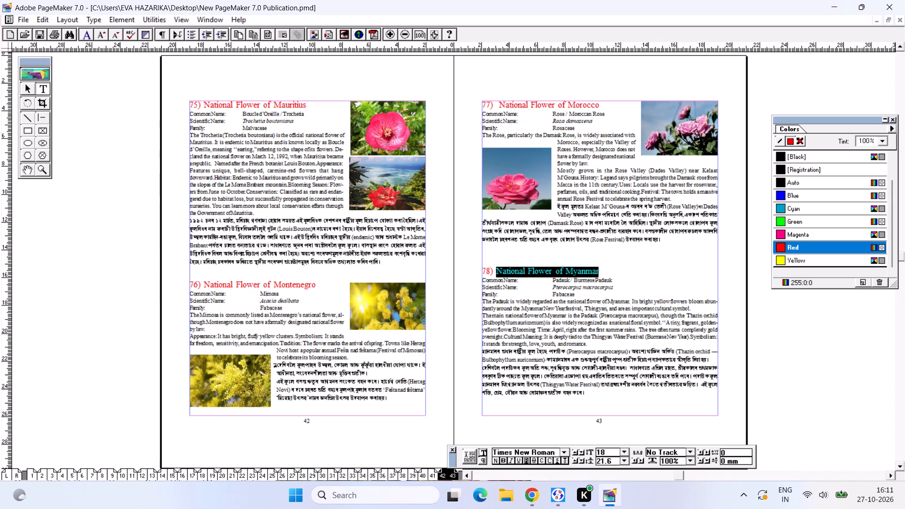
{"action": "left_click", "coordinate": [30, 88]}
{"action": "key", "text": "ctrl+v"}
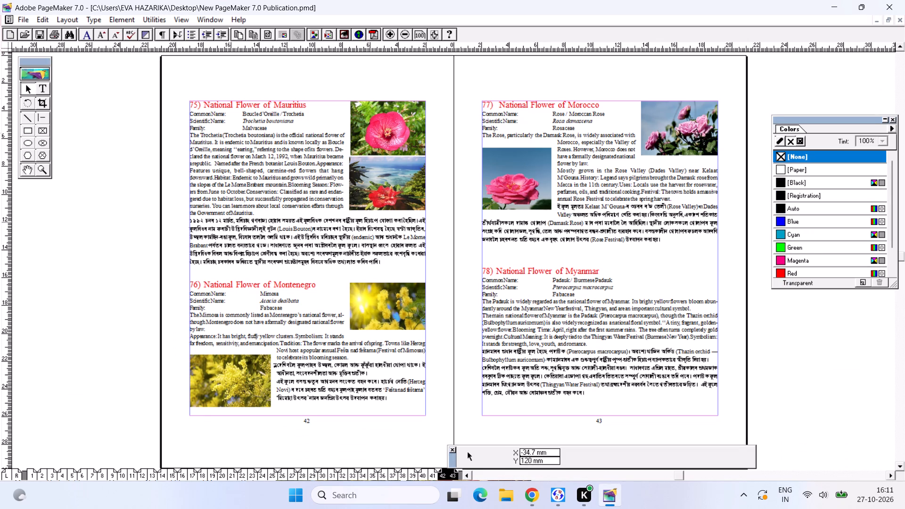
{"action": "left_click_drag", "start_coordinate": [378, 129], "coordinate": [444, 297]}
{"action": "left_click_drag", "start_coordinate": [481, 290], "coordinate": [486, 304]}
{"action": "left_click_drag", "start_coordinate": [493, 329], "coordinate": [502, 328]}
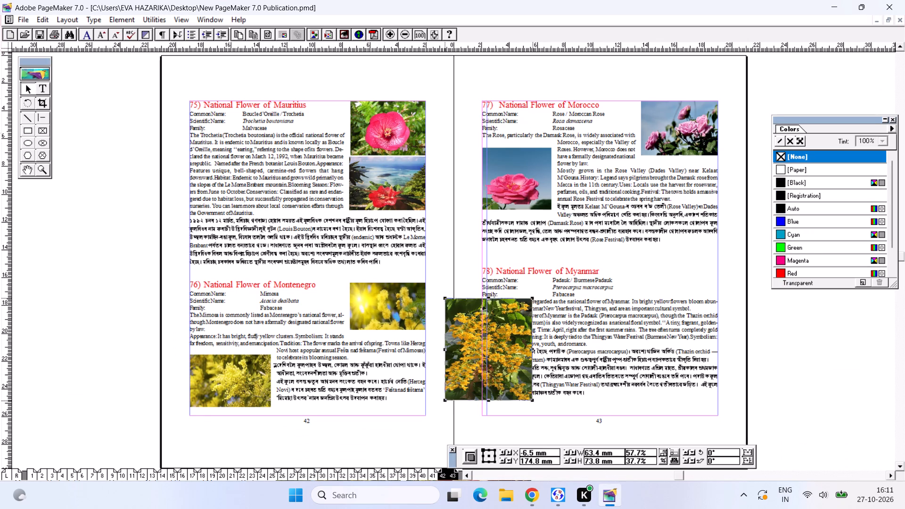
{"action": "left_click_drag", "start_coordinate": [502, 328], "coordinate": [593, 325]}
Deselect the photo and move the displaced vertical guide back onto page 43's left margin.
{"action": "left_click", "coordinate": [490, 257]}
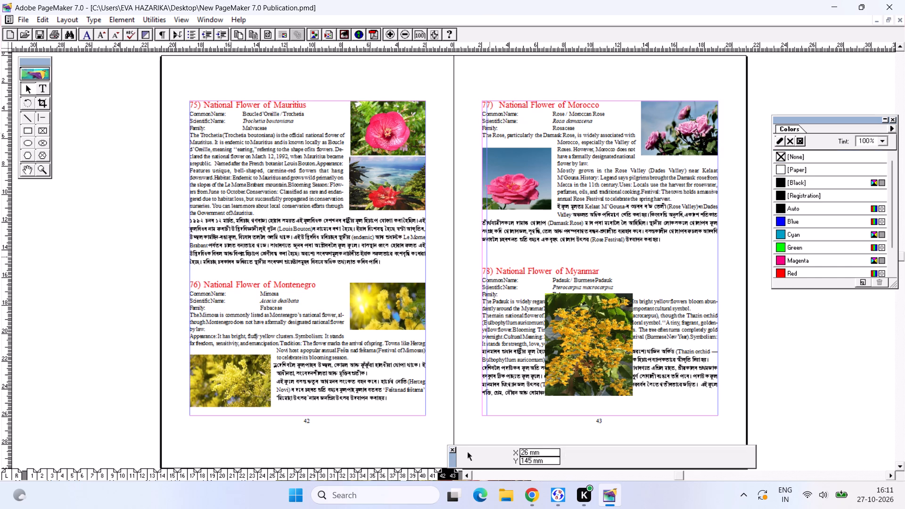
{"action": "left_click_drag", "start_coordinate": [487, 249], "coordinate": [481, 249]}
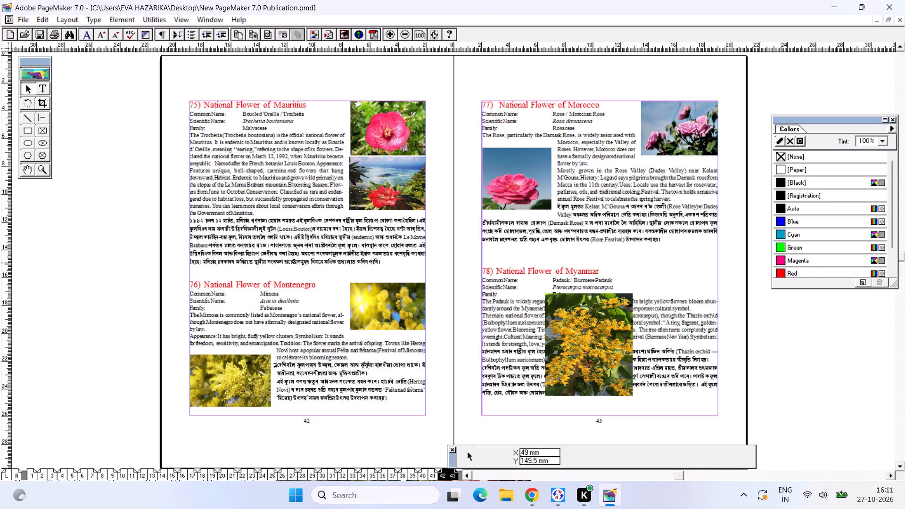
Reduce the Padauk photo to about 38 × 49 mm and place it at page 43's right margin, level with the Myanmar heading.
{"action": "left_click", "coordinate": [558, 317]}
{"action": "left_click_drag", "start_coordinate": [545, 293], "coordinate": [575, 322]}
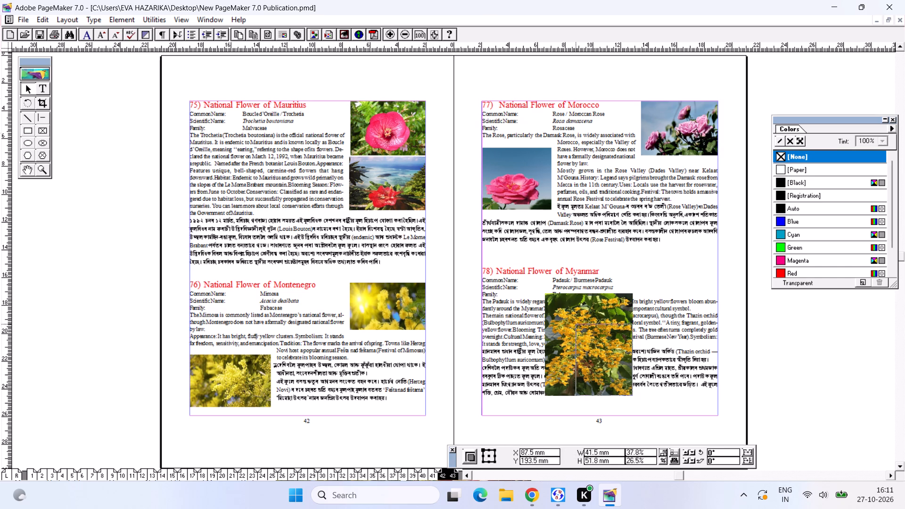
{"action": "left_click_drag", "start_coordinate": [575, 322], "coordinate": [574, 320]}
{"action": "left_click_drag", "start_coordinate": [601, 345], "coordinate": [684, 269]}
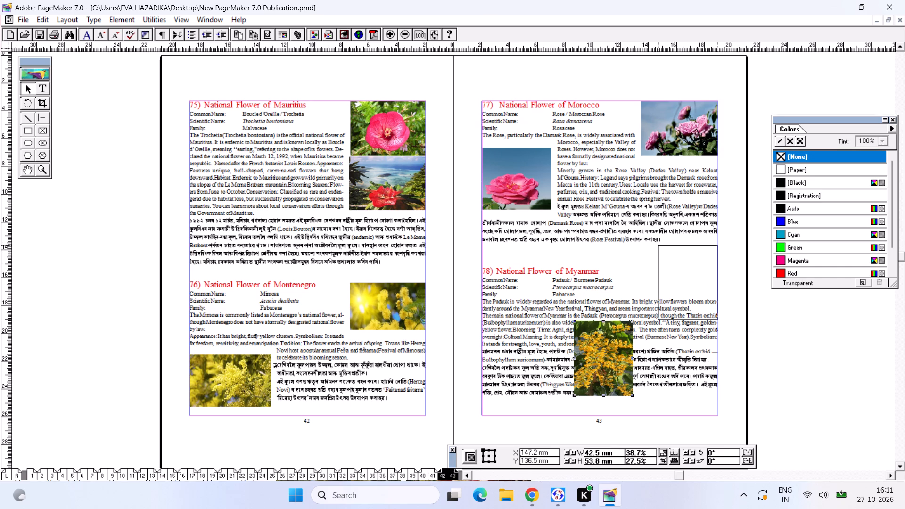
{"action": "left_click_drag", "start_coordinate": [684, 269], "coordinate": [688, 284]}
{"action": "left_click_drag", "start_coordinate": [658, 261], "coordinate": [664, 266]}
{"action": "left_click", "coordinate": [664, 266]}
{"action": "left_click", "coordinate": [682, 266]}
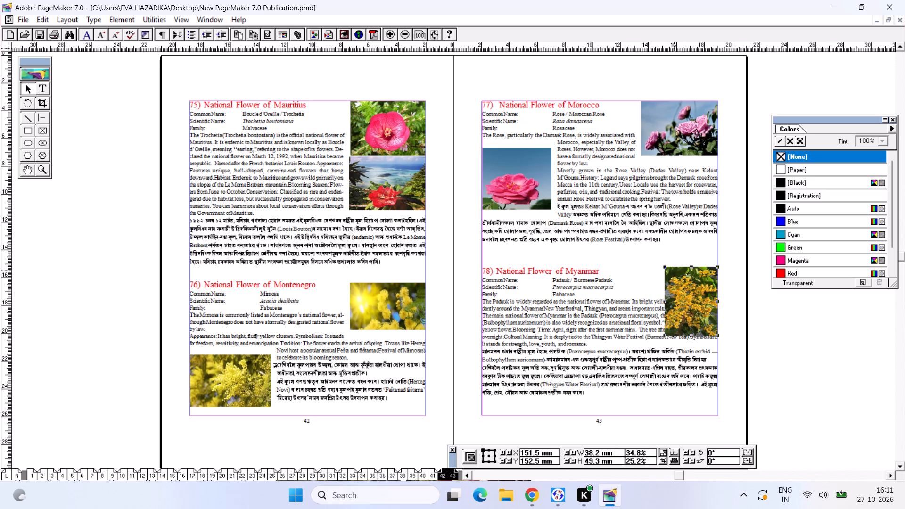
Apply a rectangular text wrap around the Padauk picture beside the Myanmar heading on page 43.
{"action": "left_click", "coordinate": [118, 20]}
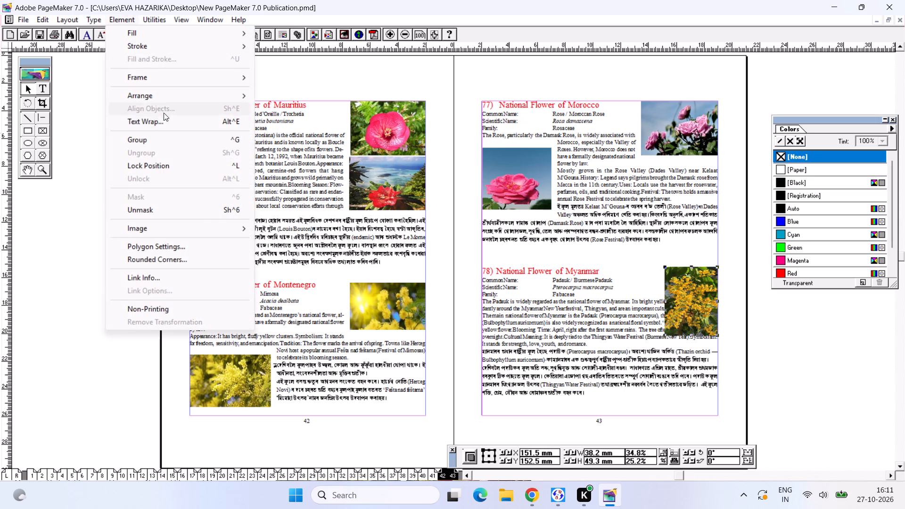
{"action": "left_click", "coordinate": [165, 116]}
{"action": "left_click", "coordinate": [423, 173]}
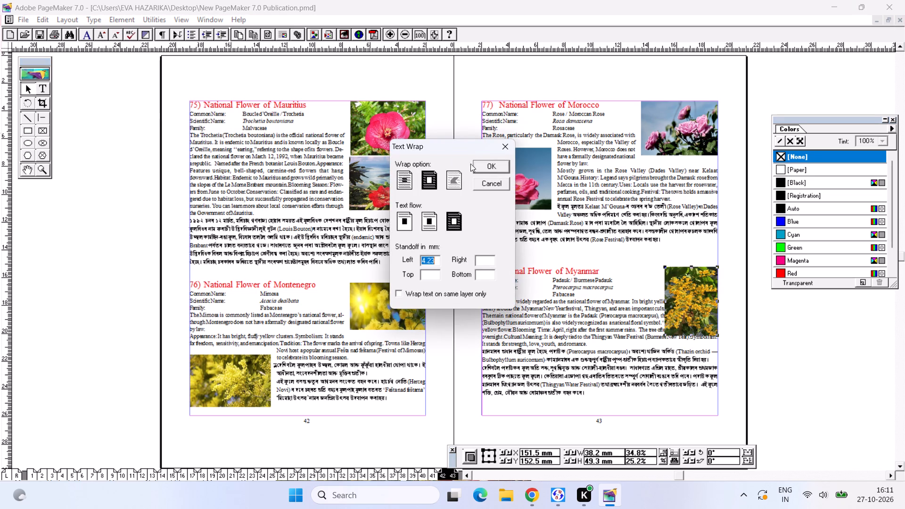
{"action": "left_click", "coordinate": [484, 165]}
{"action": "left_click", "coordinate": [693, 292]}
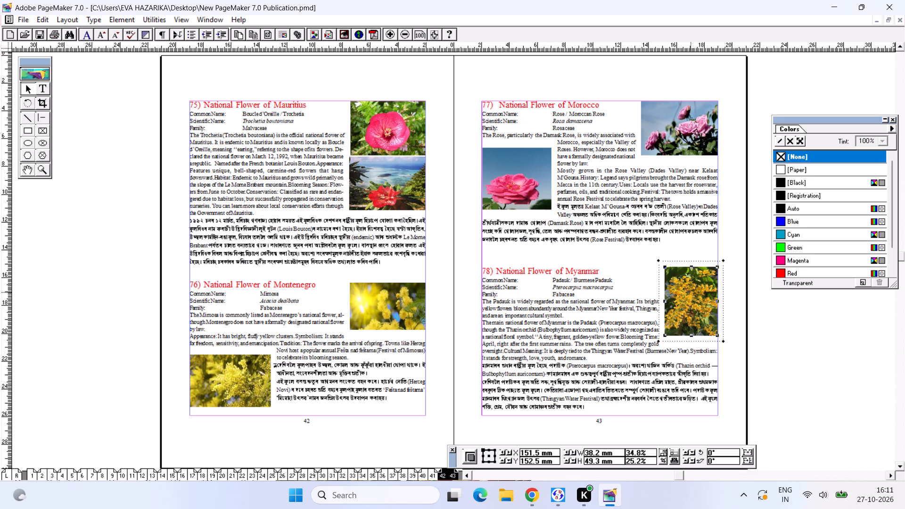
{"action": "left_click", "coordinate": [584, 282]}
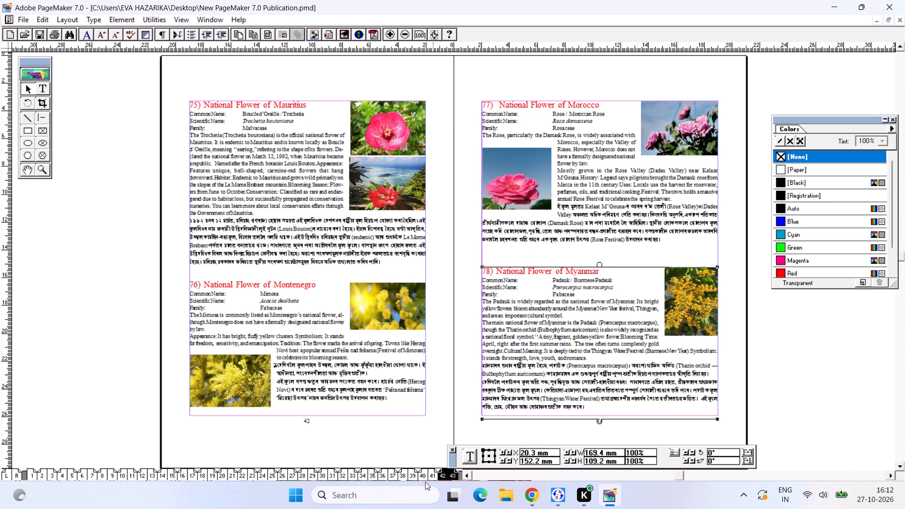
Switch to Chrome and copy the Myanmar Travel picture of yellow Padauk flowers from the image results.
{"action": "left_click", "coordinate": [537, 491]}
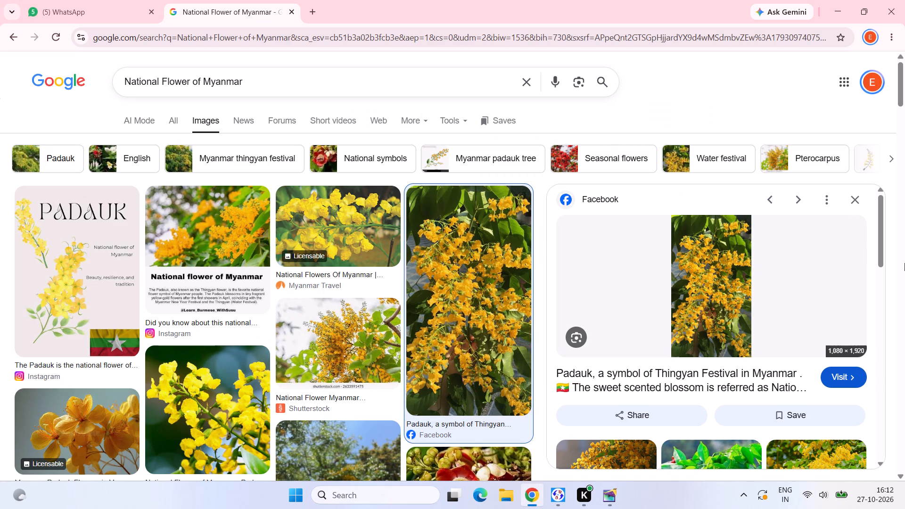
{"action": "left_click", "coordinate": [868, 196]}
{"action": "left_click", "coordinate": [859, 200]}
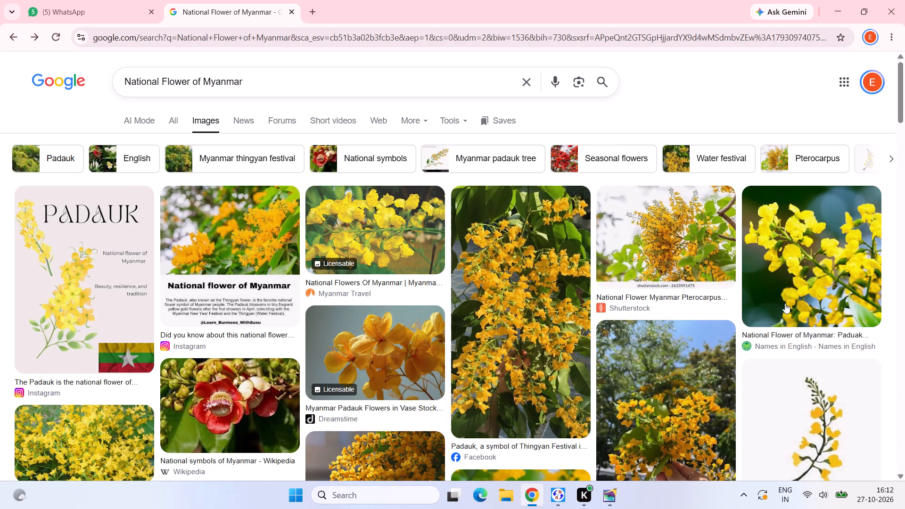
{"action": "left_click", "coordinate": [358, 196]}
{"action": "right_click", "coordinate": [656, 267]}
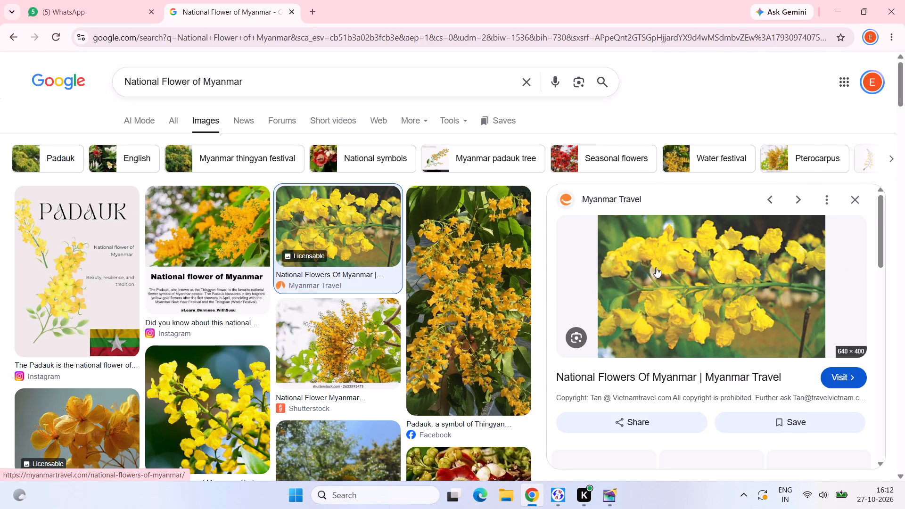
{"action": "left_click", "coordinate": [720, 195]}
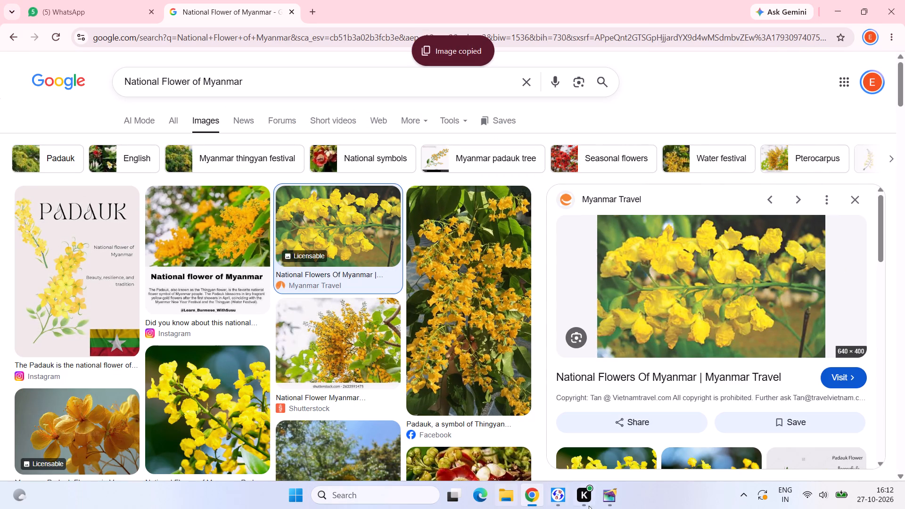
Back in PageMaker, paste the flower picture, scale it to about 67 × 50 mm and place it against page 43's inner margin in the Myanmar entry.
{"action": "left_click", "coordinate": [605, 494]}
{"action": "key", "text": "ctrl+v"}
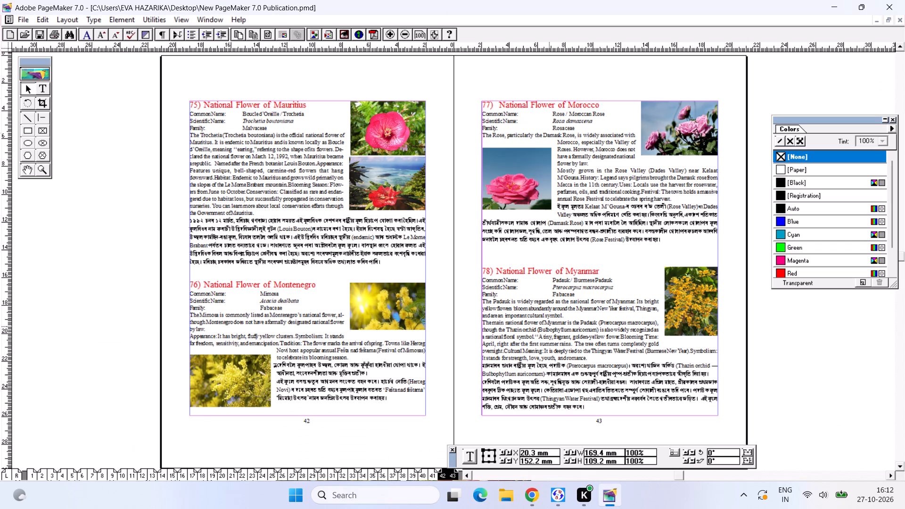
{"action": "left_click_drag", "start_coordinate": [339, 190], "coordinate": [347, 195]}
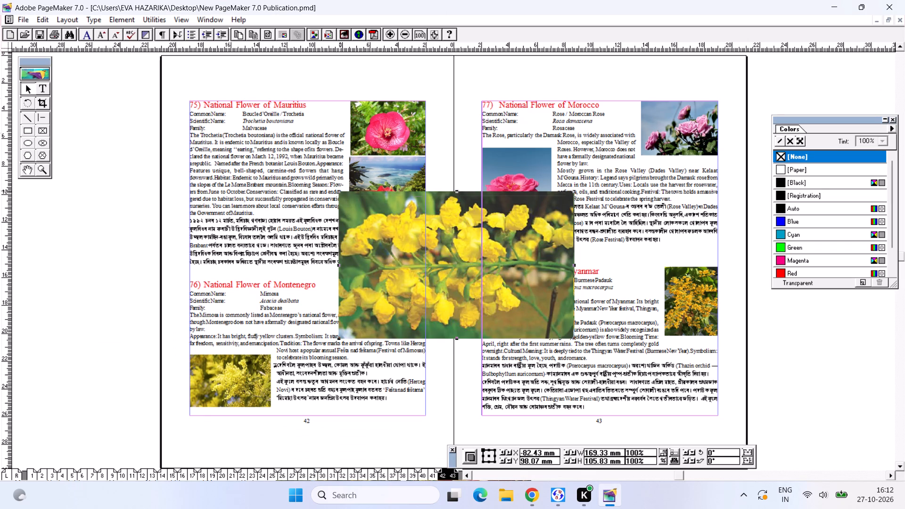
{"action": "left_click_drag", "start_coordinate": [347, 195], "coordinate": [382, 219]}
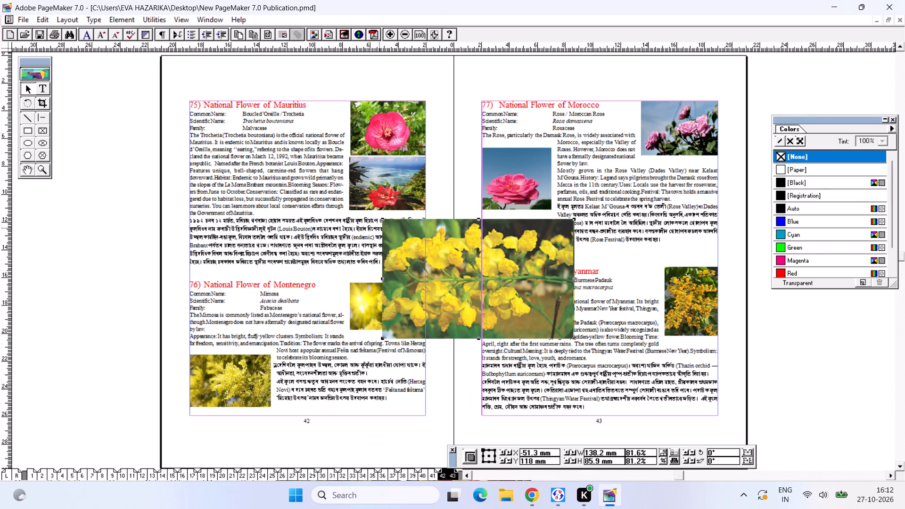
{"action": "left_click_drag", "start_coordinate": [384, 222], "coordinate": [475, 256]}
{"action": "left_click", "coordinate": [475, 256]}
{"action": "left_click_drag", "start_coordinate": [477, 256], "coordinate": [481, 269]}
{"action": "left_click_drag", "start_coordinate": [501, 305], "coordinate": [491, 352]}
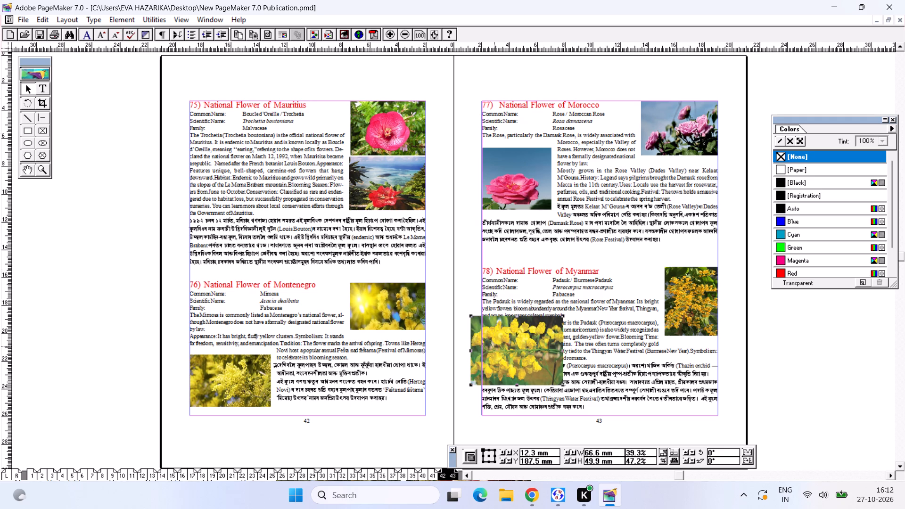
{"action": "left_click_drag", "start_coordinate": [495, 345], "coordinate": [509, 344]}
{"action": "left_click", "coordinate": [509, 344]}
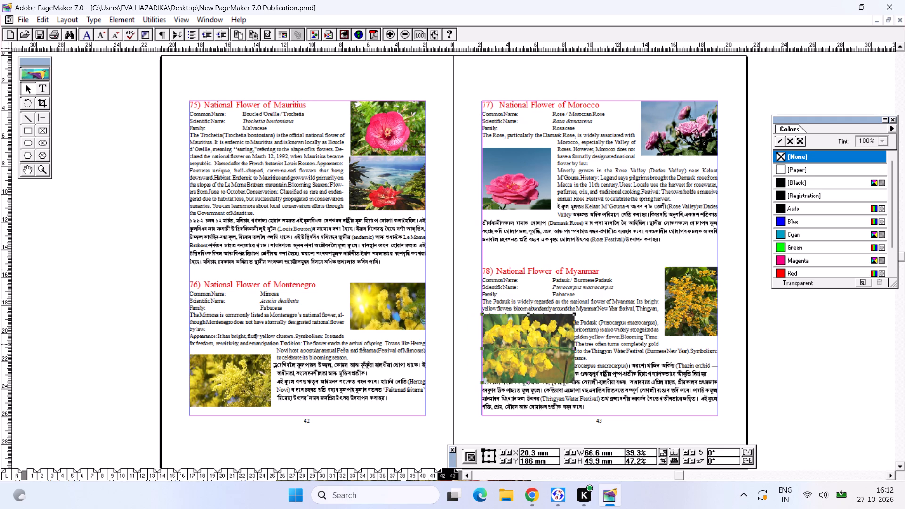
Apply a rectangular text wrap around the newly pasted yellow flower picture.
{"action": "left_click", "coordinate": [129, 17]}
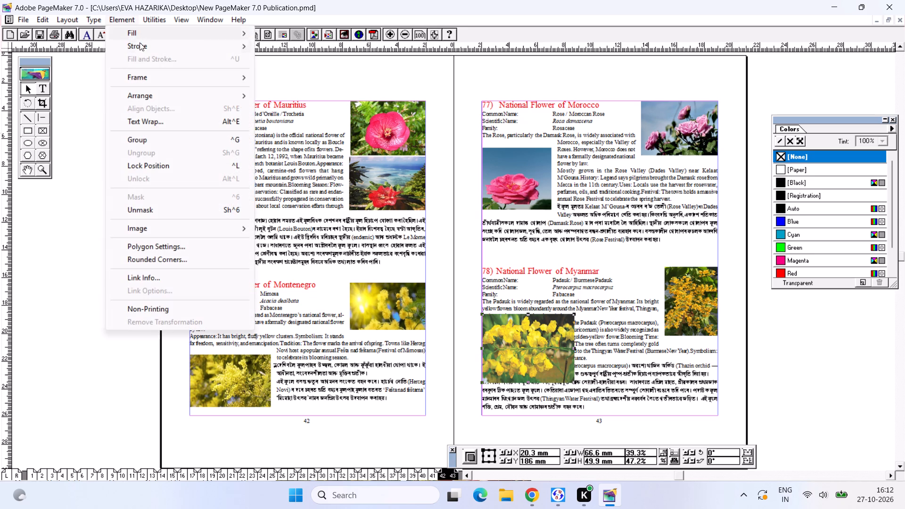
{"action": "left_click", "coordinate": [164, 123]}
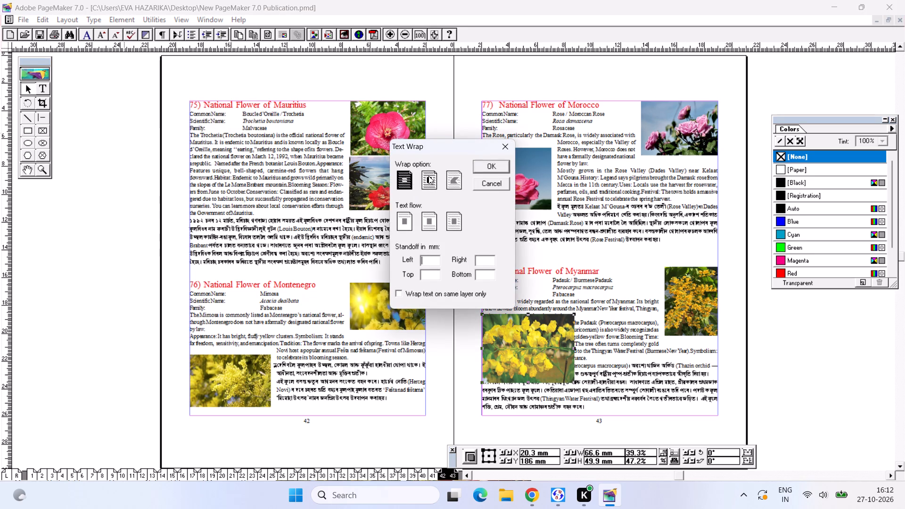
{"action": "left_click", "coordinate": [428, 176]}
{"action": "left_click", "coordinate": [496, 169]}
Move the wrapped yellow flower picture down along the inner margin so it sits beside the Assamese paragraphs of the Myanmar entry.
{"action": "left_click_drag", "start_coordinate": [537, 337], "coordinate": [538, 358]}
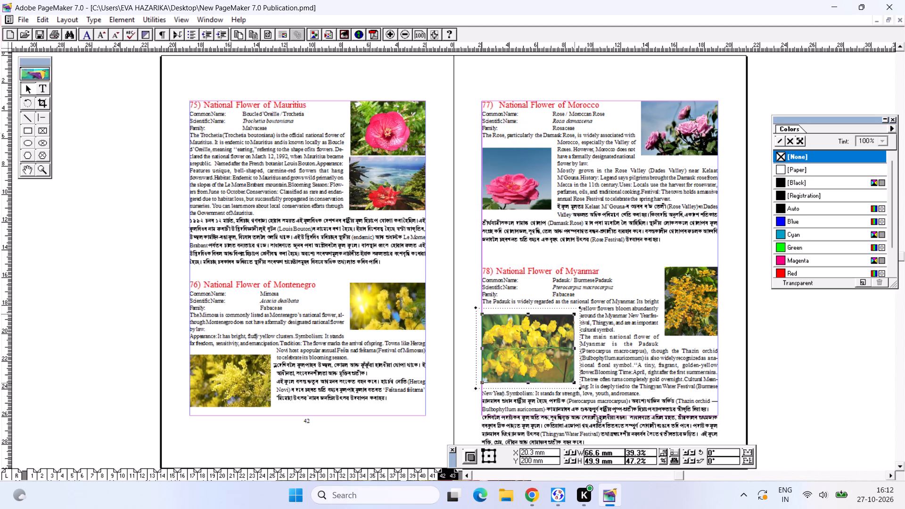
{"action": "left_click_drag", "start_coordinate": [538, 358], "coordinate": [539, 369]}
{"action": "left_click_drag", "start_coordinate": [537, 374], "coordinate": [539, 388]}
{"action": "left_click_drag", "start_coordinate": [534, 390], "coordinate": [533, 406]}
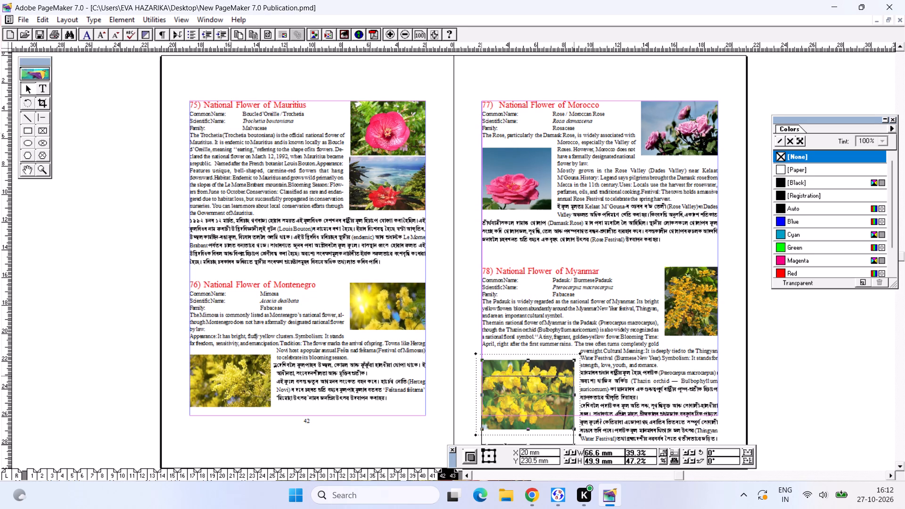
{"action": "left_click_drag", "start_coordinate": [533, 406], "coordinate": [533, 407]}
{"action": "left_click_drag", "start_coordinate": [533, 407], "coordinate": [535, 394]}
{"action": "left_click_drag", "start_coordinate": [534, 395], "coordinate": [534, 394]}
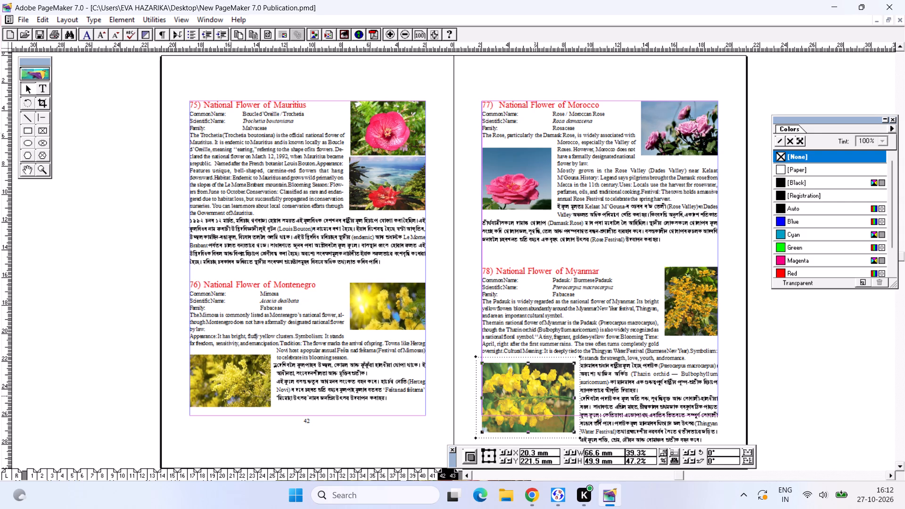
{"action": "left_click_drag", "start_coordinate": [534, 394], "coordinate": [535, 390]}
Raise the Myanmar text block to about Y 142.5 mm and shift its two pictures up with it, the lower one to about Y 214.5 mm.
{"action": "left_click_drag", "start_coordinate": [605, 337], "coordinate": [605, 328]}
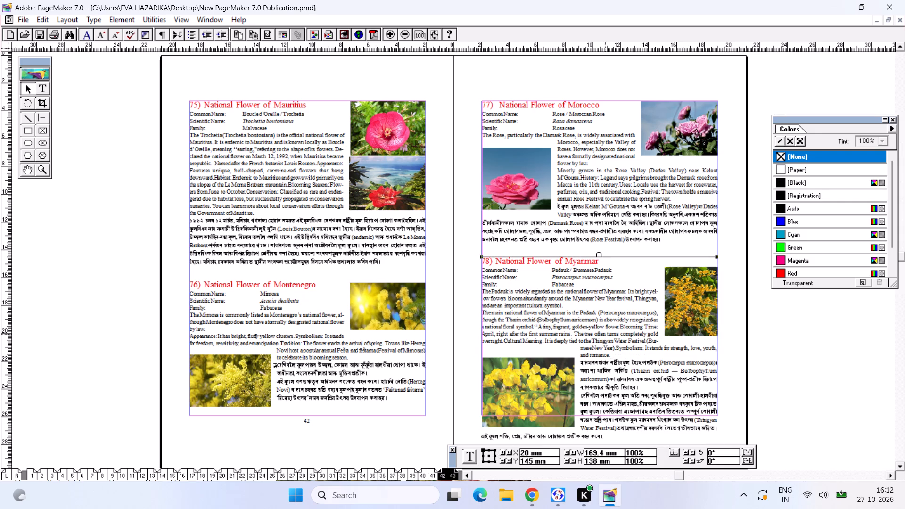
{"action": "left_click", "coordinate": [604, 347]}
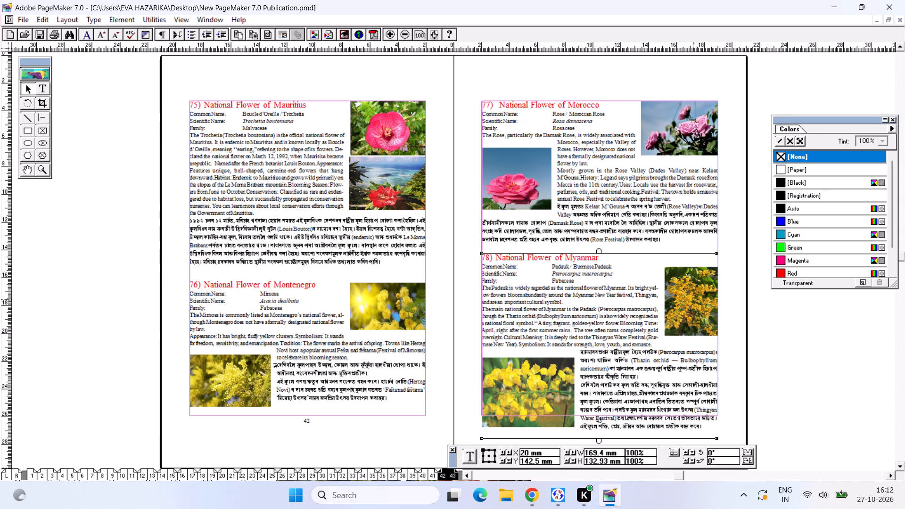
{"action": "left_click_drag", "start_coordinate": [692, 299], "coordinate": [693, 284]}
{"action": "left_click_drag", "start_coordinate": [511, 389], "coordinate": [512, 385]}
{"action": "left_click", "coordinate": [512, 385]}
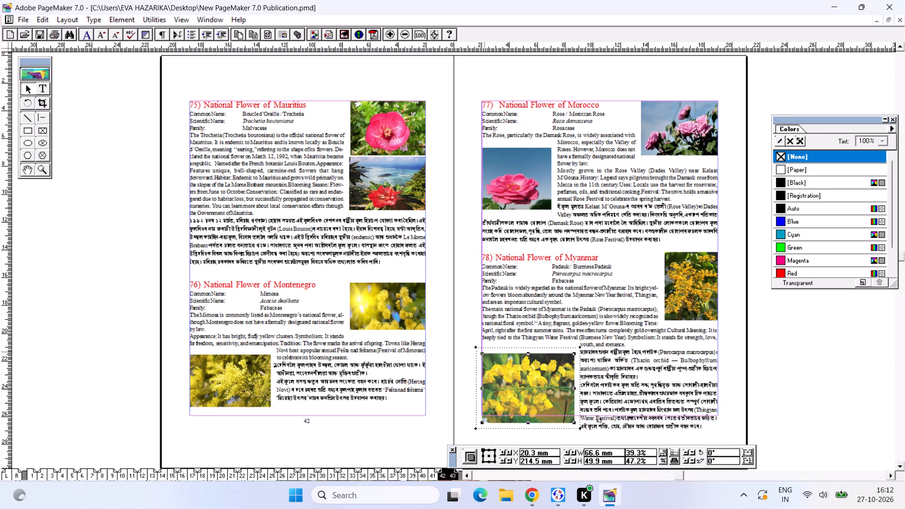
Scale the lower Myanmar picture down to about 61 × 47 mm and position it at about X 23.5, Y 212 mm.
{"action": "left_click_drag", "start_coordinate": [483, 352], "coordinate": [489, 357]}
{"action": "left_click_drag", "start_coordinate": [513, 386], "coordinate": [511, 378]}
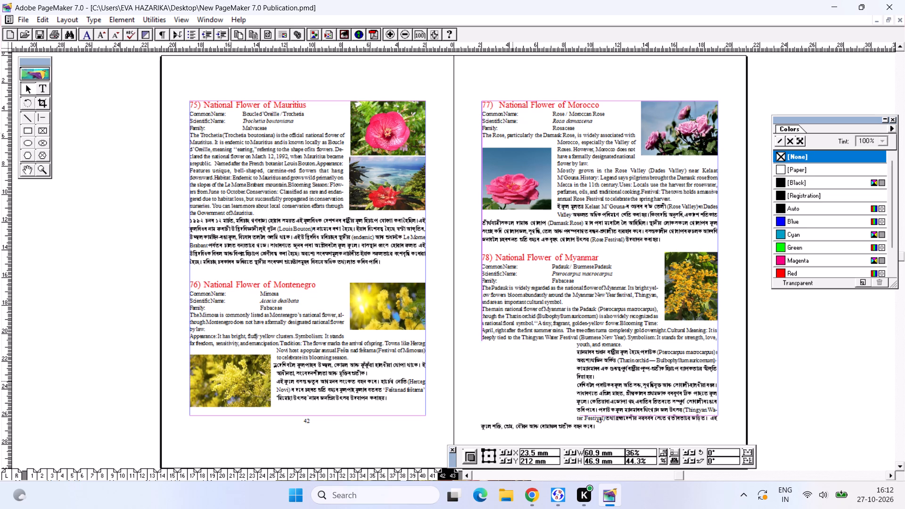
{"action": "left_click_drag", "start_coordinate": [570, 418], "coordinate": [565, 415]}
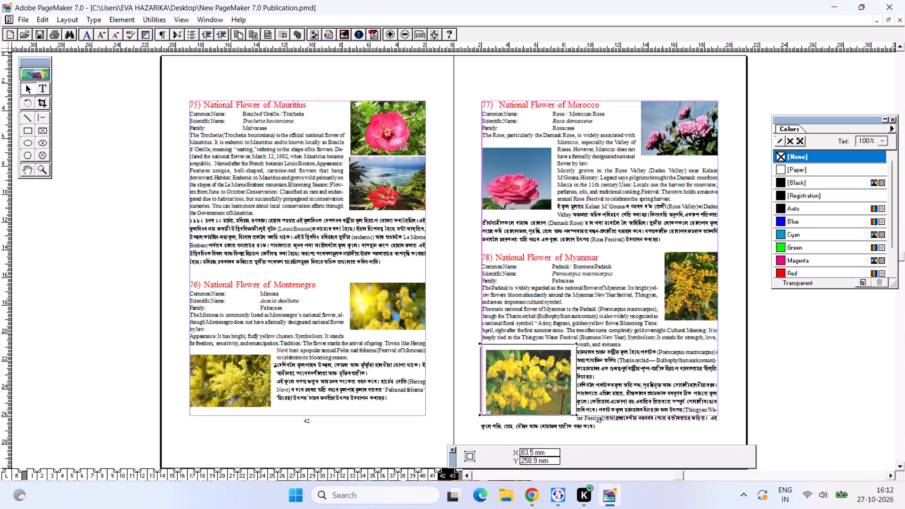
{"action": "left_click_drag", "start_coordinate": [565, 415], "coordinate": [564, 415]}
{"action": "left_click", "coordinate": [546, 401]}
Shift the Myanmar text block and the upper Padauk picture slightly down, aligning the picture's top with the heading.
{"action": "left_click", "coordinate": [536, 268]}
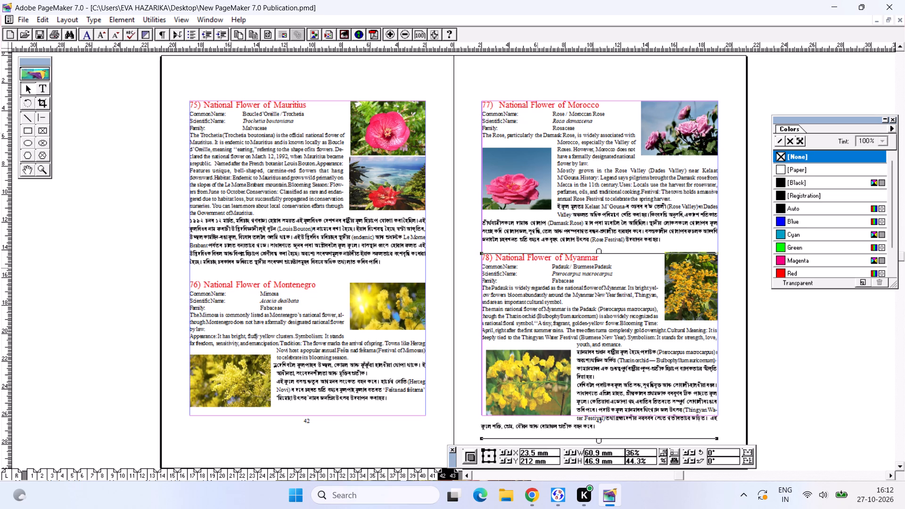
{"action": "left_click", "coordinate": [527, 369]}
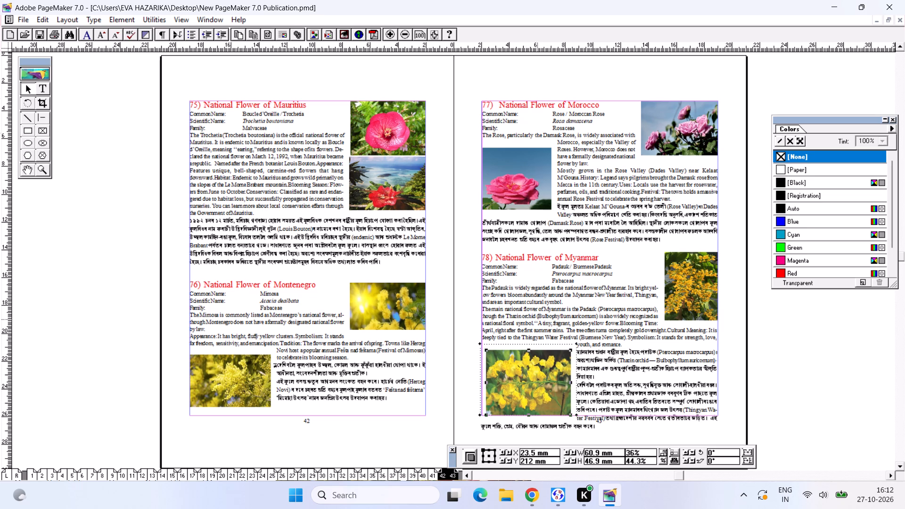
{"action": "left_click_drag", "start_coordinate": [536, 319], "coordinate": [536, 324]}
{"action": "left_click", "coordinate": [541, 390]}
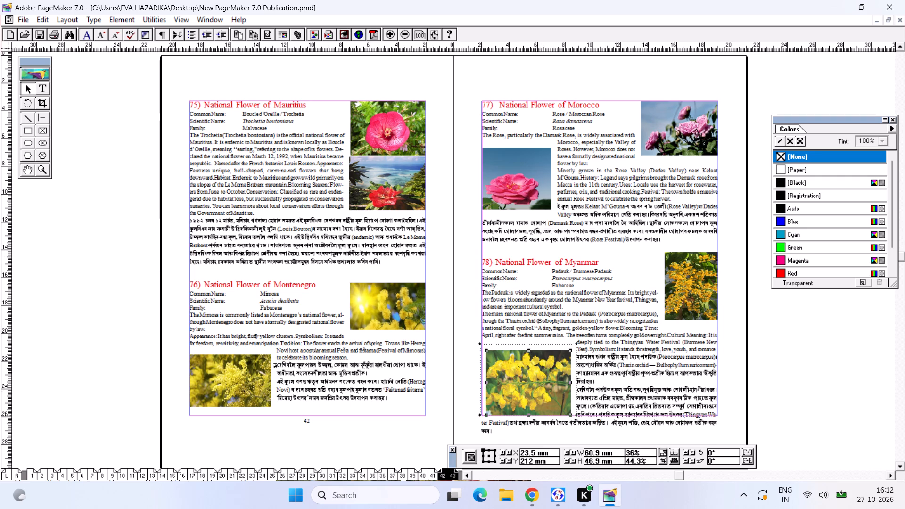
{"action": "left_click_drag", "start_coordinate": [570, 416], "coordinate": [565, 415]}
{"action": "left_click", "coordinate": [540, 396]}
{"action": "left_click", "coordinate": [627, 372]}
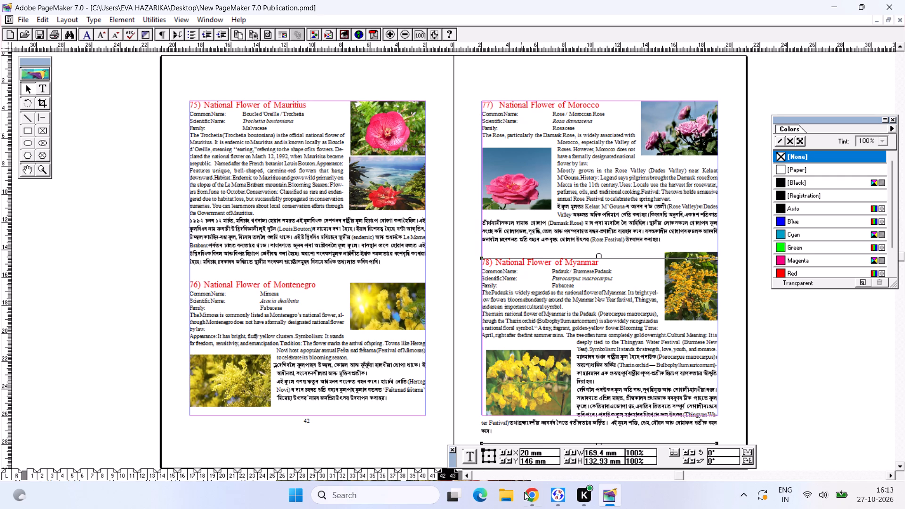
{"action": "left_click", "coordinate": [594, 308]}
{"action": "left_click_drag", "start_coordinate": [698, 269], "coordinate": [695, 277]}
{"action": "double_click", "coordinate": [624, 339]}
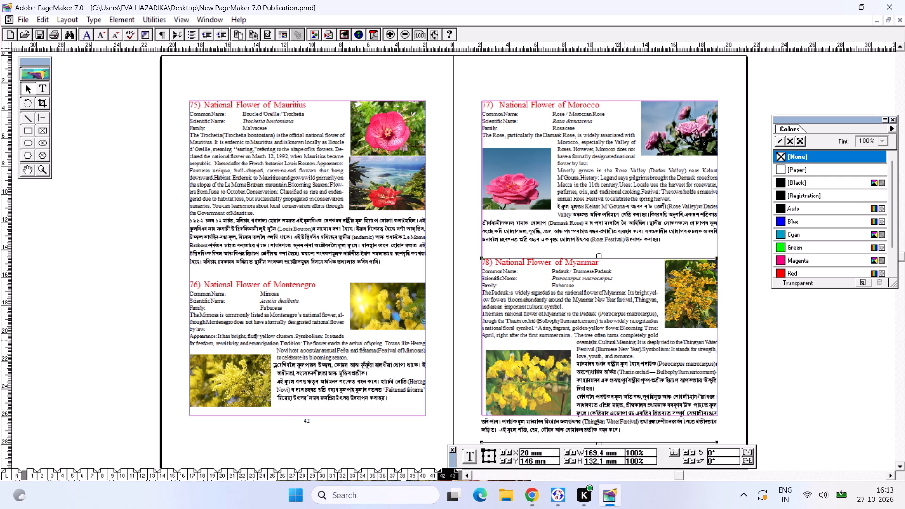
Reduce the lower Myanmar picture to about 61 × 42 mm and place it at about Y 214 mm beside the Assamese text.
{"action": "left_click", "coordinate": [534, 383]}
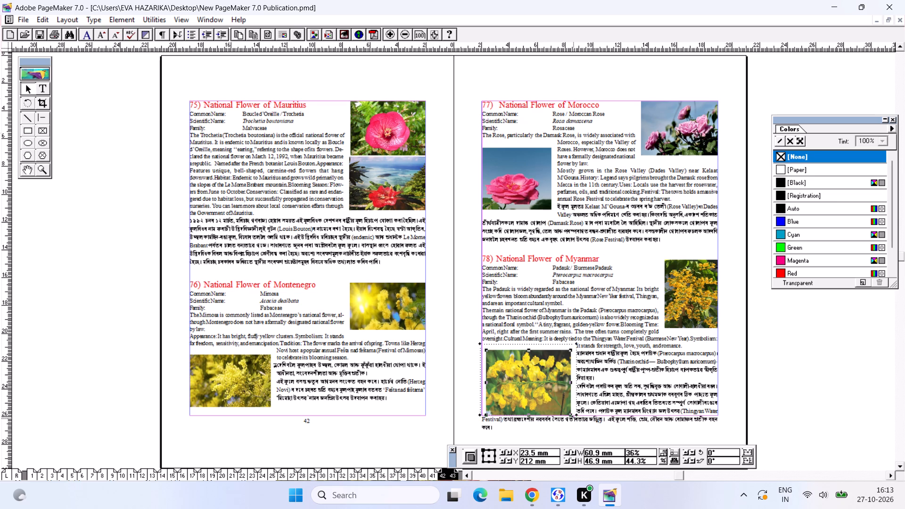
{"action": "left_click", "coordinate": [571, 415]}
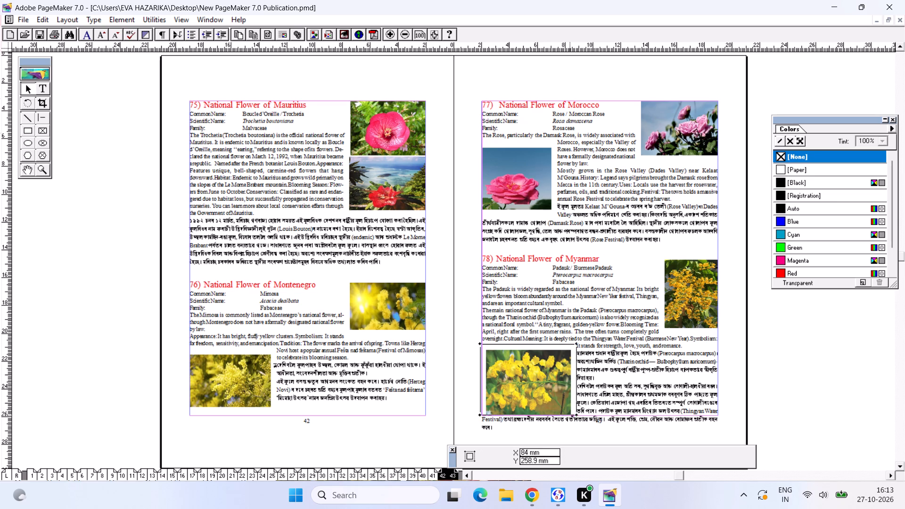
{"action": "left_click", "coordinate": [543, 370]}
{"action": "left_click", "coordinate": [571, 353]}
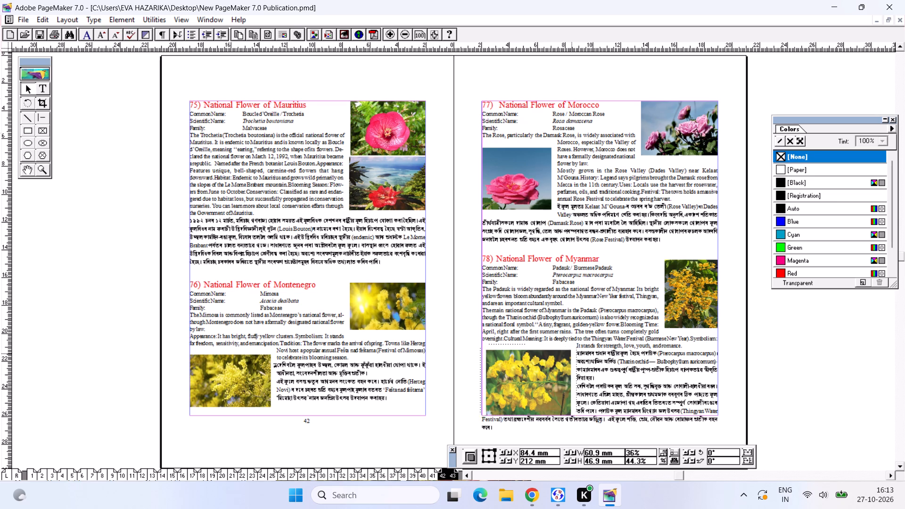
{"action": "left_click_drag", "start_coordinate": [532, 386], "coordinate": [535, 379]}
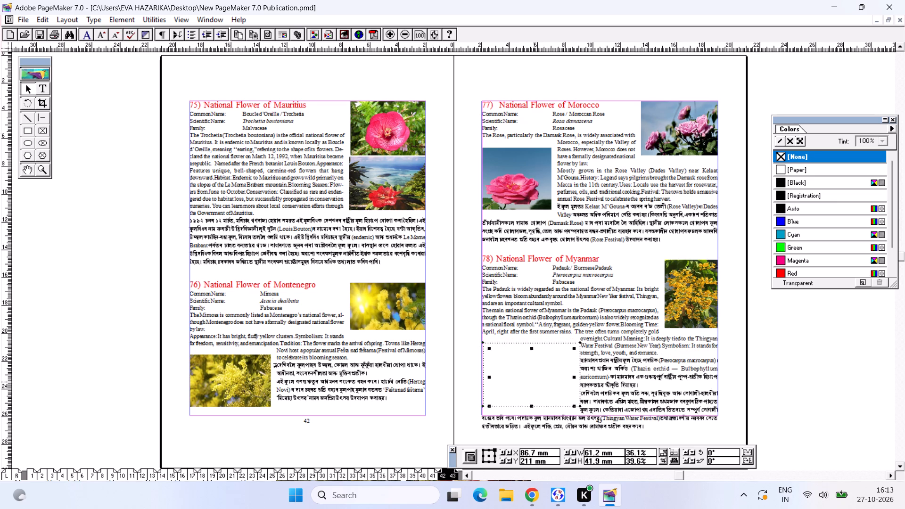
{"action": "left_click", "coordinate": [534, 386]}
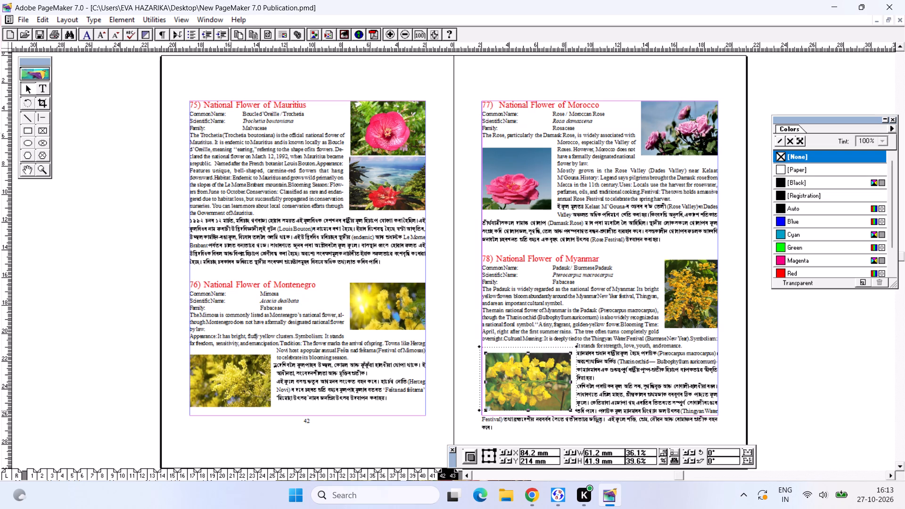
Reduce the lower Myanmar picture to about 58 × 40 mm and place it against the page margin at about Y 214 mm.
{"action": "left_click_drag", "start_coordinate": [570, 410], "coordinate": [563, 415]}
{"action": "left_click_drag", "start_coordinate": [570, 354], "coordinate": [566, 354]}
{"action": "left_click", "coordinate": [544, 382]}
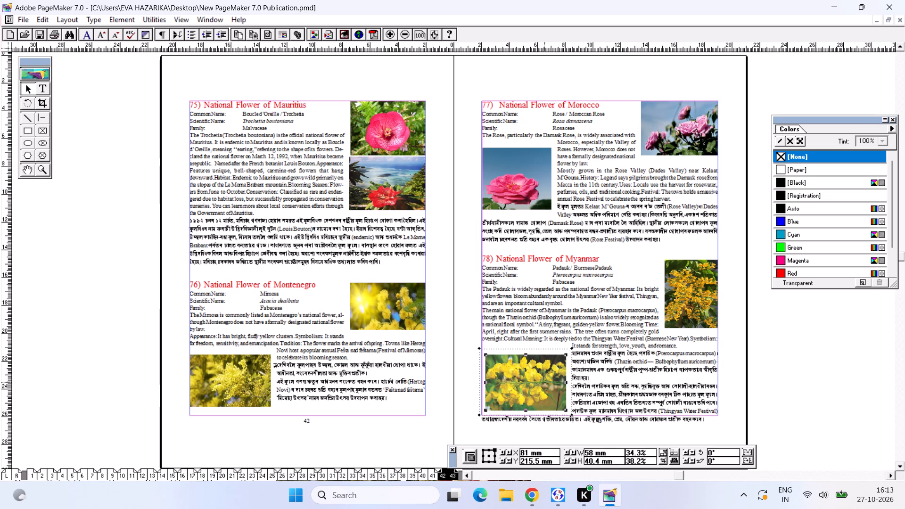
{"action": "left_click", "coordinate": [540, 379]}
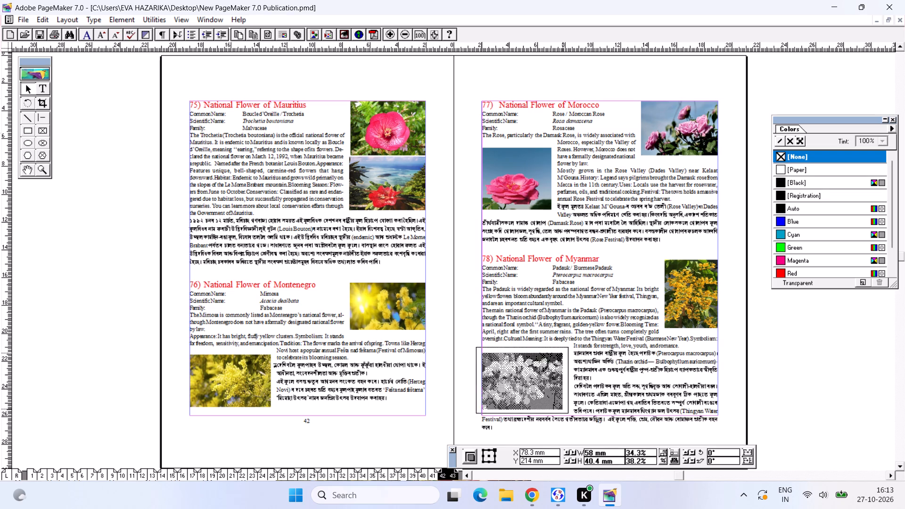
{"action": "left_click", "coordinate": [596, 381]}
{"action": "left_click", "coordinate": [667, 308]}
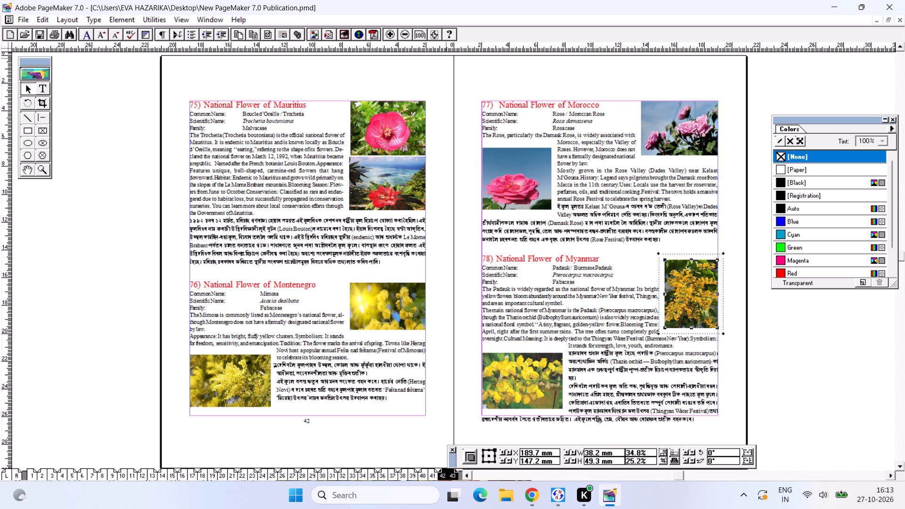
{"action": "left_click", "coordinate": [484, 64]}
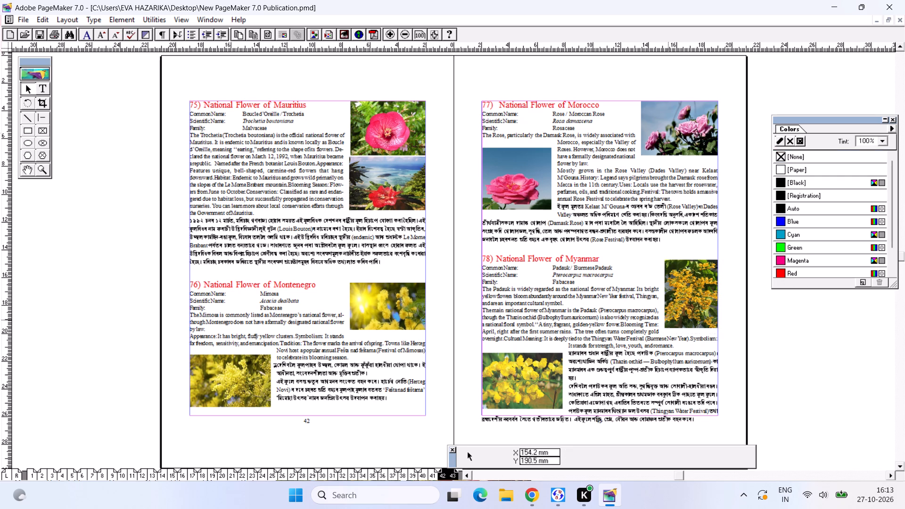
{"action": "left_click", "coordinate": [673, 279]}
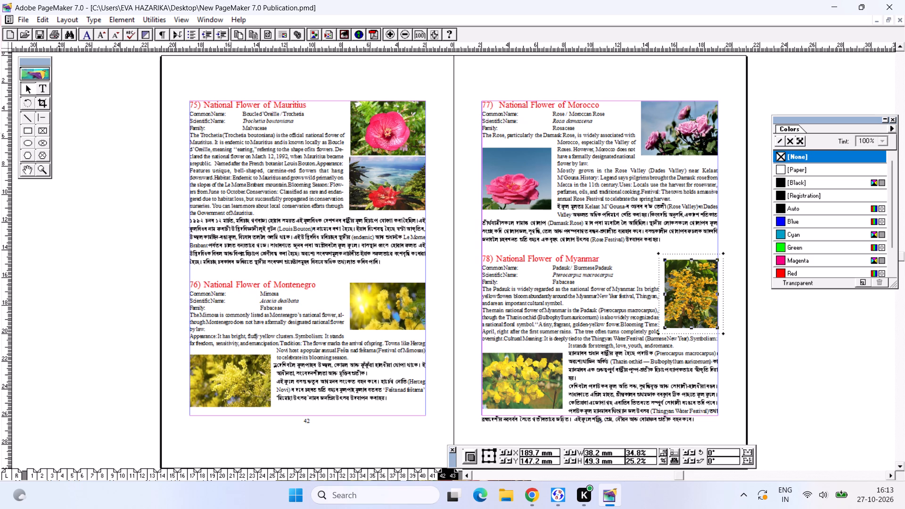
Draw a black horizontal rule about 169 mm long at about Y 157 mm, between the Mauritius and Montenegro entries.
{"action": "left_click", "coordinate": [39, 116]}
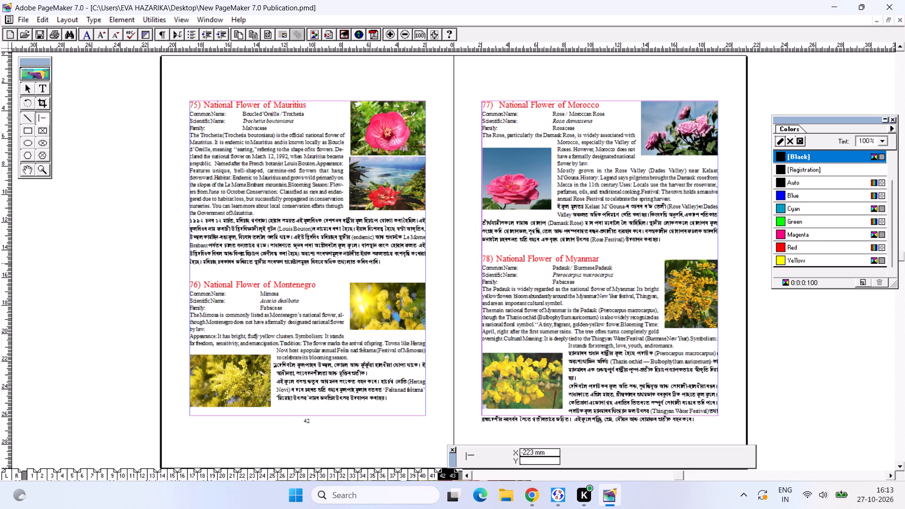
{"action": "key", "text": "ctrl+2"}
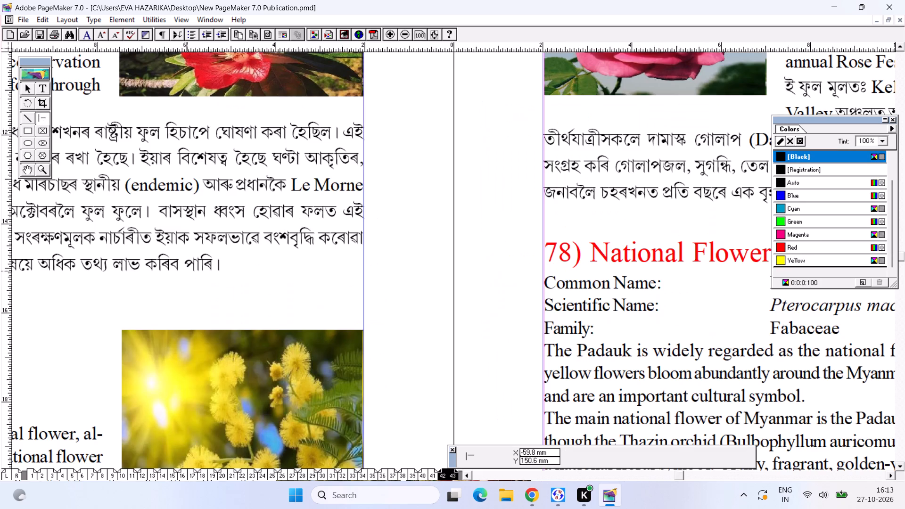
{"action": "left_click_drag", "start_coordinate": [236, 296], "coordinate": [422, 246], "text": "alt"}
{"action": "left_click_drag", "start_coordinate": [288, 270], "coordinate": [488, 248], "text": "alt"}
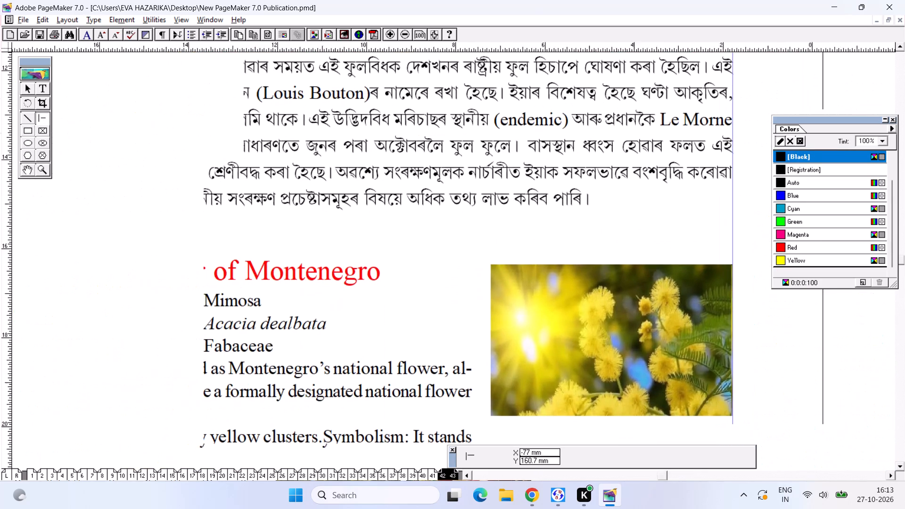
{"action": "left_click_drag", "start_coordinate": [304, 285], "coordinate": [367, 301], "text": "alt"}
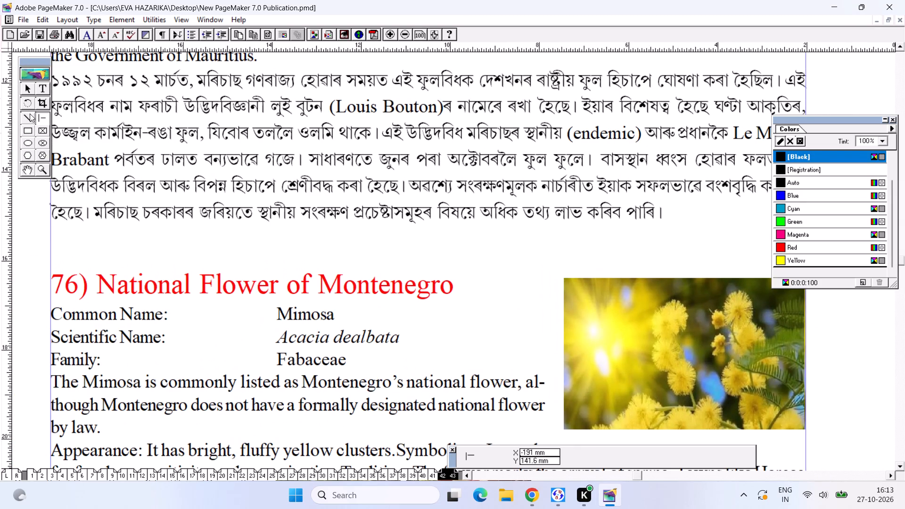
{"action": "left_click", "coordinate": [42, 120]}
{"action": "left_click_drag", "start_coordinate": [295, 248], "coordinate": [273, 315], "text": "alt"}
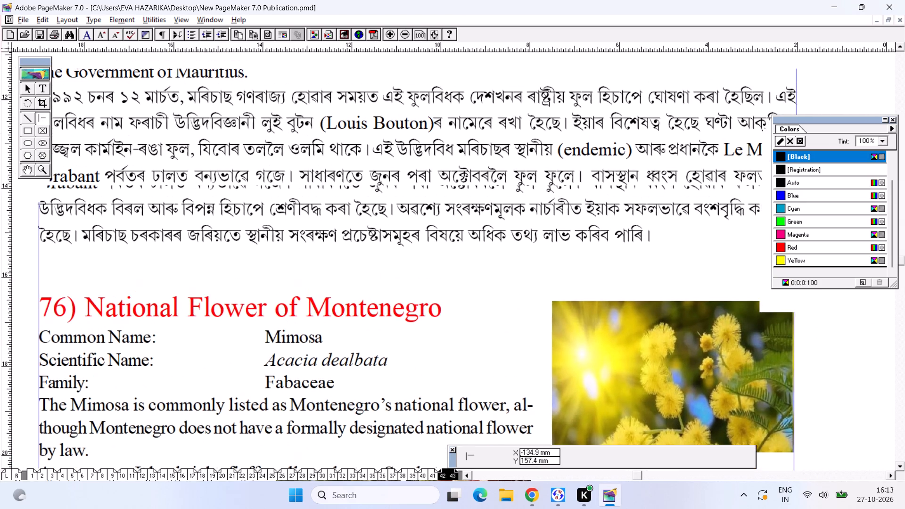
{"action": "left_click_drag", "start_coordinate": [273, 315], "coordinate": [275, 324], "text": "alt"}
{"action": "left_click_drag", "start_coordinate": [269, 294], "coordinate": [285, 286], "text": "alt"}
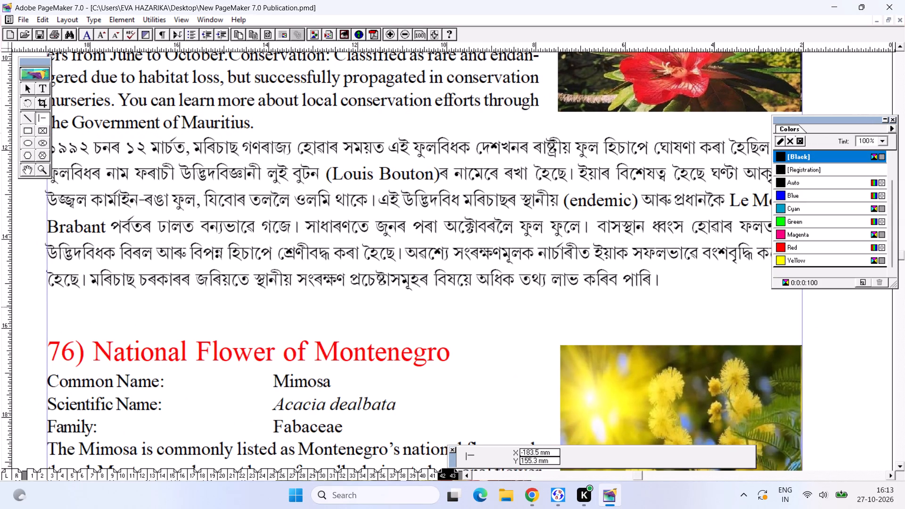
{"action": "left_click_drag", "start_coordinate": [47, 315], "coordinate": [779, 312]}
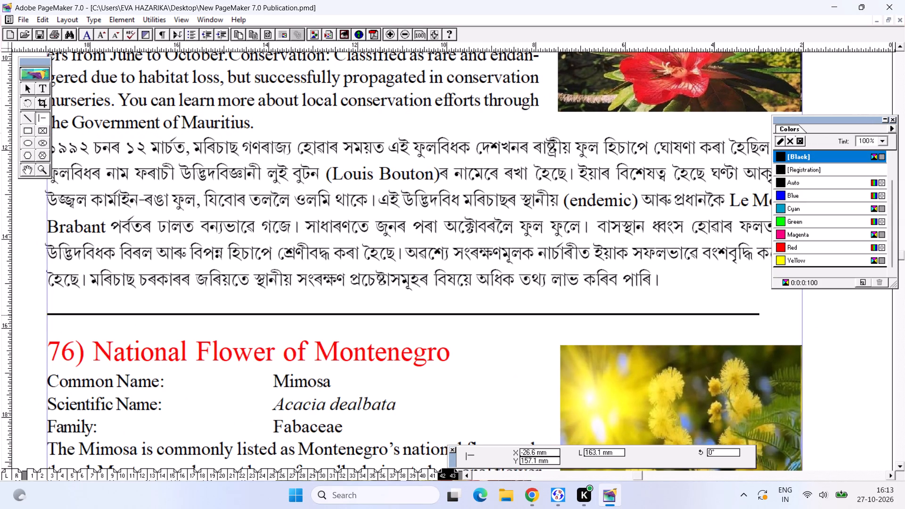
{"action": "left_click_drag", "start_coordinate": [779, 312], "coordinate": [801, 320]}
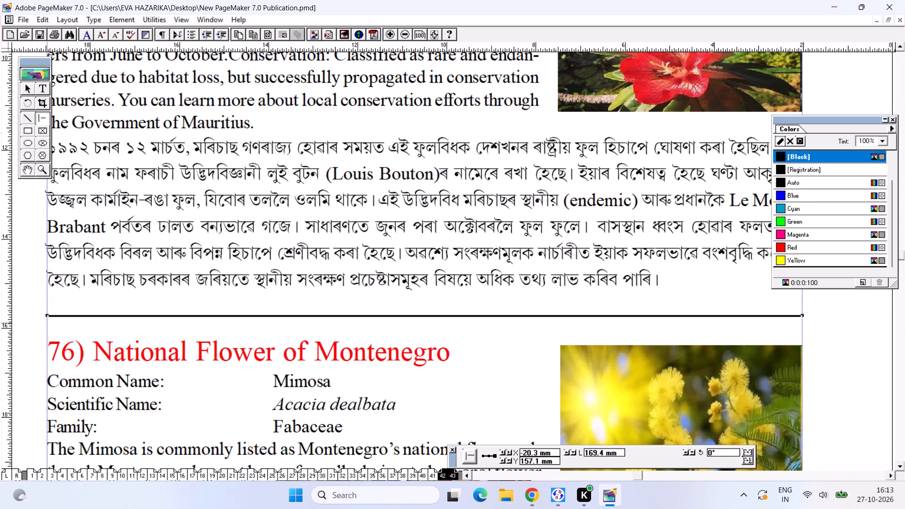
Add two parallel margin-to-margin rules below it, at about Y 158 and 158.7 mm, and save the publication.
{"action": "left_click_drag", "start_coordinate": [47, 319], "coordinate": [750, 341]}
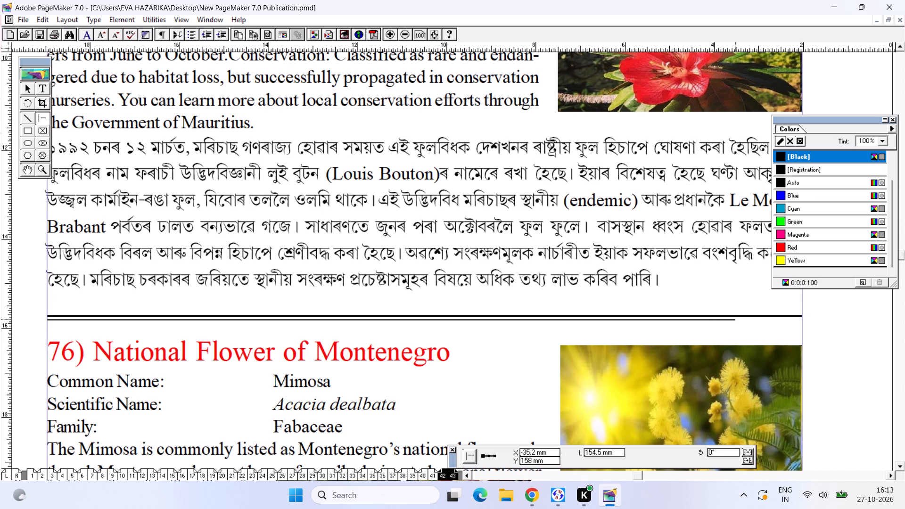
{"action": "left_click_drag", "start_coordinate": [750, 341], "coordinate": [801, 349]}
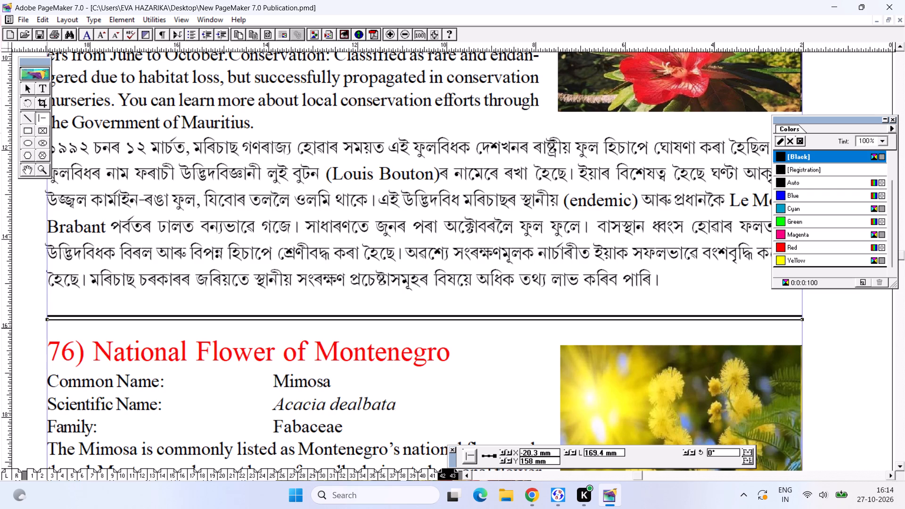
{"action": "left_click_drag", "start_coordinate": [47, 322], "coordinate": [806, 406]}
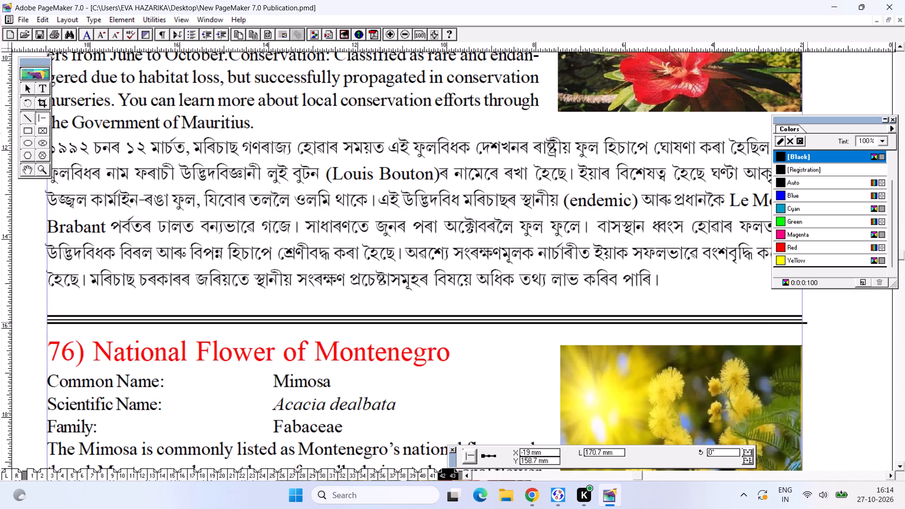
{"action": "left_click_drag", "start_coordinate": [806, 406], "coordinate": [801, 410]}
{"action": "key", "text": "ctrl+s"}
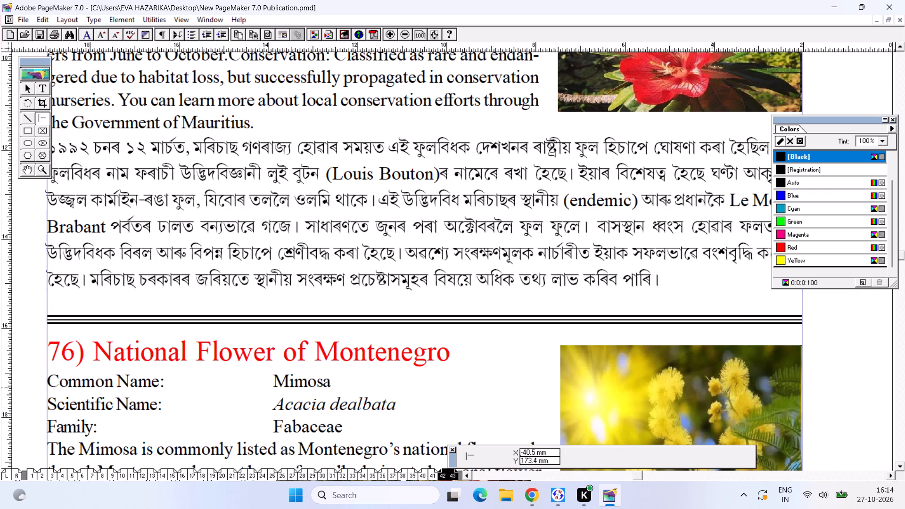
Draw a black horizontal rule about 170 mm long at about Y 138 mm, between the Morocco and Myanmar entries.
{"action": "left_click_drag", "start_coordinate": [425, 288], "coordinate": [0, 266], "text": "alt"}
{"action": "left_click_drag", "start_coordinate": [346, 284], "coordinate": [0, 263], "text": "alt"}
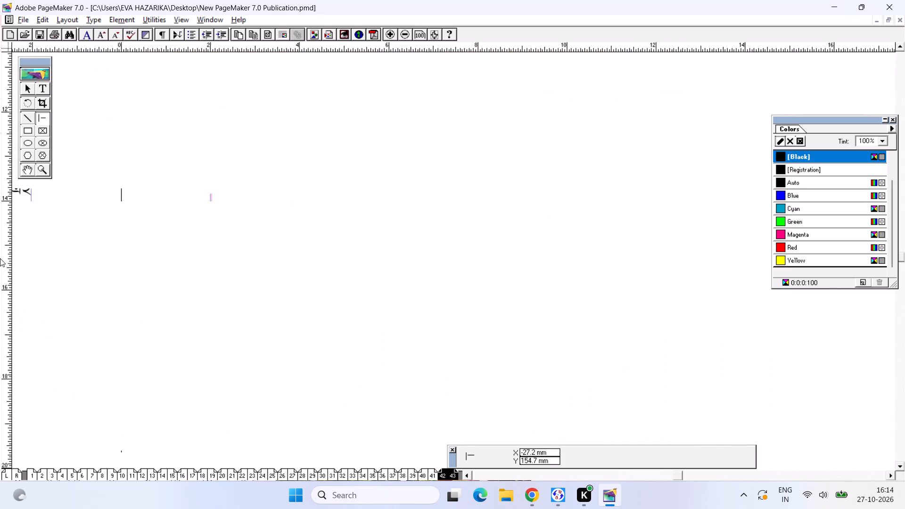
{"action": "left_click_drag", "start_coordinate": [307, 287], "coordinate": [126, 344], "text": "alt"}
{"action": "left_click_drag", "start_coordinate": [211, 295], "coordinate": [194, 337], "text": "alt"}
{"action": "left_click_drag", "start_coordinate": [262, 283], "coordinate": [331, 296], "text": "alt"}
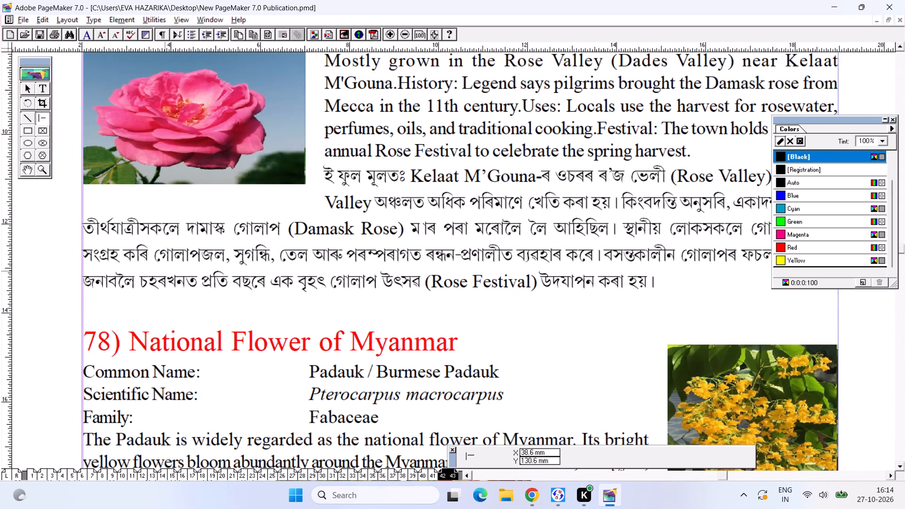
{"action": "left_click", "coordinate": [42, 116]}
{"action": "left_click_drag", "start_coordinate": [82, 304], "coordinate": [222, 320]}
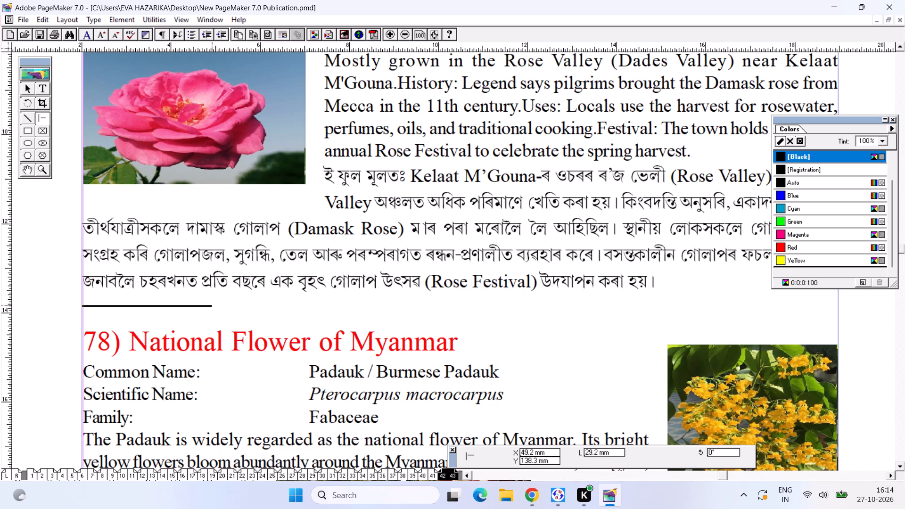
{"action": "left_click_drag", "start_coordinate": [222, 320], "coordinate": [837, 380]}
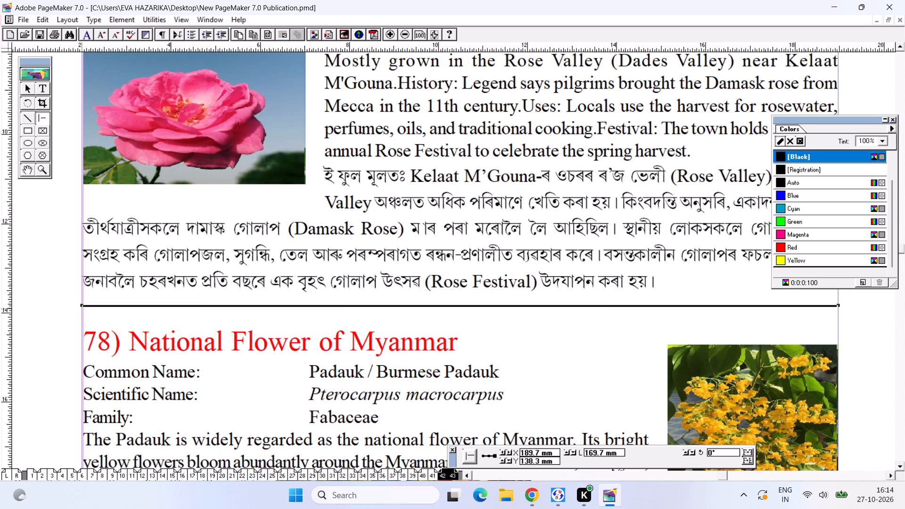
Add two parallel margin-to-margin rules below it, at about Y 139 and 140 mm, and save the publication.
{"action": "left_click_drag", "start_coordinate": [82, 308], "coordinate": [693, 374]}
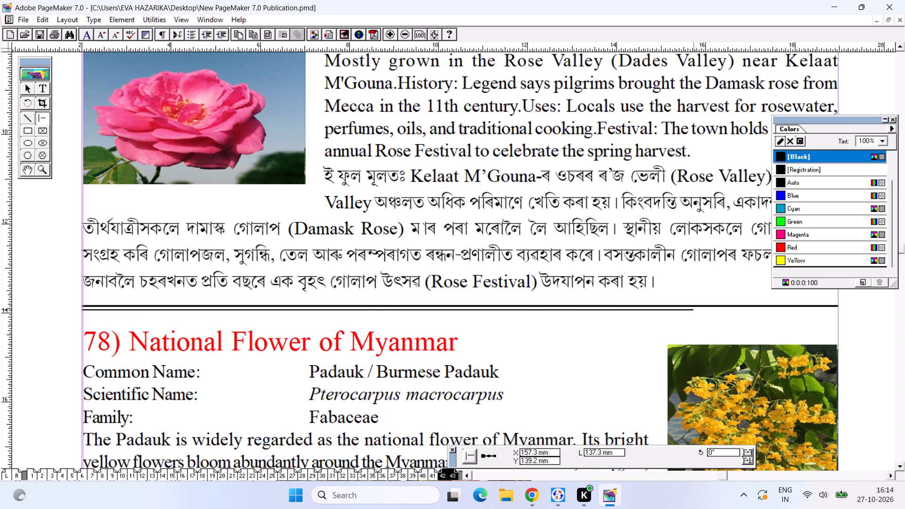
{"action": "left_click_drag", "start_coordinate": [693, 374], "coordinate": [842, 374]}
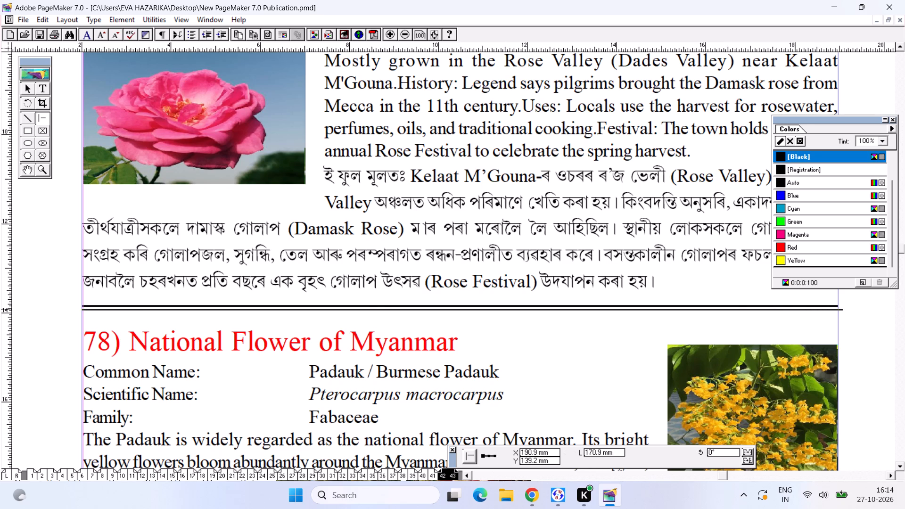
{"action": "left_click_drag", "start_coordinate": [842, 374], "coordinate": [837, 369]}
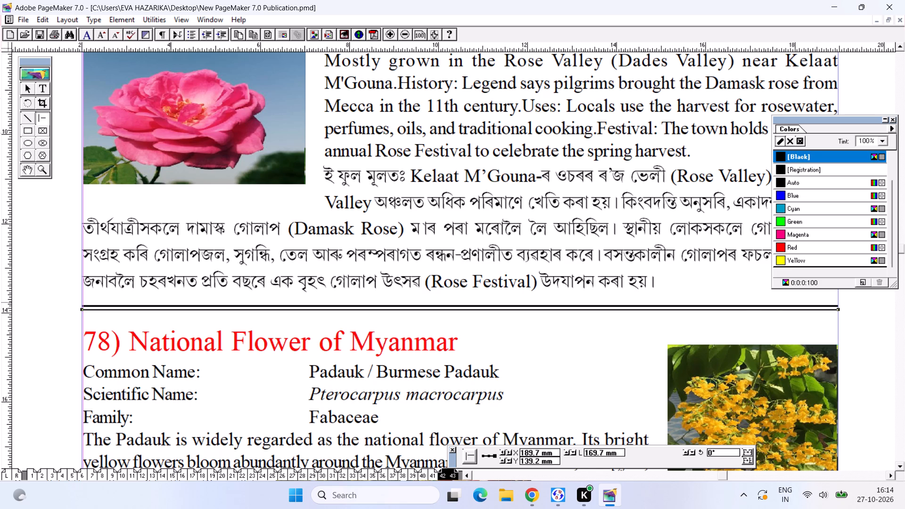
{"action": "left_click_drag", "start_coordinate": [82, 312], "coordinate": [208, 317]}
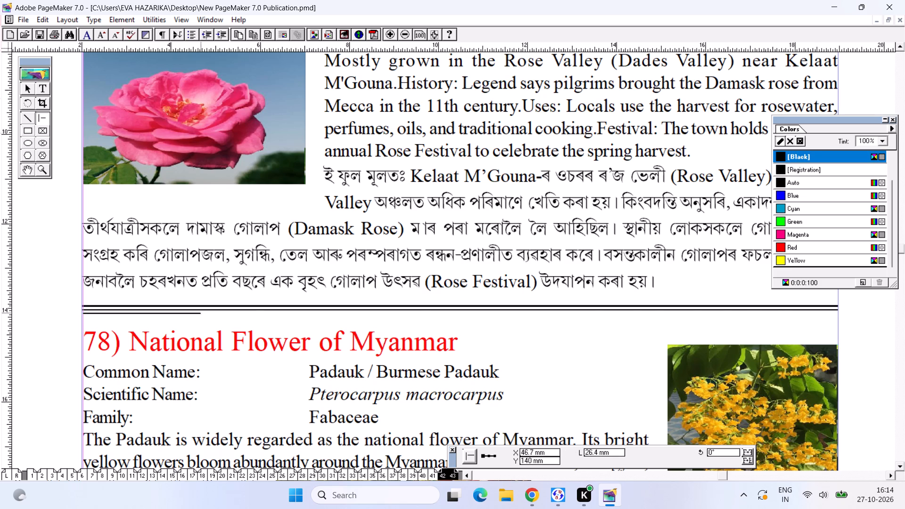
{"action": "left_click_drag", "start_coordinate": [208, 317], "coordinate": [842, 366]}
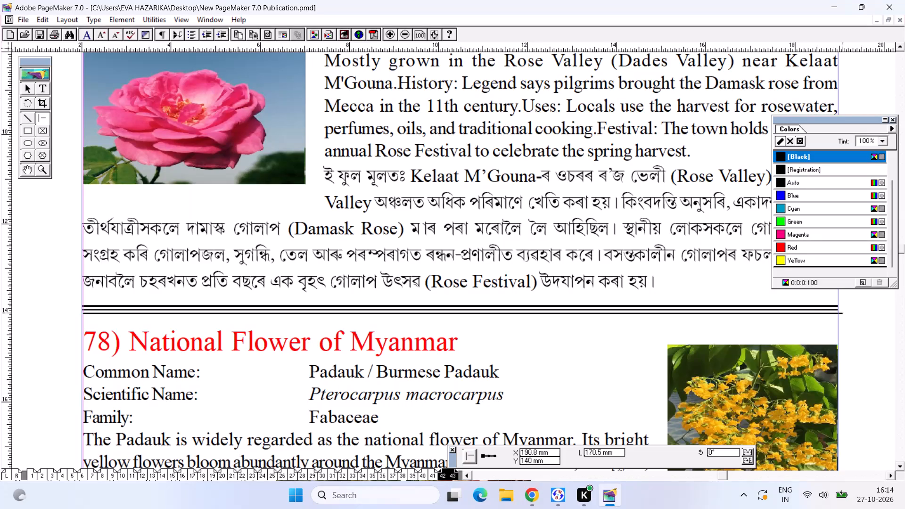
{"action": "left_click_drag", "start_coordinate": [842, 366], "coordinate": [837, 368]}
{"action": "left_click", "coordinate": [42, 92]}
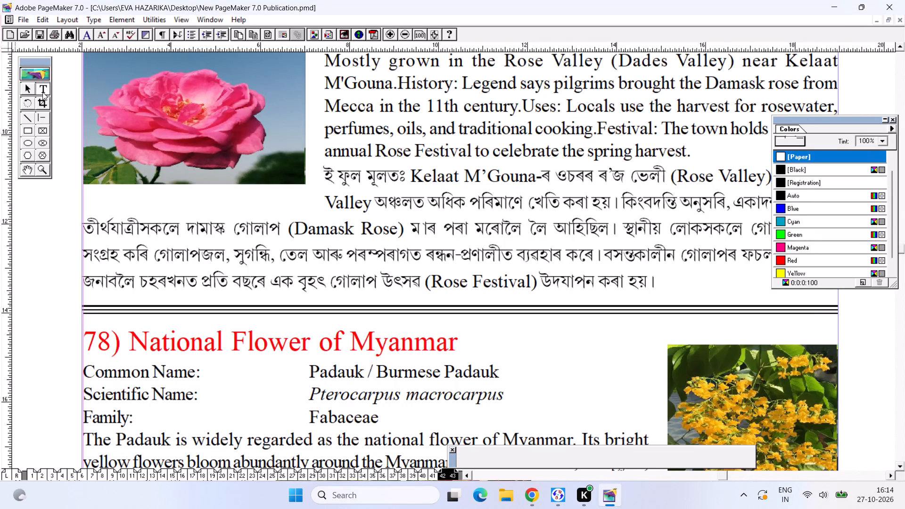
{"action": "key", "text": "ctrl+s"}
Nudge the lower Montenegro picture slightly within its place to refresh the text wrapped beside it.
{"action": "key", "text": "ctrl+0"}
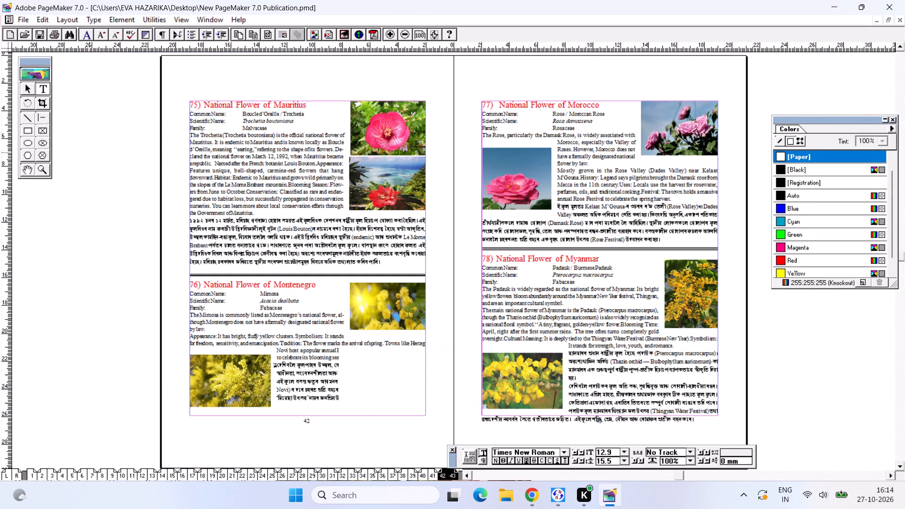
{"action": "left_click", "coordinate": [26, 87]}
{"action": "left_click_drag", "start_coordinate": [246, 386], "coordinate": [247, 391]}
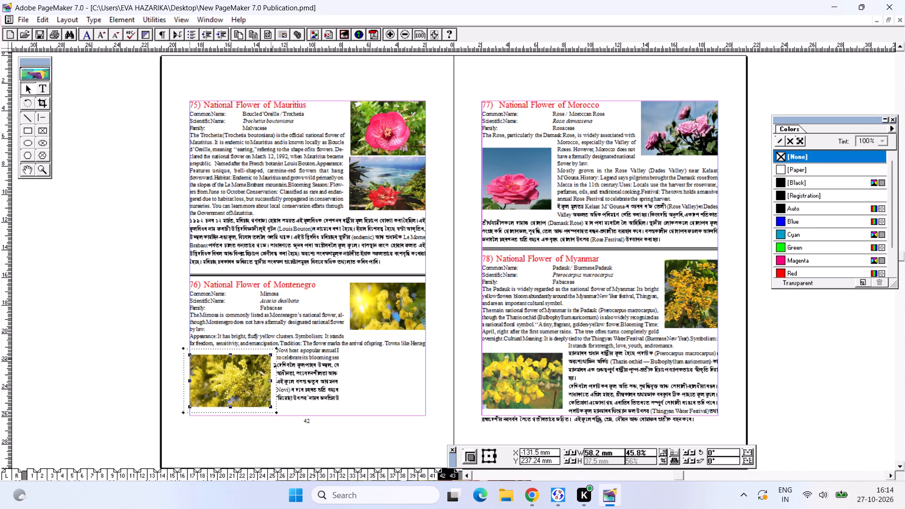
{"action": "left_click_drag", "start_coordinate": [249, 387], "coordinate": [250, 379]}
{"action": "left_click_drag", "start_coordinate": [247, 386], "coordinate": [247, 393]}
{"action": "left_click", "coordinate": [338, 388]}
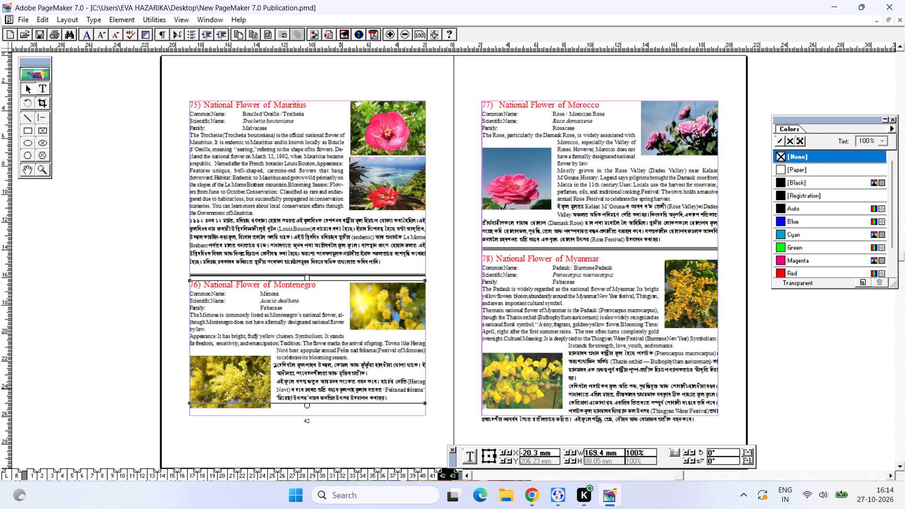
Select the Myanmar text block on the page with the Morocco entry.
{"action": "left_click", "coordinate": [588, 323]}
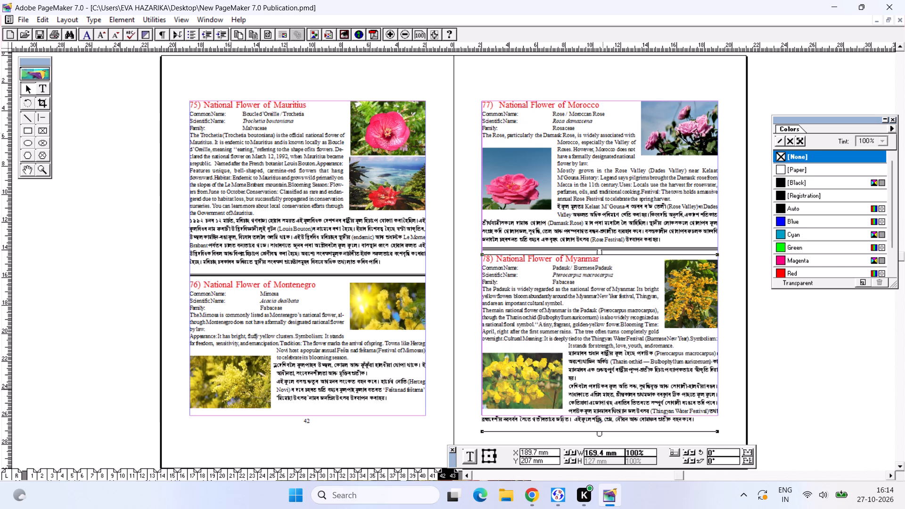
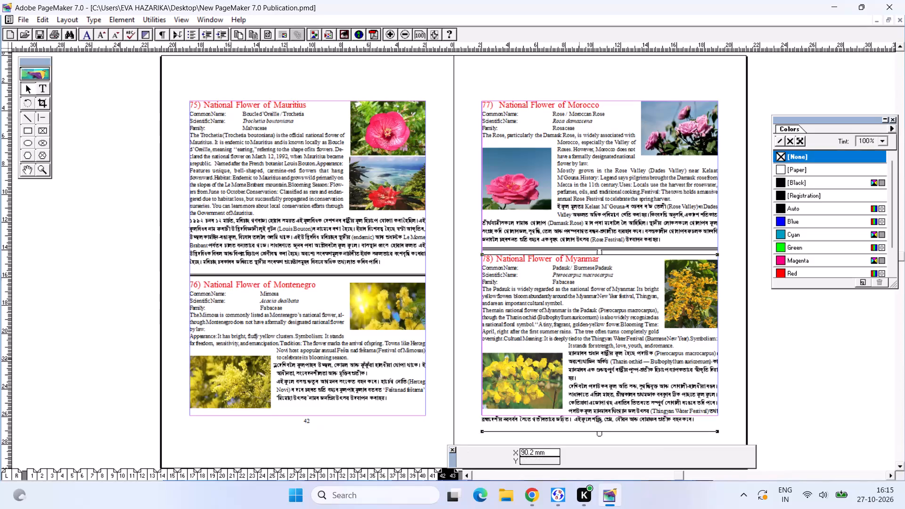
Select the Morocco text block on page 43 and save the publication.
{"action": "left_click", "coordinate": [660, 179]}
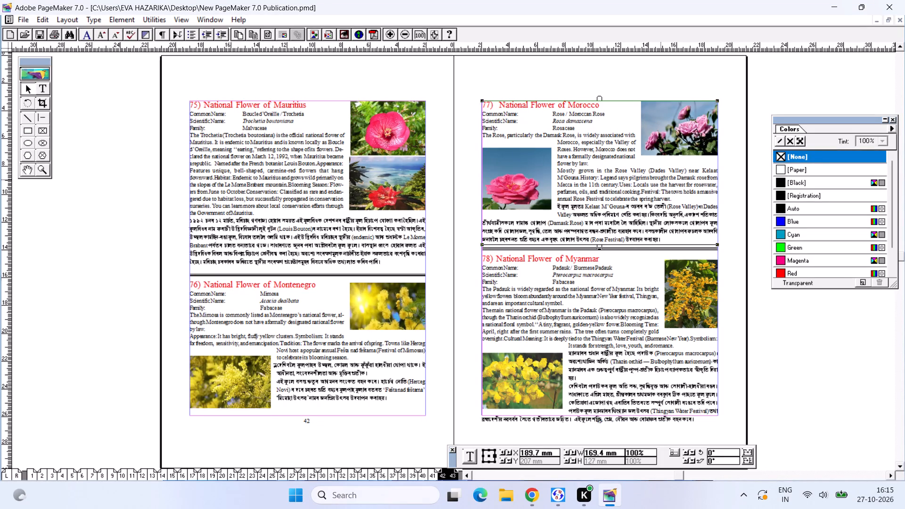
{"action": "key", "text": "ctrl+s"}
{"action": "key", "text": "ctrl+s"}
{"action": "key", "text": "ctrl+s"}
Move the Myanmar text block slightly up toward the divider line below the Morocco entry, and save the publication.
{"action": "left_click", "coordinate": [535, 276]}
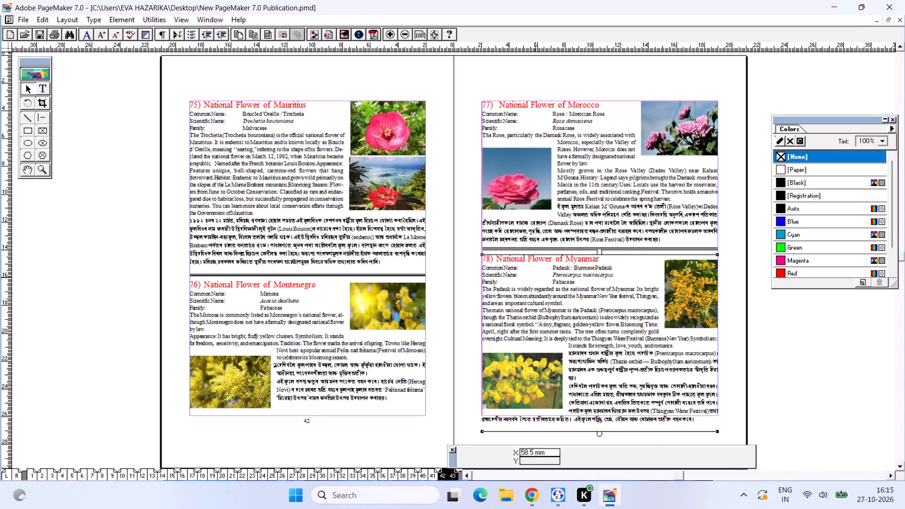
{"action": "left_click", "coordinate": [515, 396]}
{"action": "left_click", "coordinate": [654, 371]}
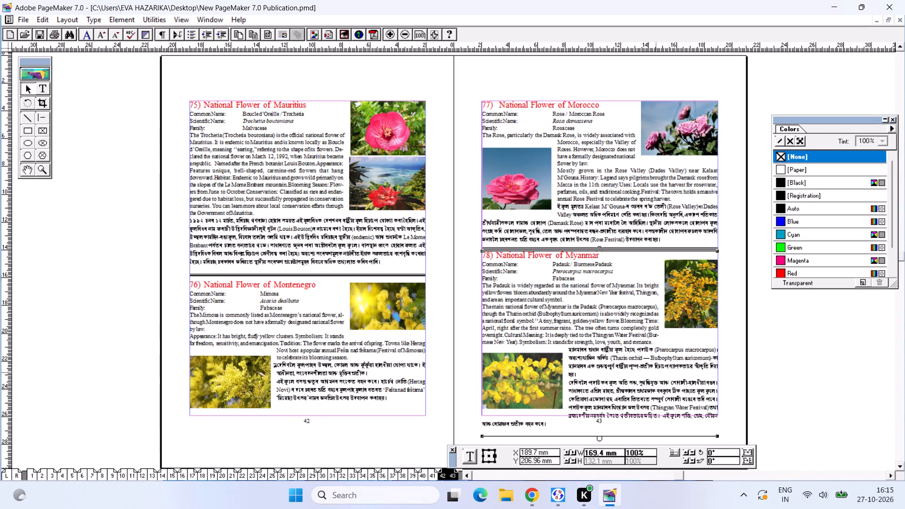
{"action": "key", "text": "ctrl+s"}
{"action": "key", "text": "ctrl+s"}
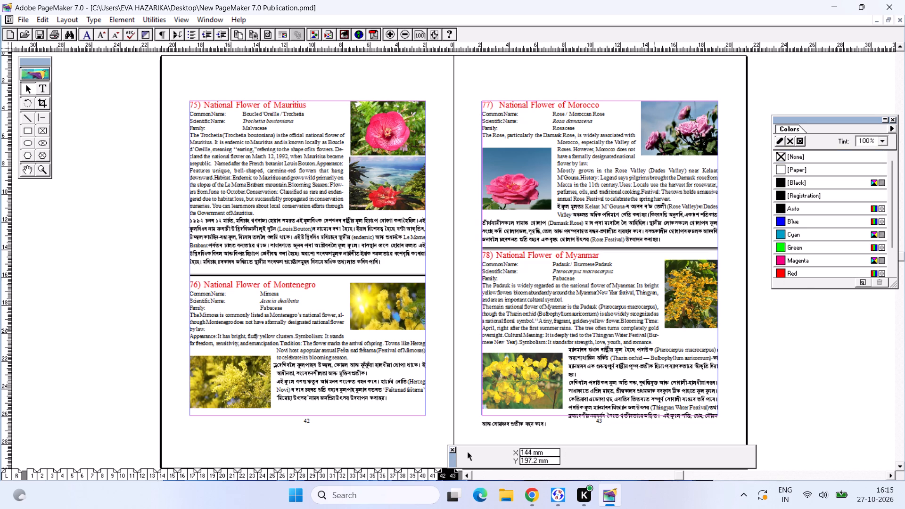
Shrink the lower yellow flower photo in the Myanmar entry to about 53.4 mm wide by 38.9 mm high.
{"action": "left_click", "coordinate": [523, 374]}
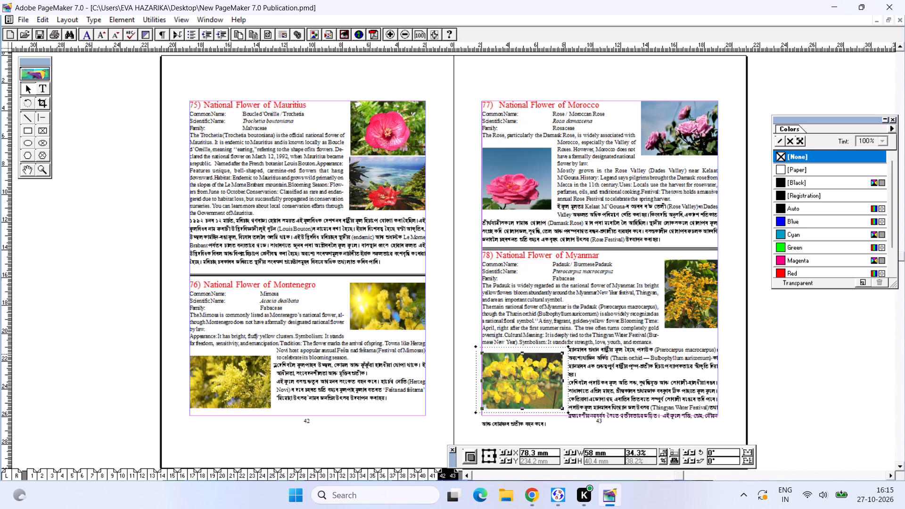
{"action": "left_click_drag", "start_coordinate": [563, 353], "coordinate": [556, 354]}
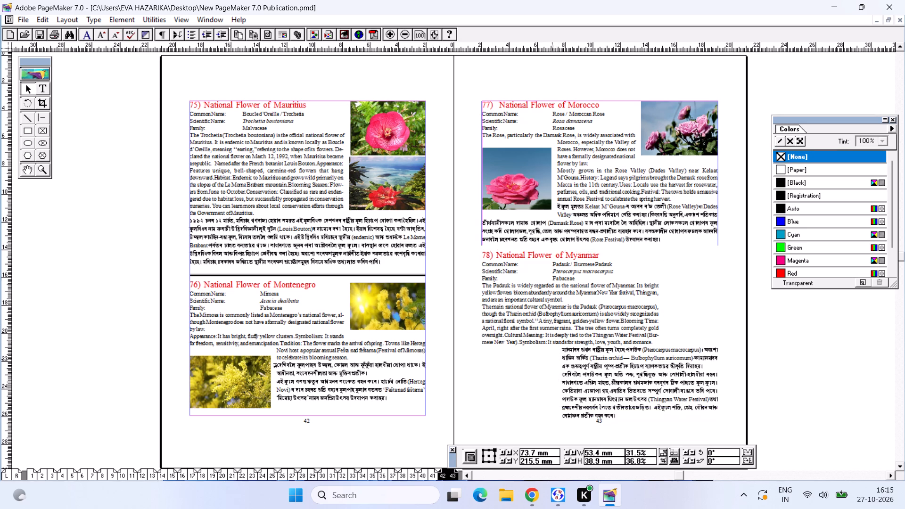
{"action": "left_click", "coordinate": [529, 380]}
Nudge the Myanmar text block up about 1 mm, to a Y position of 140 mm.
{"action": "left_click", "coordinate": [611, 372]}
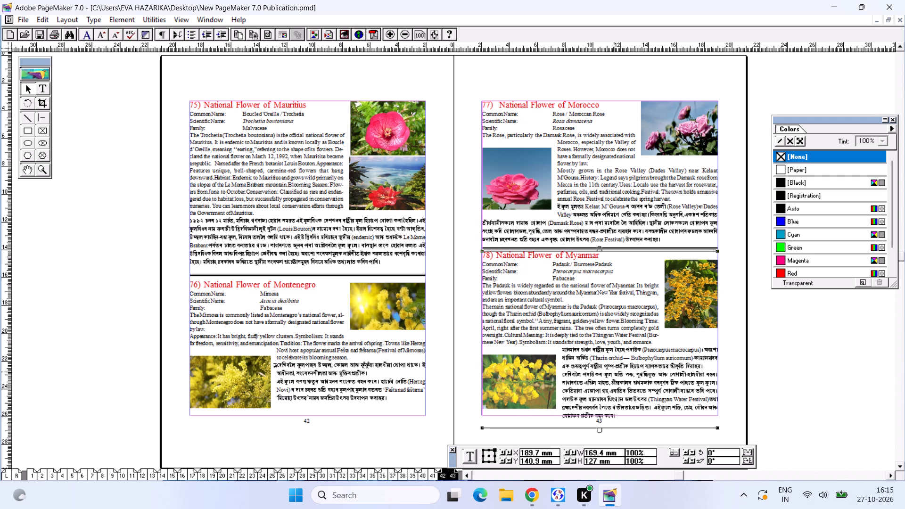
{"action": "left_click", "coordinate": [536, 294]}
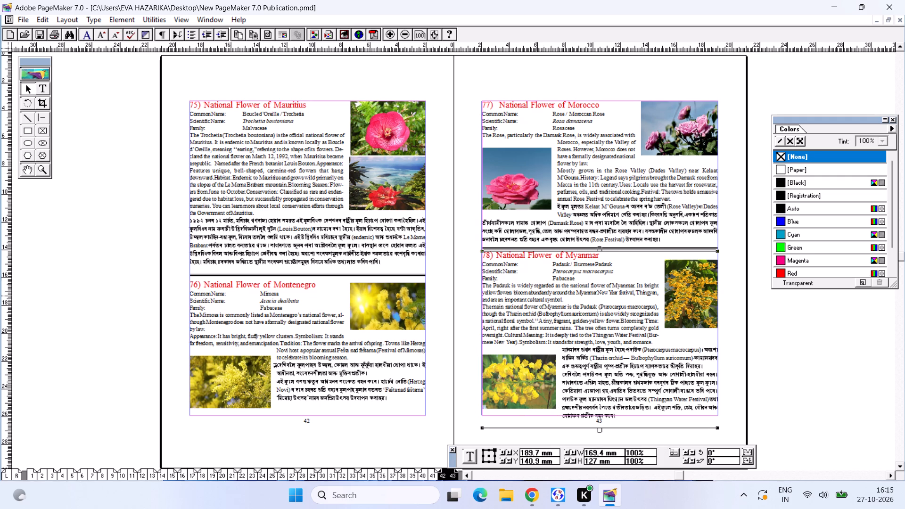
{"action": "left_click", "coordinate": [537, 294]}
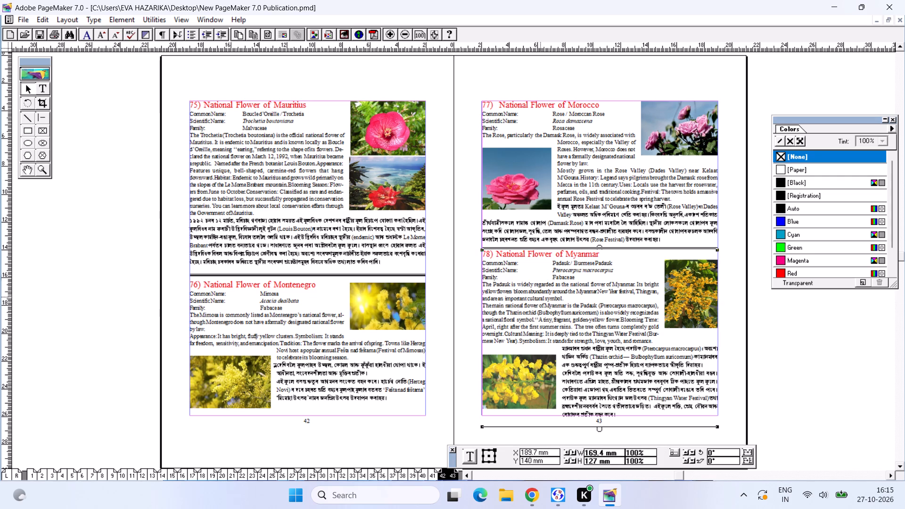
{"action": "left_click", "coordinate": [277, 303]}
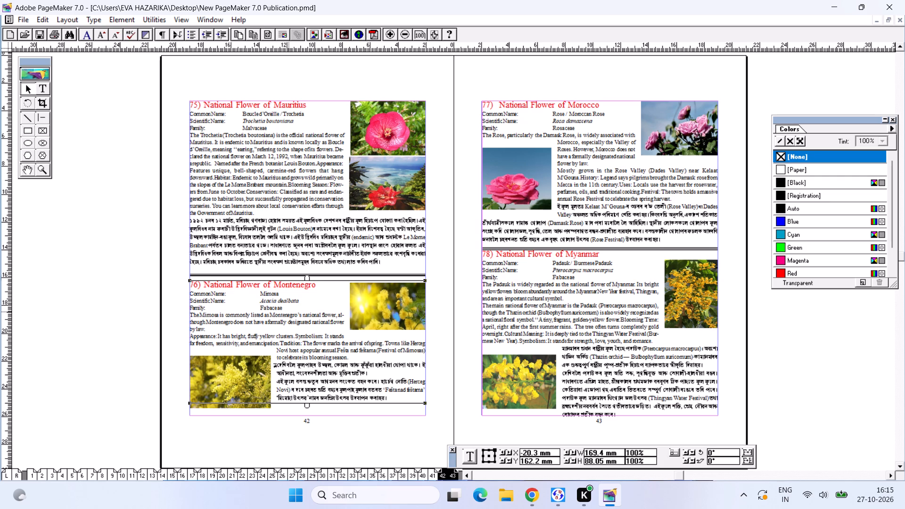
{"action": "left_click", "coordinate": [658, 269]}
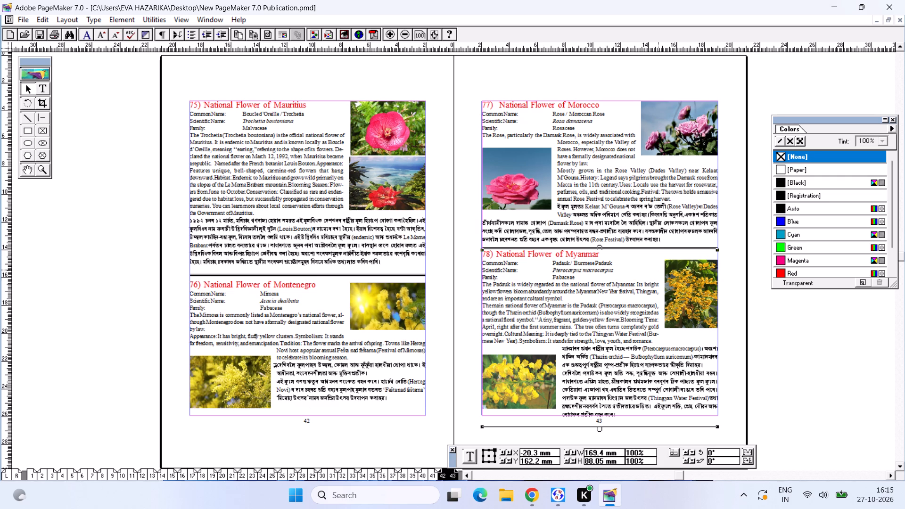
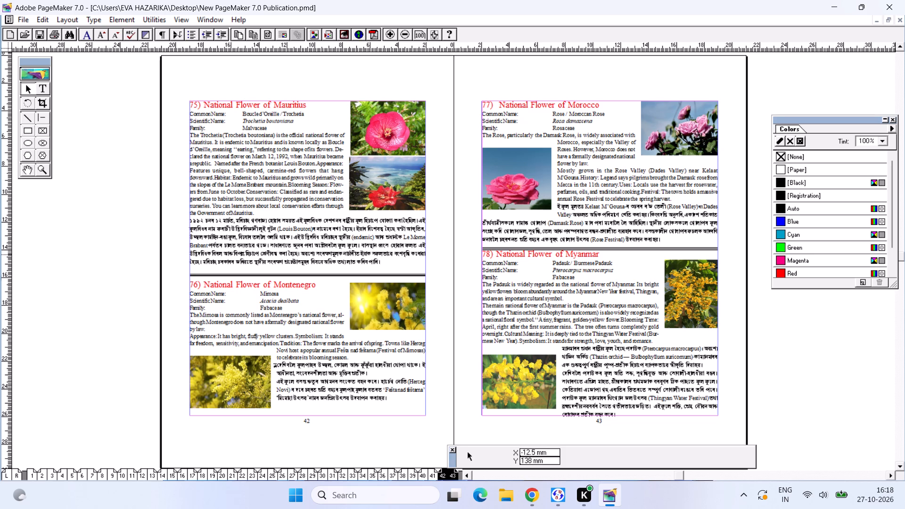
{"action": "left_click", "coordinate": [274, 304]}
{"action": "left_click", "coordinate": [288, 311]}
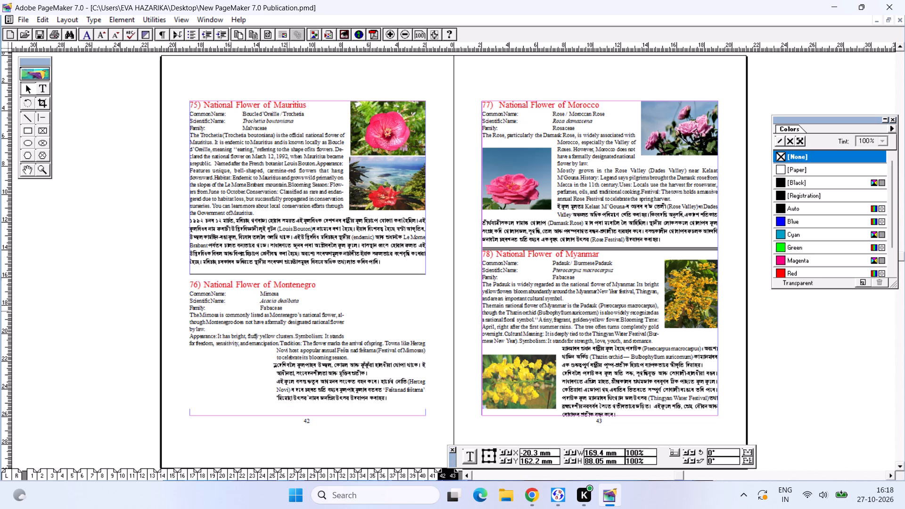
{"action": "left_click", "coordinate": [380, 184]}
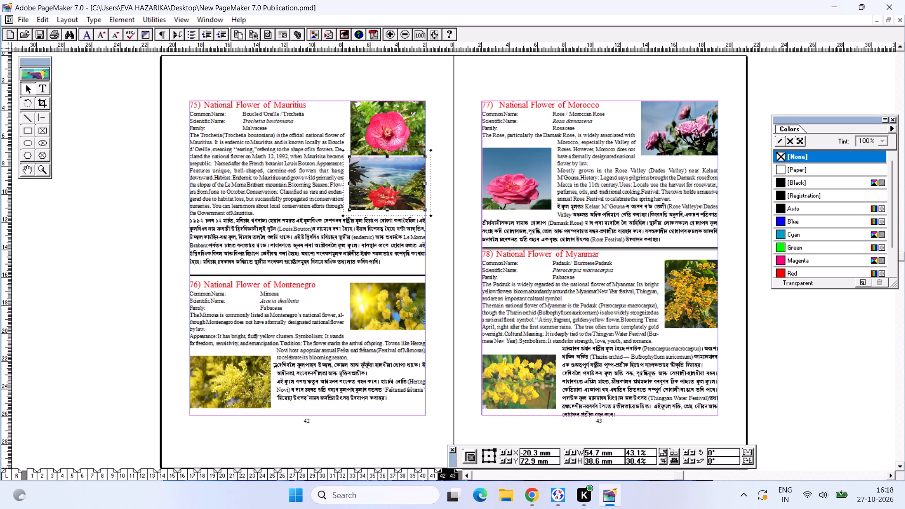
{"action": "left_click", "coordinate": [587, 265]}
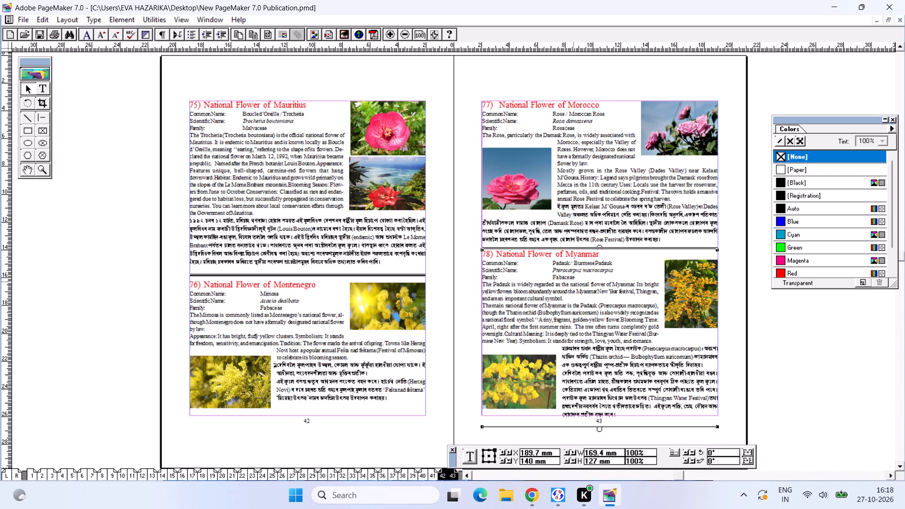
Look through the remaining country entries up to the final one in national flowers (2).pmd, and return to New PageMaker 7.0 Publication.pmd.
{"action": "key", "text": "ctrl+Tab"}
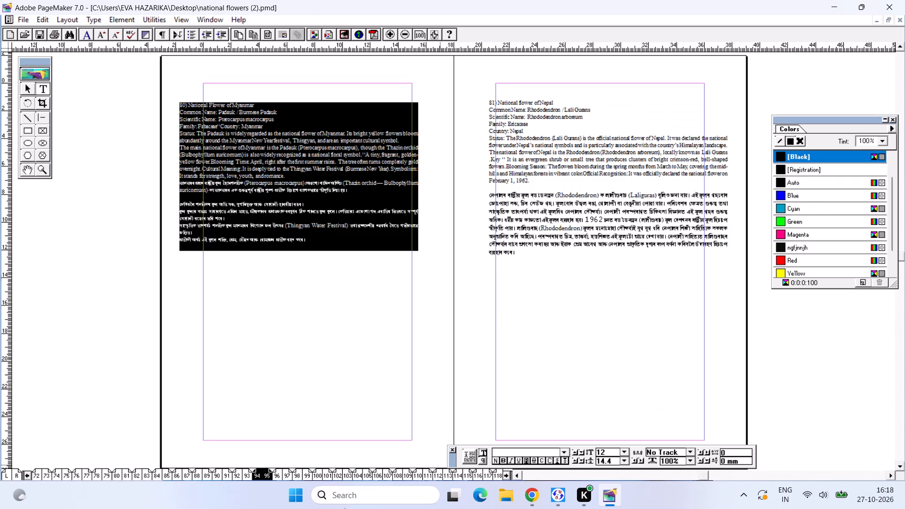
{"action": "left_click", "coordinate": [381, 476]}
{"action": "left_click", "coordinate": [416, 473]}
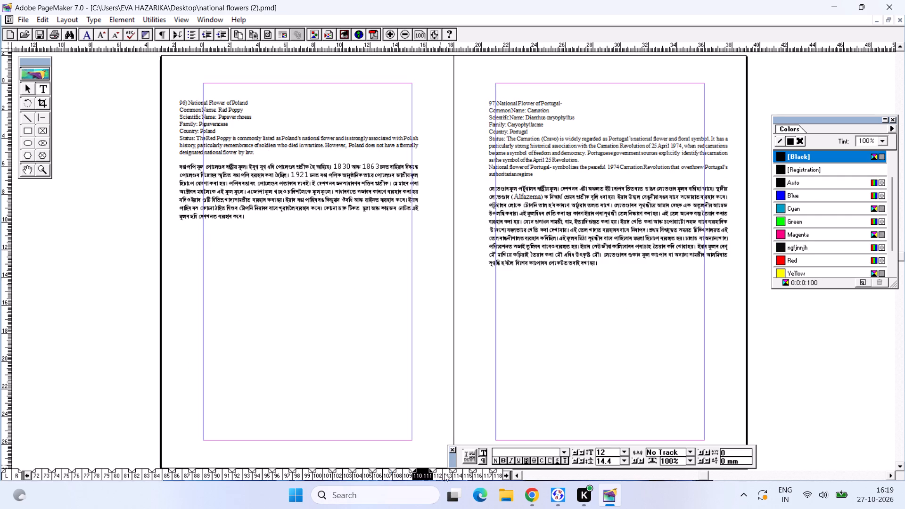
{"action": "left_click", "coordinate": [449, 472]}
{"action": "left_click", "coordinate": [478, 477]}
{"action": "left_click", "coordinate": [495, 476]}
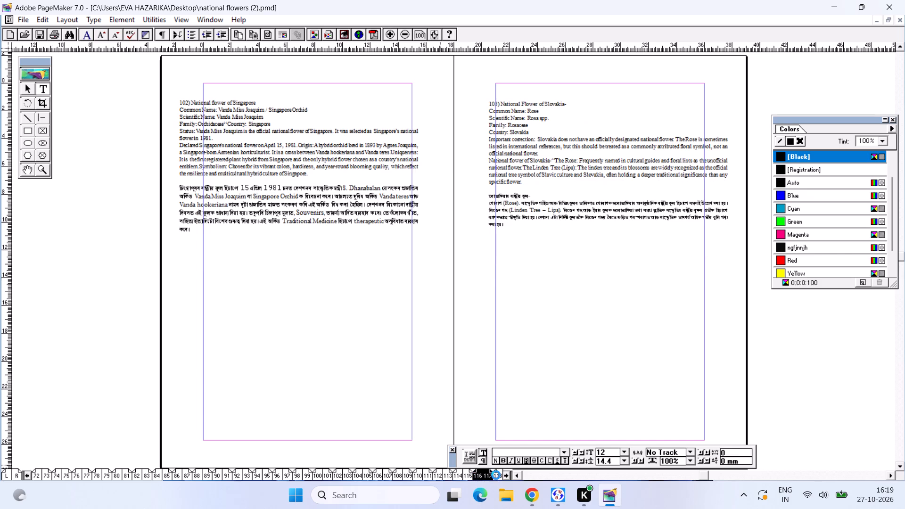
{"action": "left_click", "coordinate": [497, 474]}
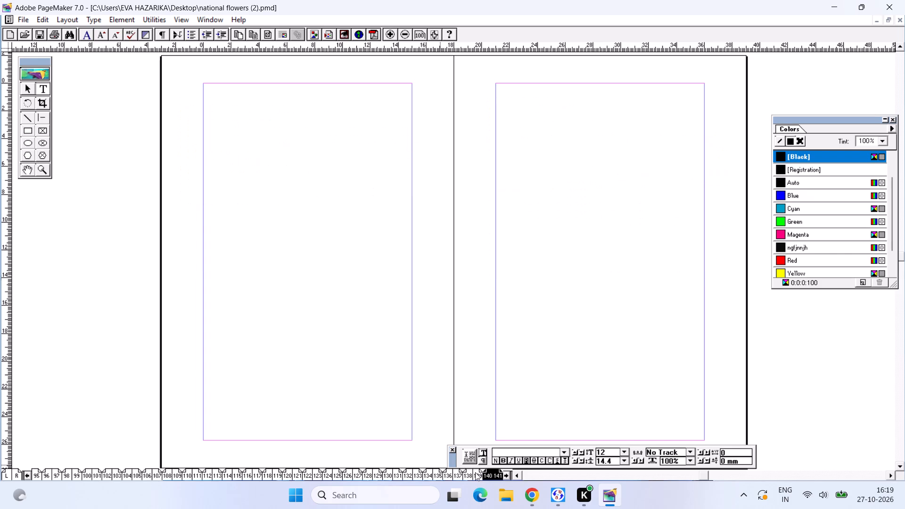
{"action": "left_click", "coordinate": [475, 472]}
{"action": "left_click", "coordinate": [418, 472]}
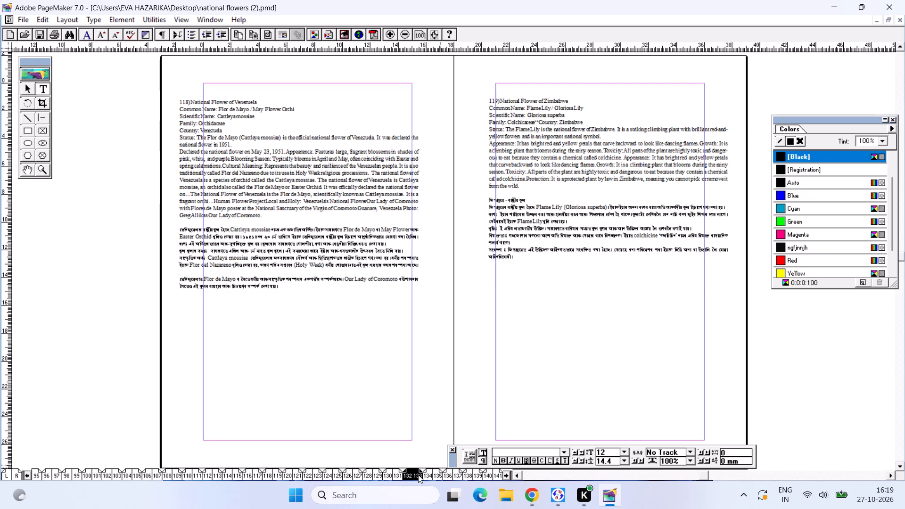
{"action": "left_click", "coordinate": [428, 473]}
{"action": "left_click", "coordinate": [420, 473]}
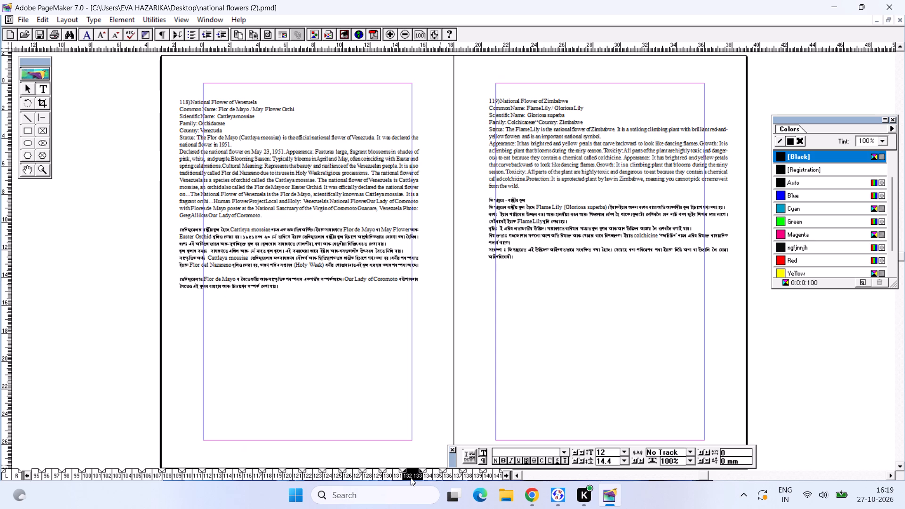
{"action": "key", "text": "ctrl+Tab"}
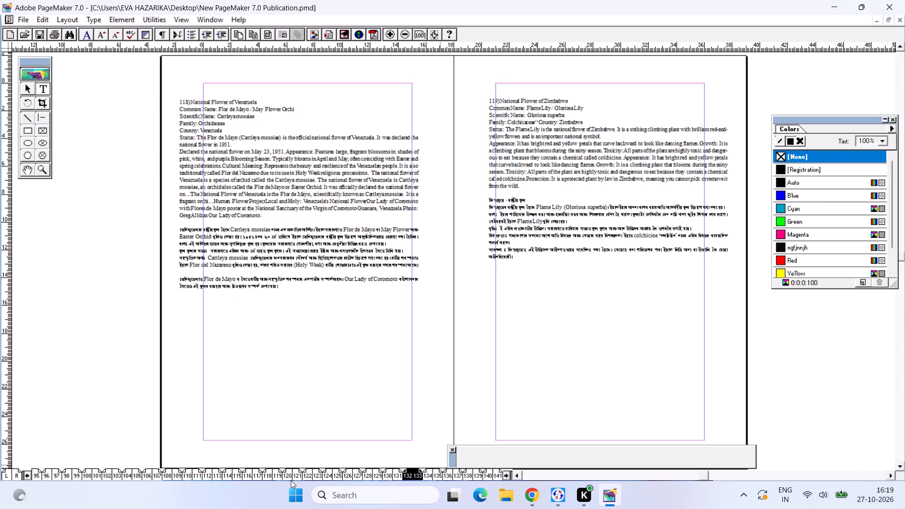
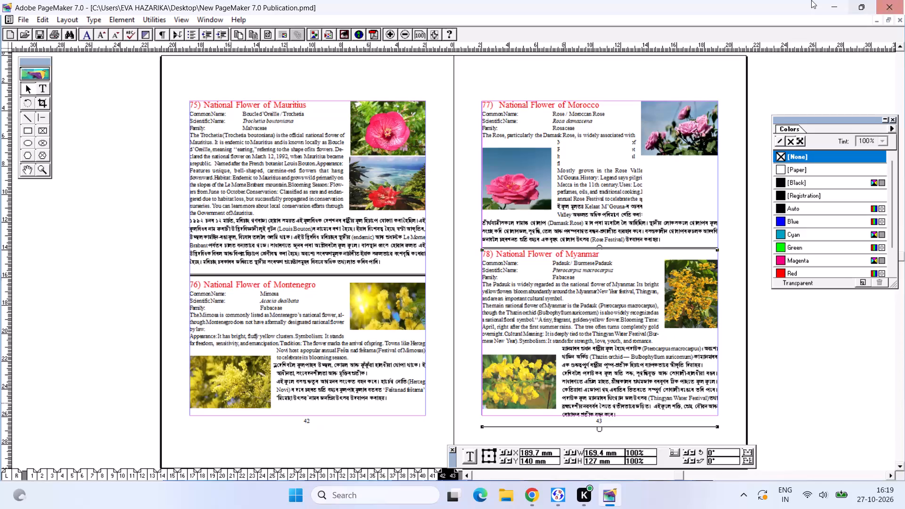
Close PageMaker, saving the changes to both New PageMaker 7.0 Publication.pmd and national flowers (2).pmd.
{"action": "left_click", "coordinate": [901, 8]}
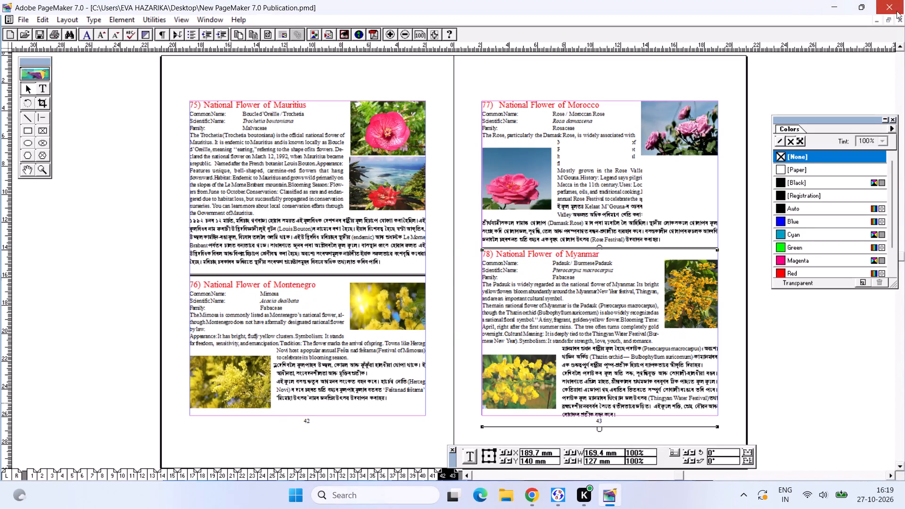
{"action": "left_click", "coordinate": [435, 283]}
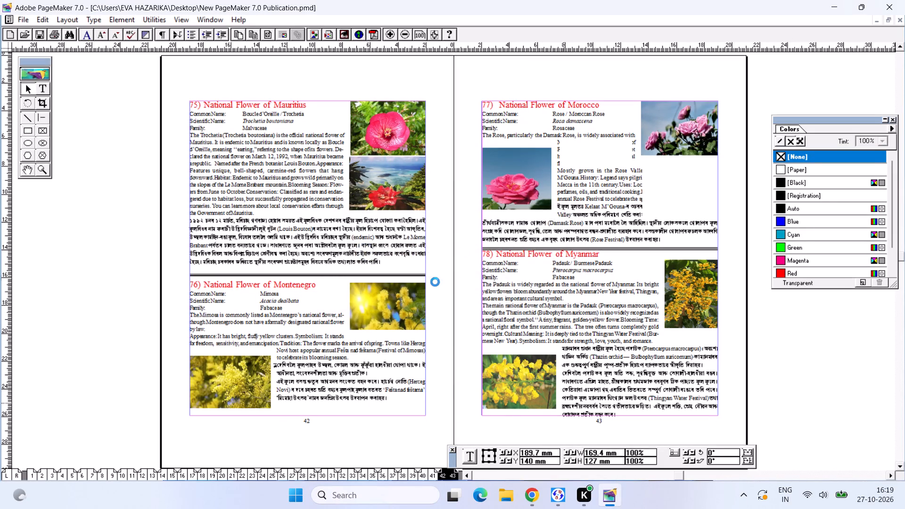
{"action": "left_click", "coordinate": [431, 284]}
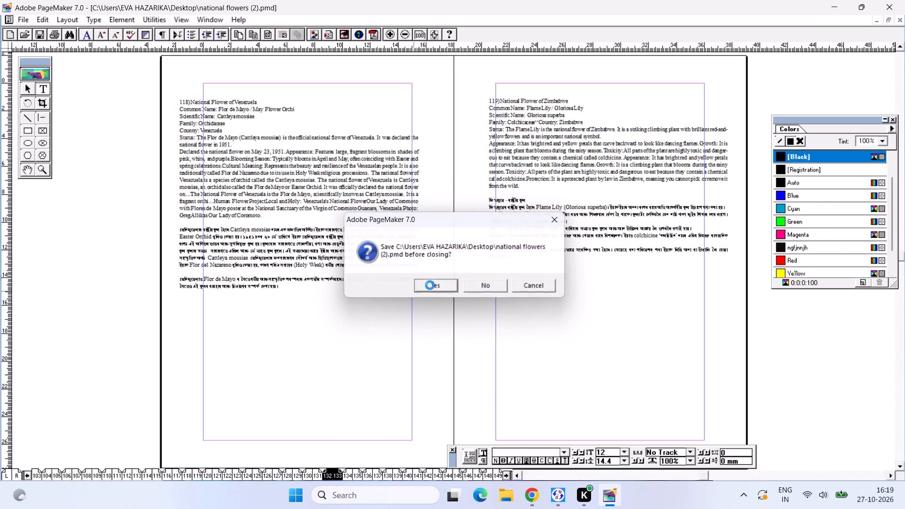